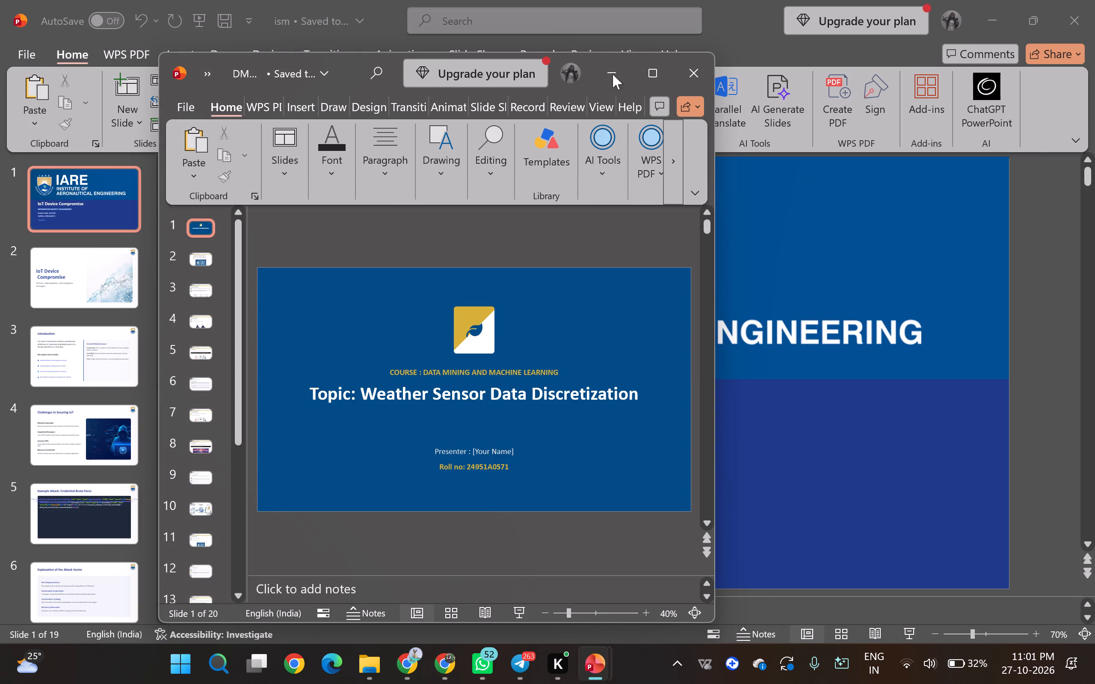
Arrange the ism and DMML presentation windows side by side, with DMML filling the right half of the display.
click(648, 71)
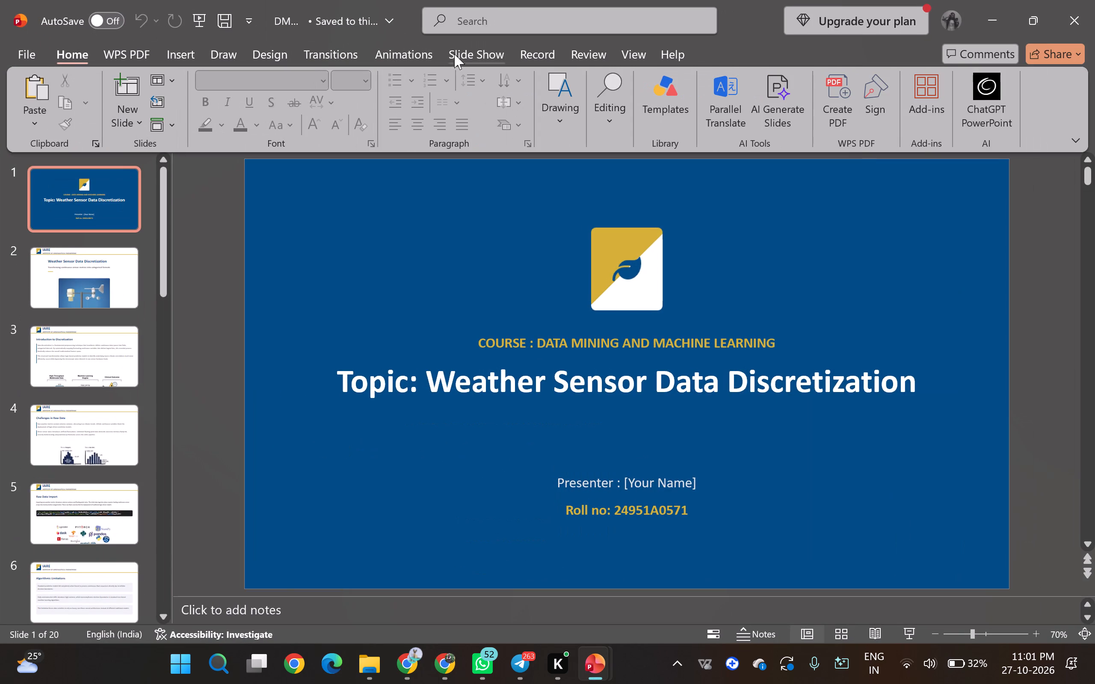
drag(747, 17, 585, 0)
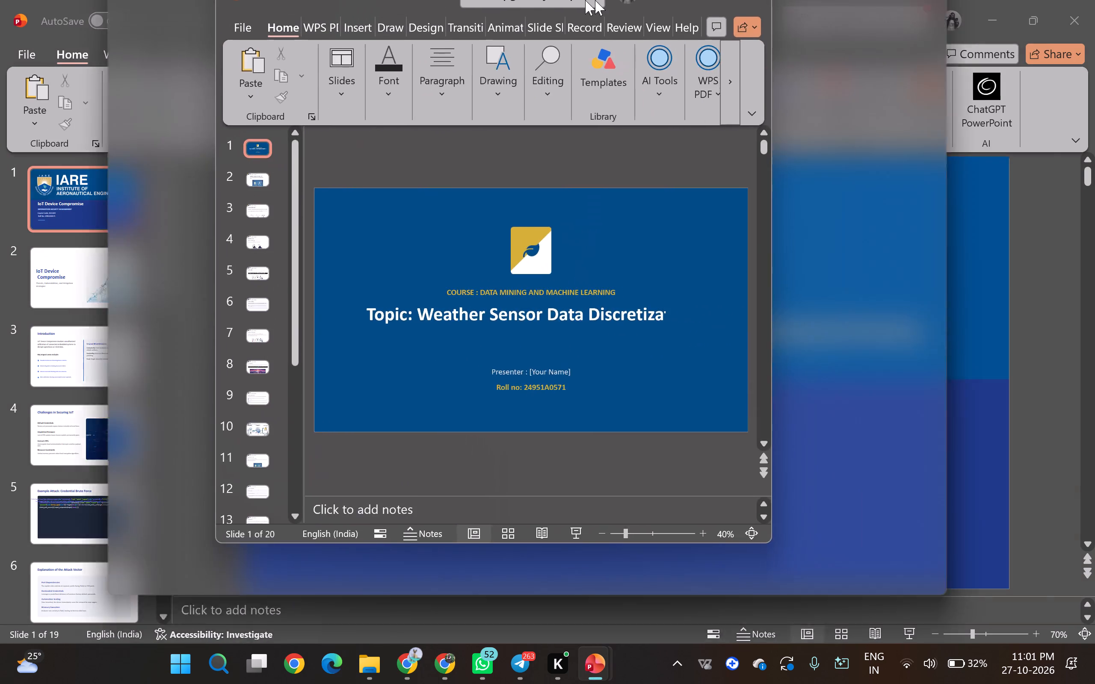
drag(585, 0, 422, 77)
drag(230, 65, 350, 0)
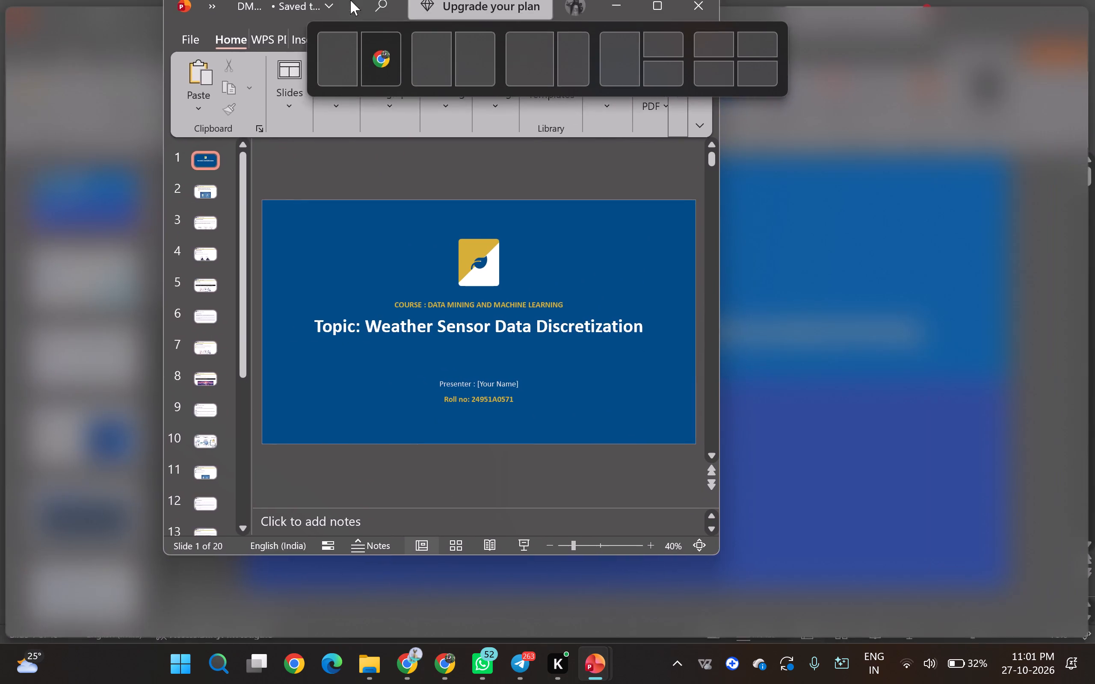
drag(350, 0, 462, 58)
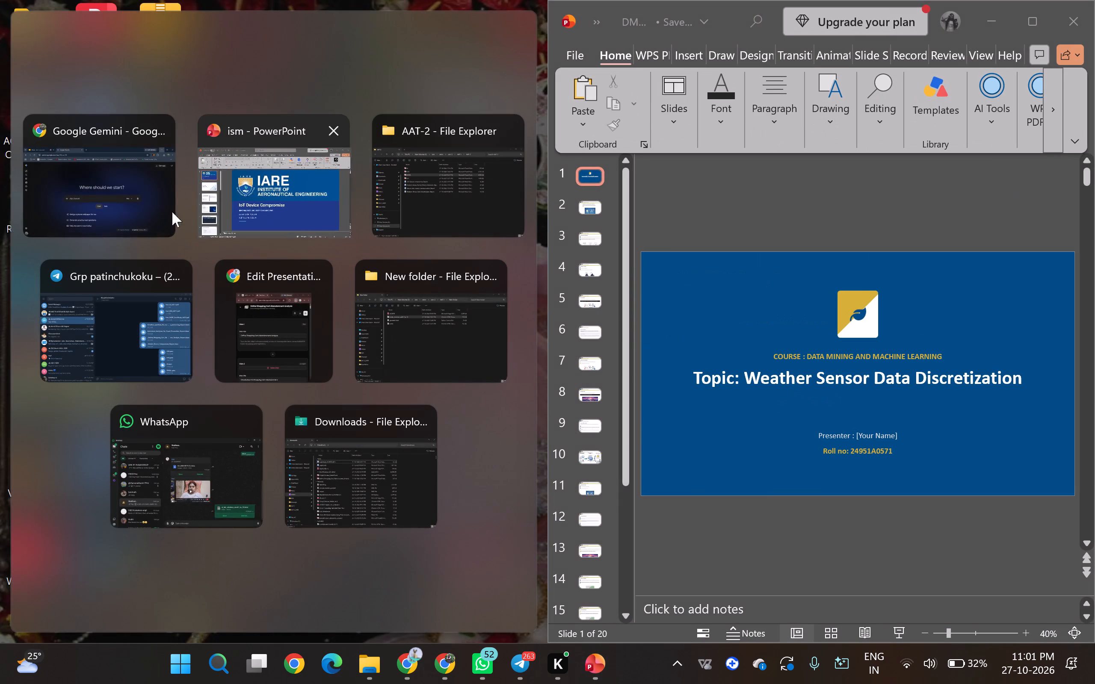
click(327, 185)
Copy the IARE banner image from the title slide of the ism presentation.
click(502, 262)
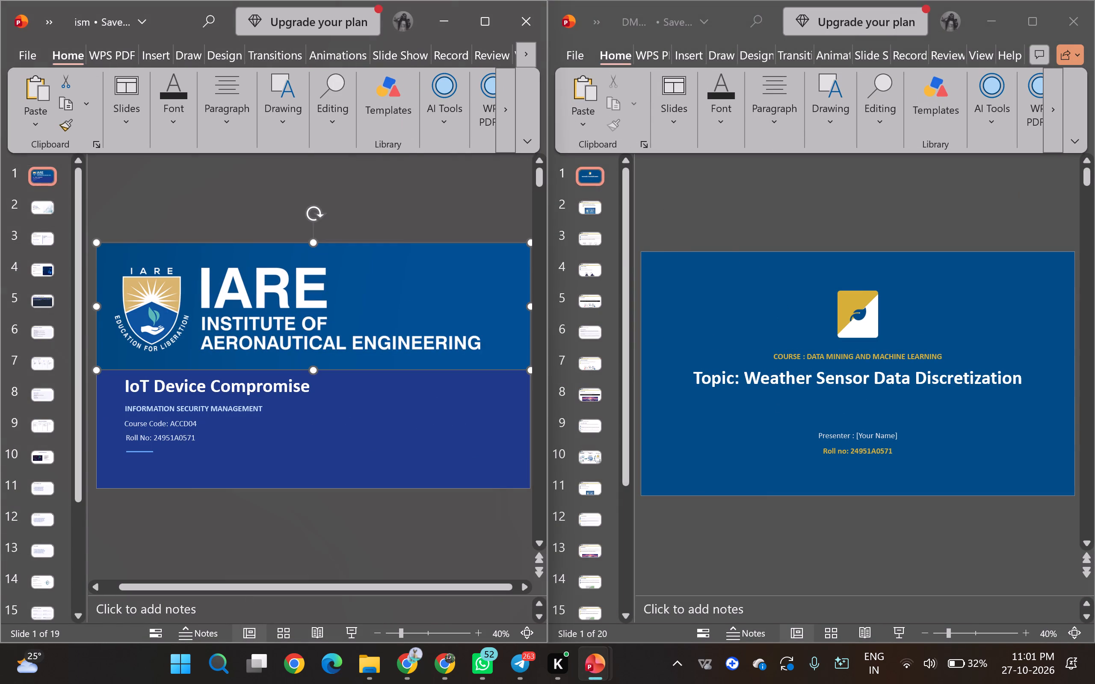
key(ctrl+c)
Delete the leaf logo from the title slide of the DMML presentation.
click(870, 226)
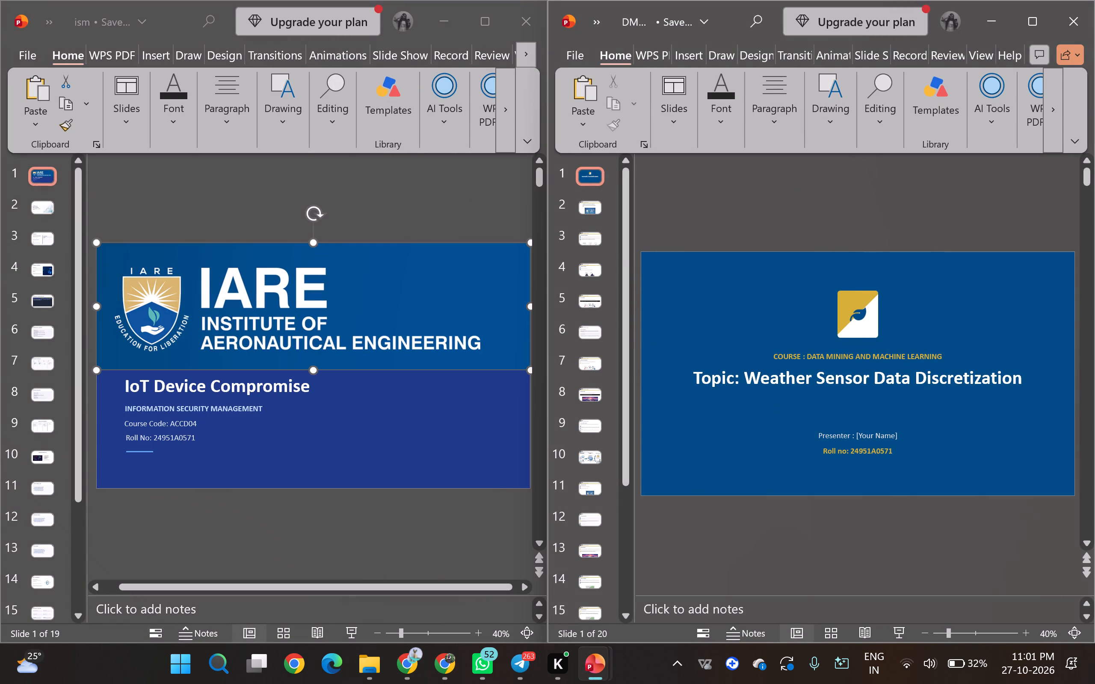
click(870, 322)
key(Delete)
Move the course line on the DMML title slide below the topic title, towards the slide's left side.
drag(866, 353, 864, 357)
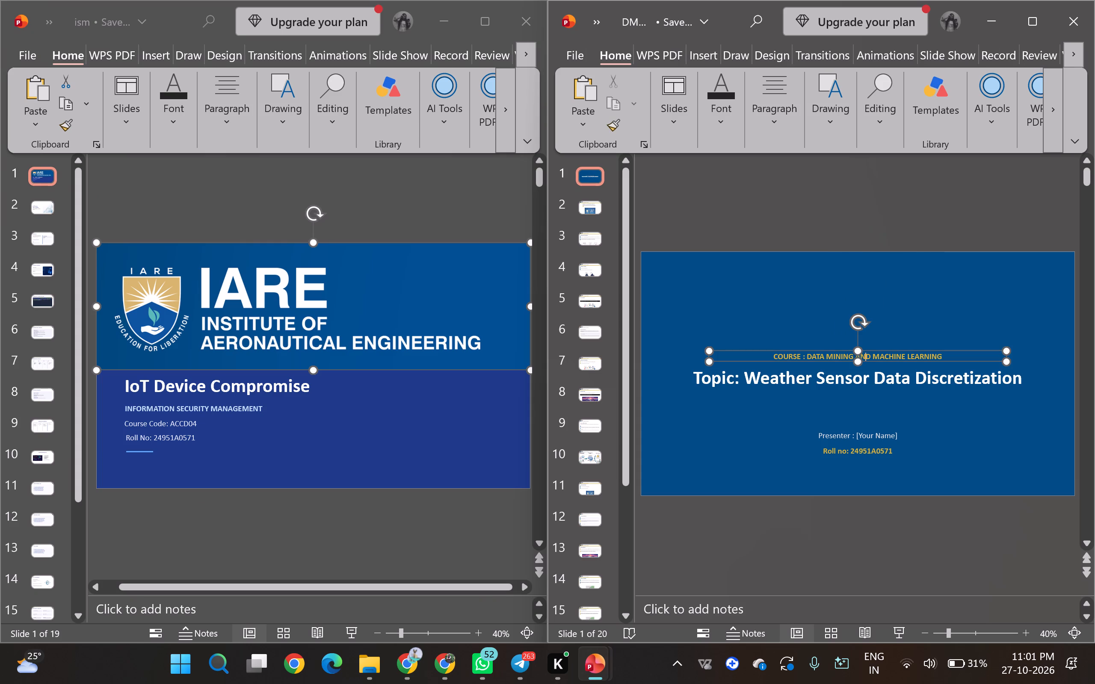
drag(864, 357, 791, 407)
click(913, 231)
click(926, 359)
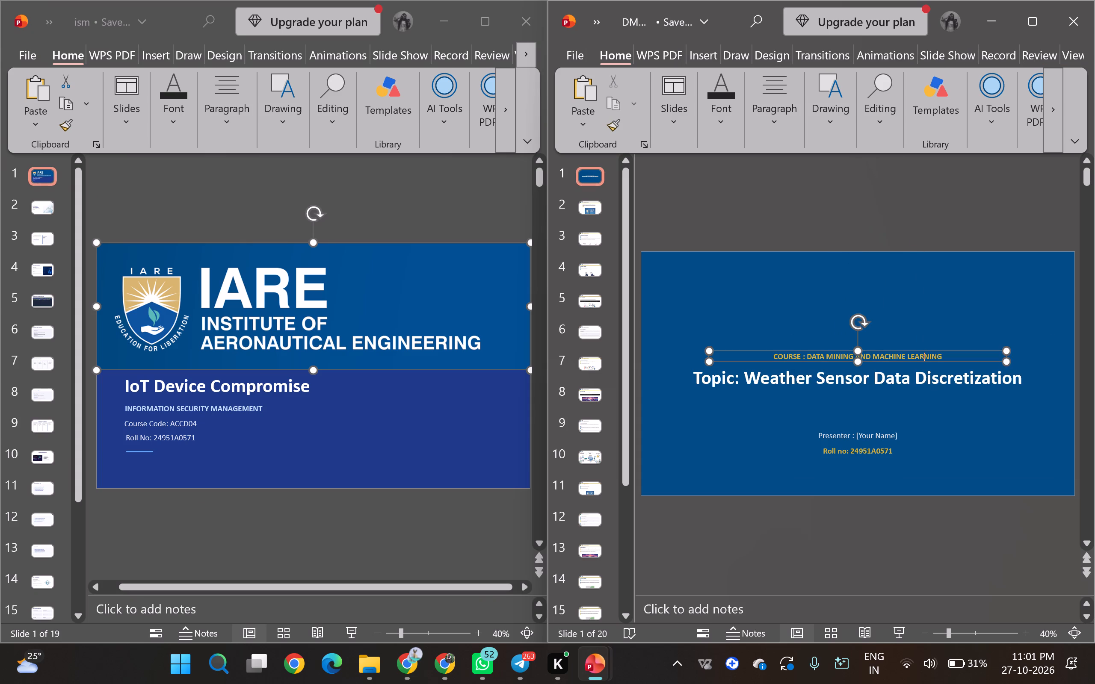
drag(957, 363, 852, 426)
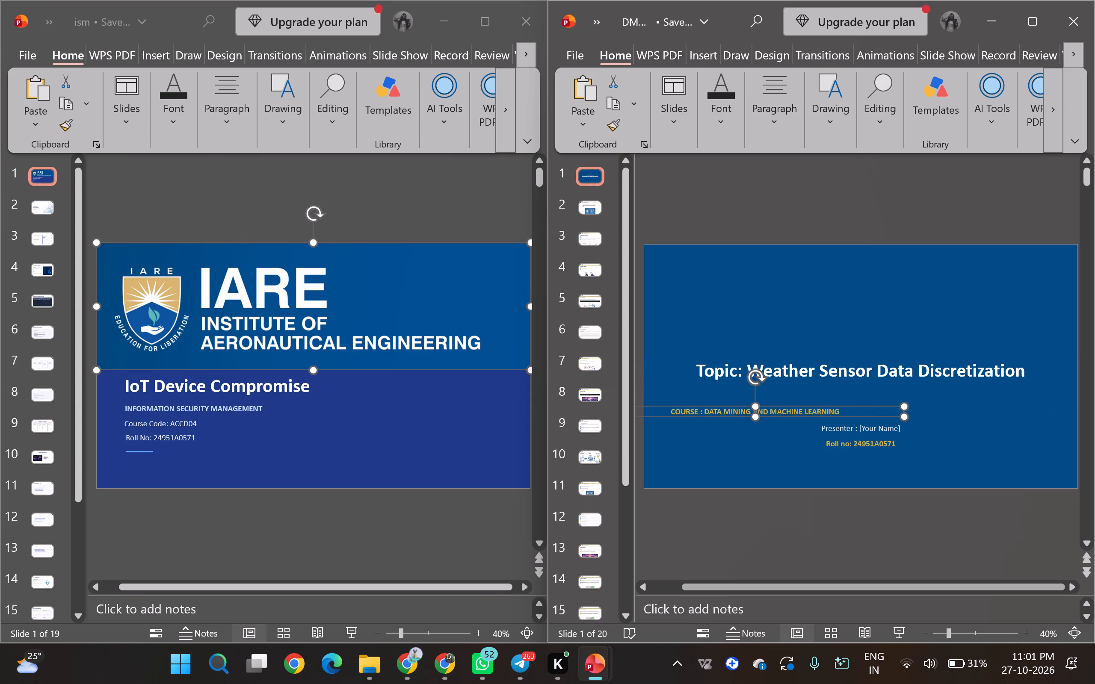
Move the topic title to sit just above the course line, aligned with its left edge.
click(917, 378)
drag(925, 404, 903, 422)
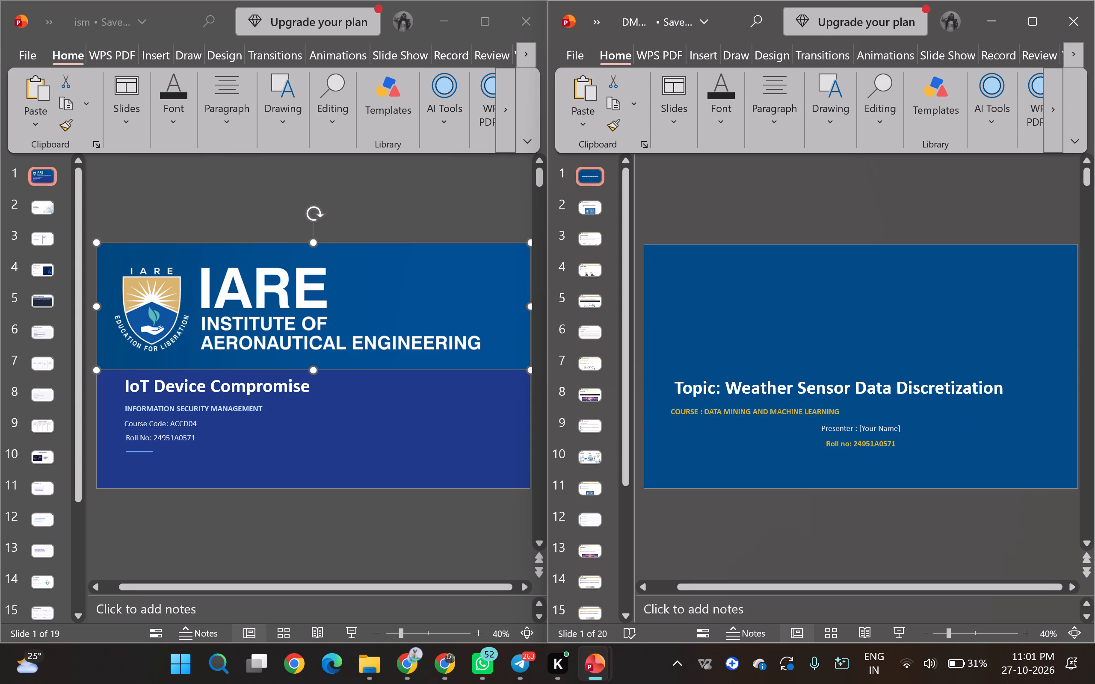
drag(903, 422, 899, 420)
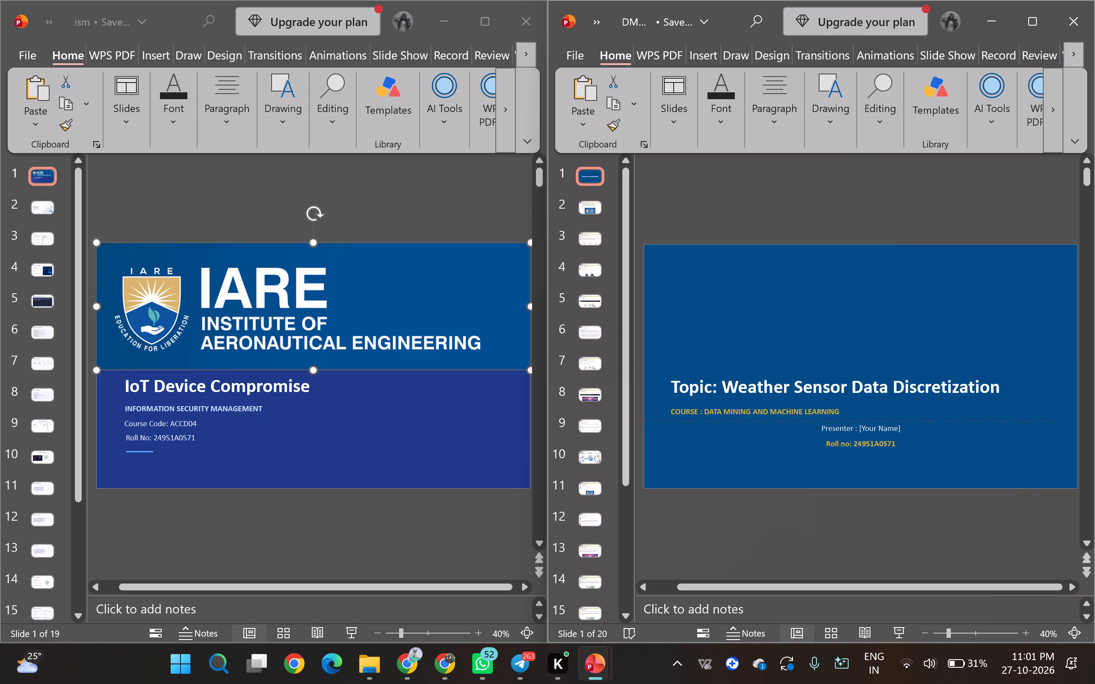
drag(899, 420, 899, 421)
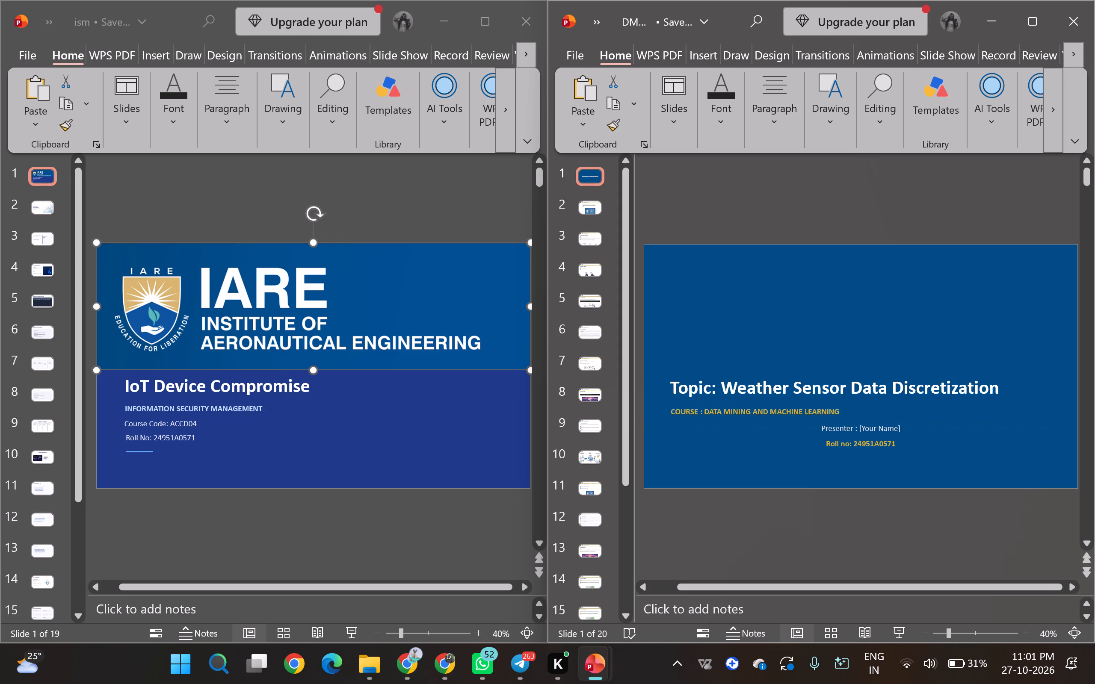
drag(899, 421, 898, 421)
Paste the copied IARE banner across the upper half of the DMML title slide.
click(909, 203)
key(ctrl+v)
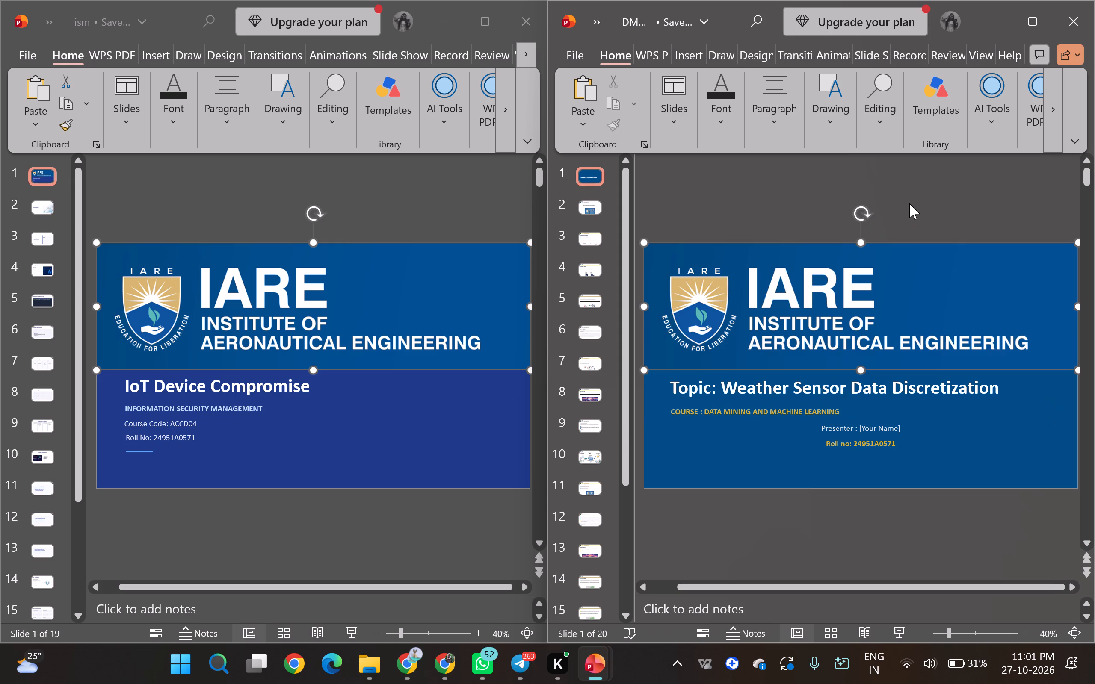
click(986, 165)
Move the Presenter line to the left, directly beneath the course line.
click(891, 429)
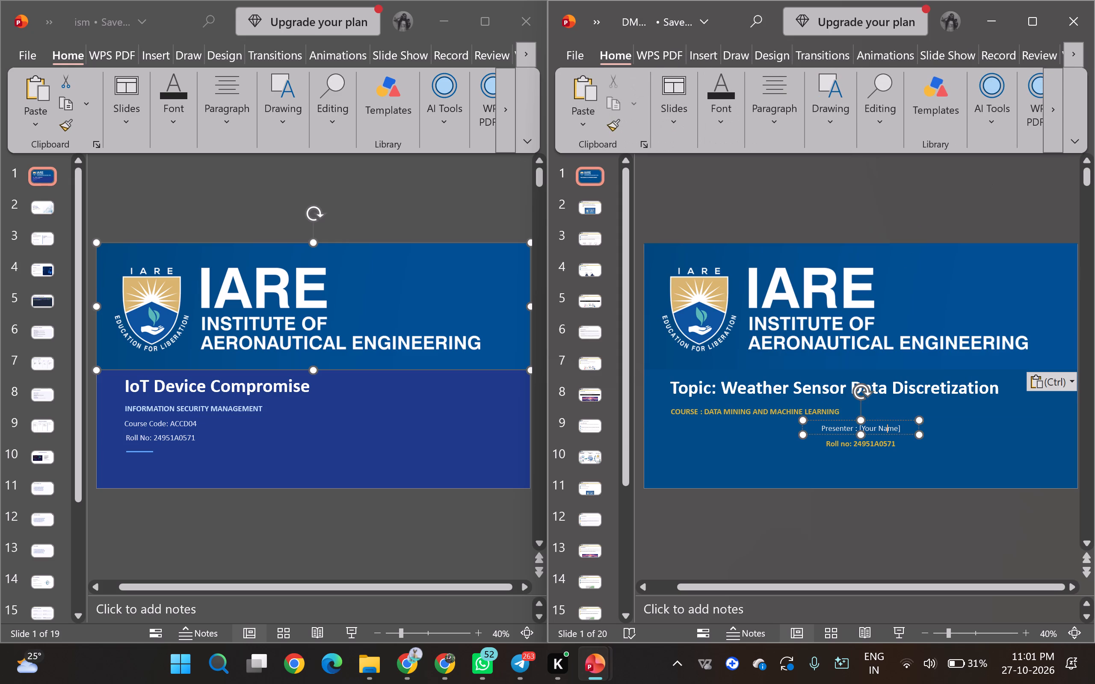
drag(903, 435, 759, 435)
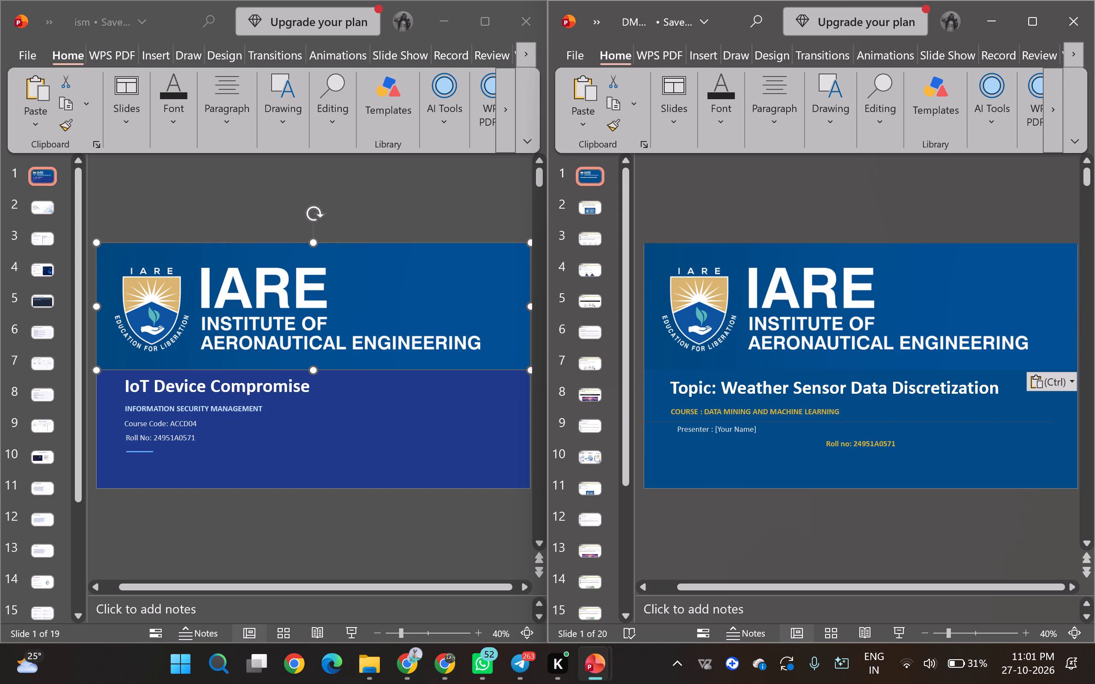
drag(759, 435, 755, 435)
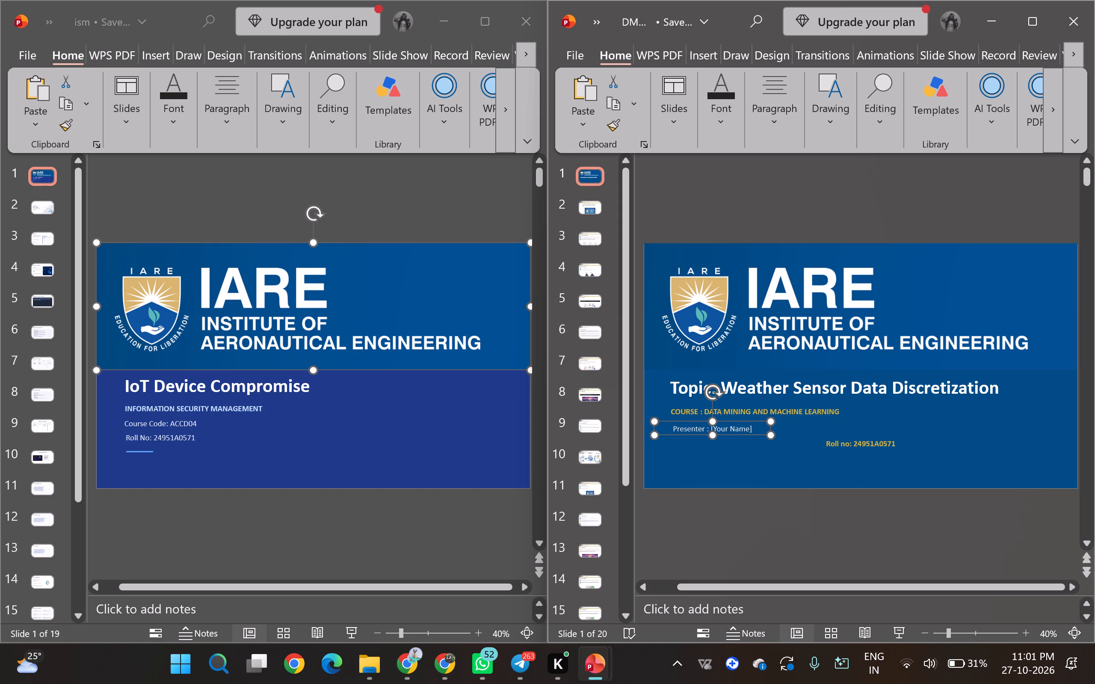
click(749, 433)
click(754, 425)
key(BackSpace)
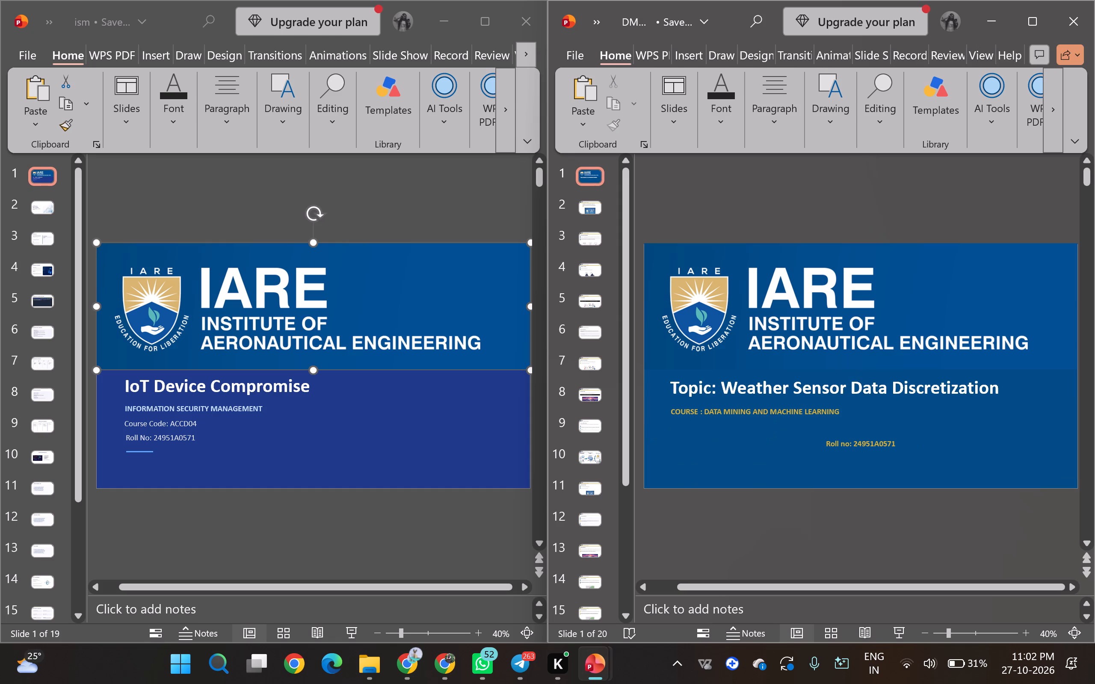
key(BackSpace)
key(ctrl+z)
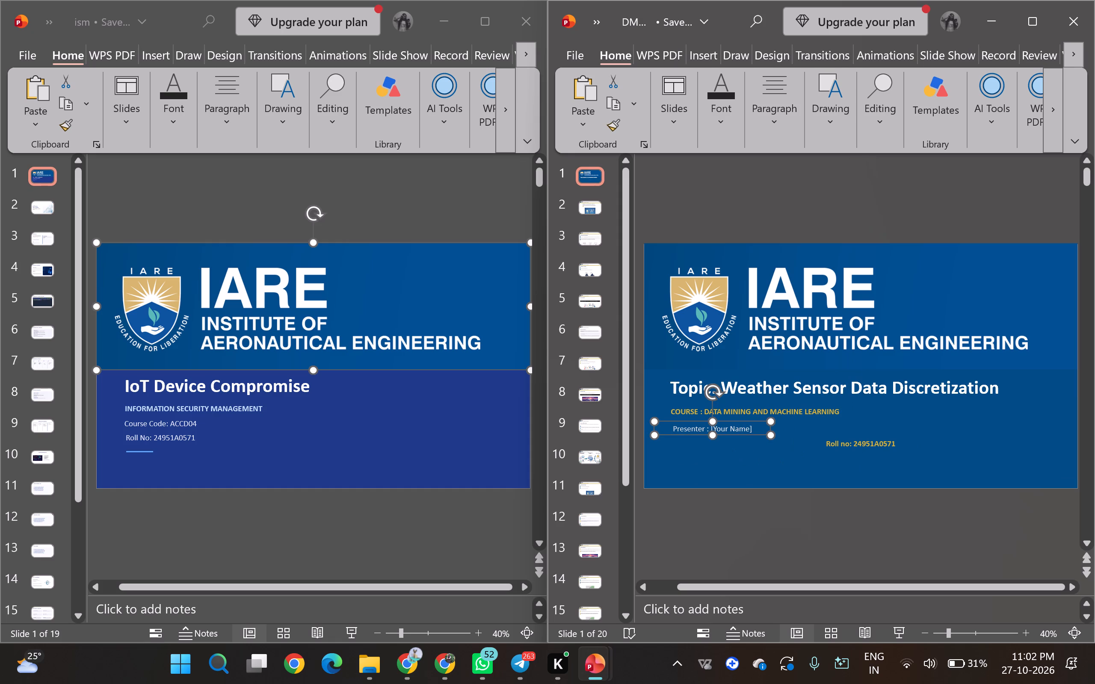
Replace the [Your Name] placeholder in the Presenter line with the presenter's name.
click(753, 431)
double_click(751, 430)
click(751, 430)
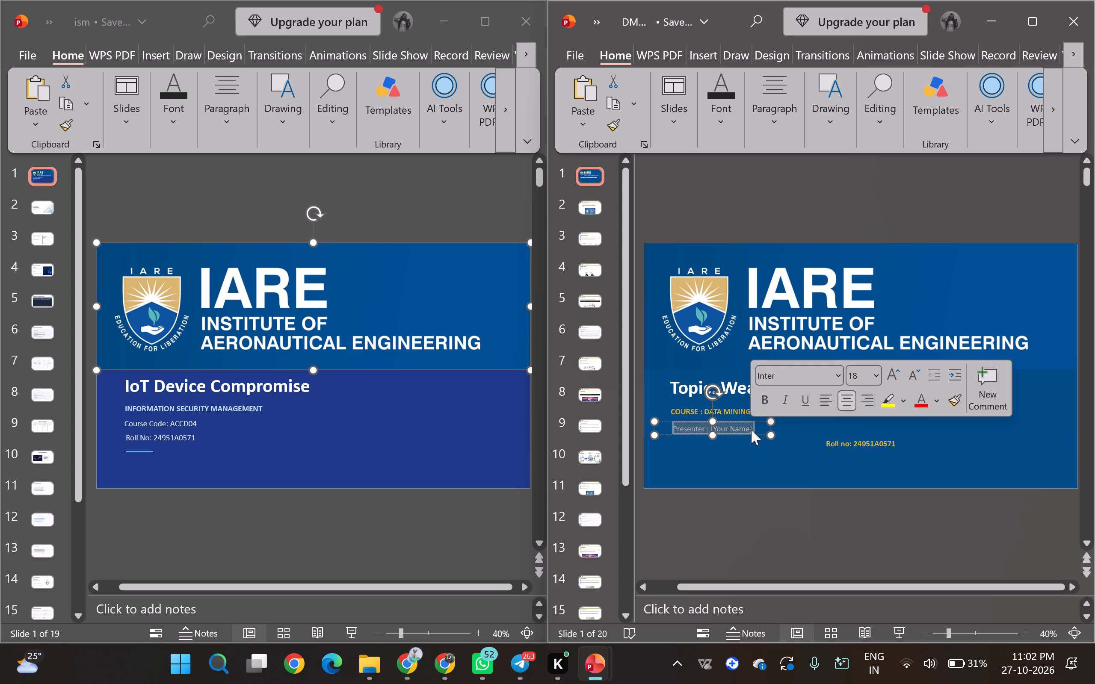
click(751, 430)
key(BackSpace)
key(BackSpace)
key(BackSpace)
key(BackSpace)
key(BackSpace)
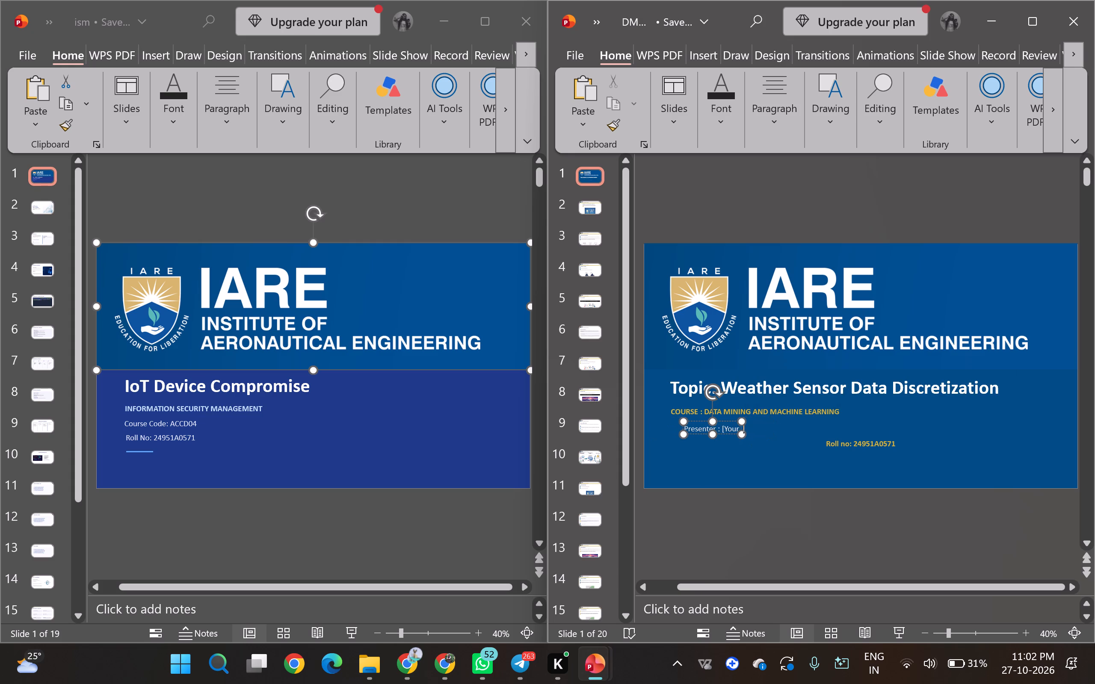
key(BackSpace)
key(BackSpace)
key(BackSpace)
key(BackSpace)
key(BackSpace)
key(BackSpace)
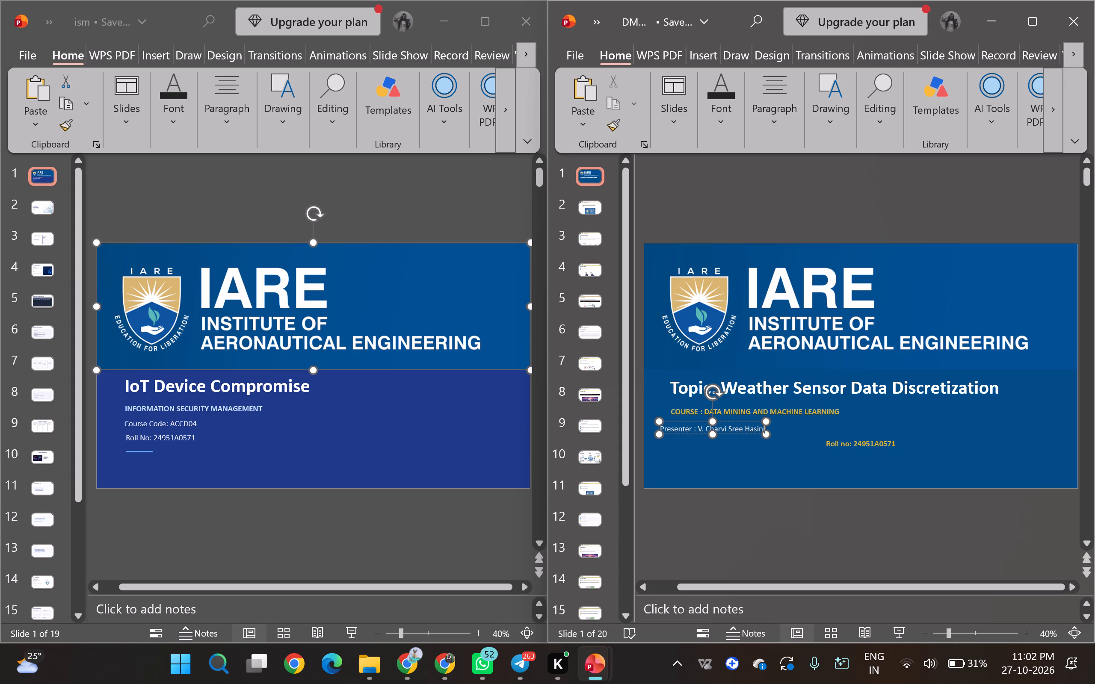
click(805, 509)
Nudge the Presenter line so its text aligns with the left edge of the course line.
click(712, 422)
click(735, 431)
drag(736, 434, 747, 436)
Move the roll number line beneath the Presenter line, aligned with the left edge of the text above.
click(863, 448)
drag(879, 449, 732, 454)
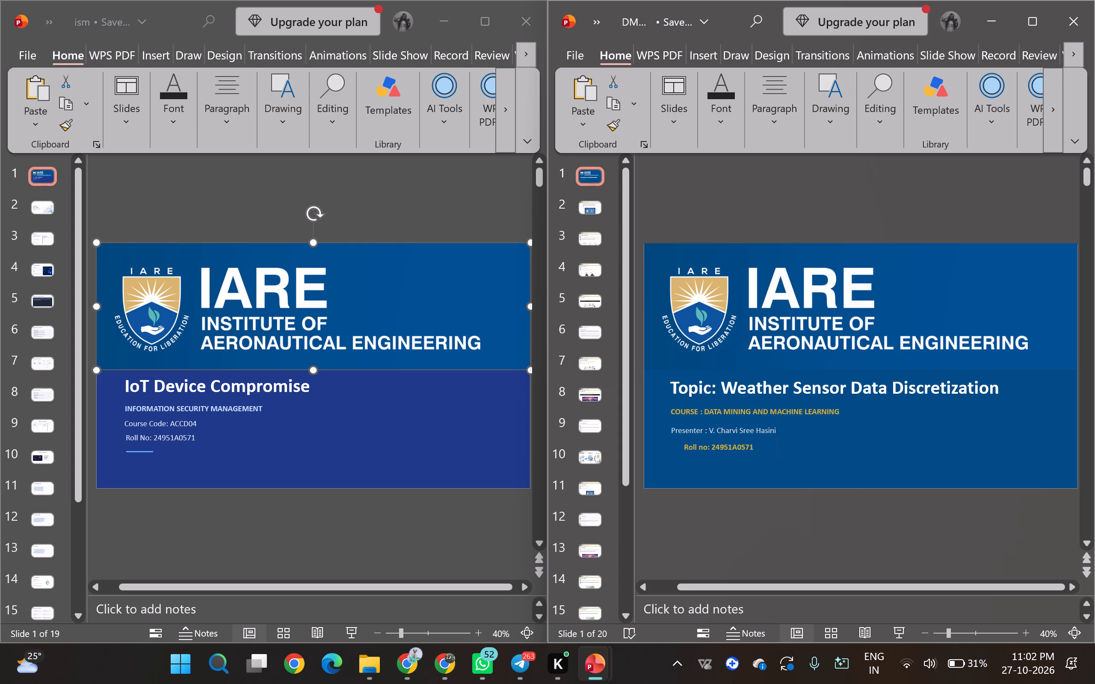
drag(732, 454, 725, 453)
drag(725, 453, 725, 453)
click(823, 560)
On slide 2 of DMML, move the weather station picture up and reduce its height to fit within the slide.
key(Right)
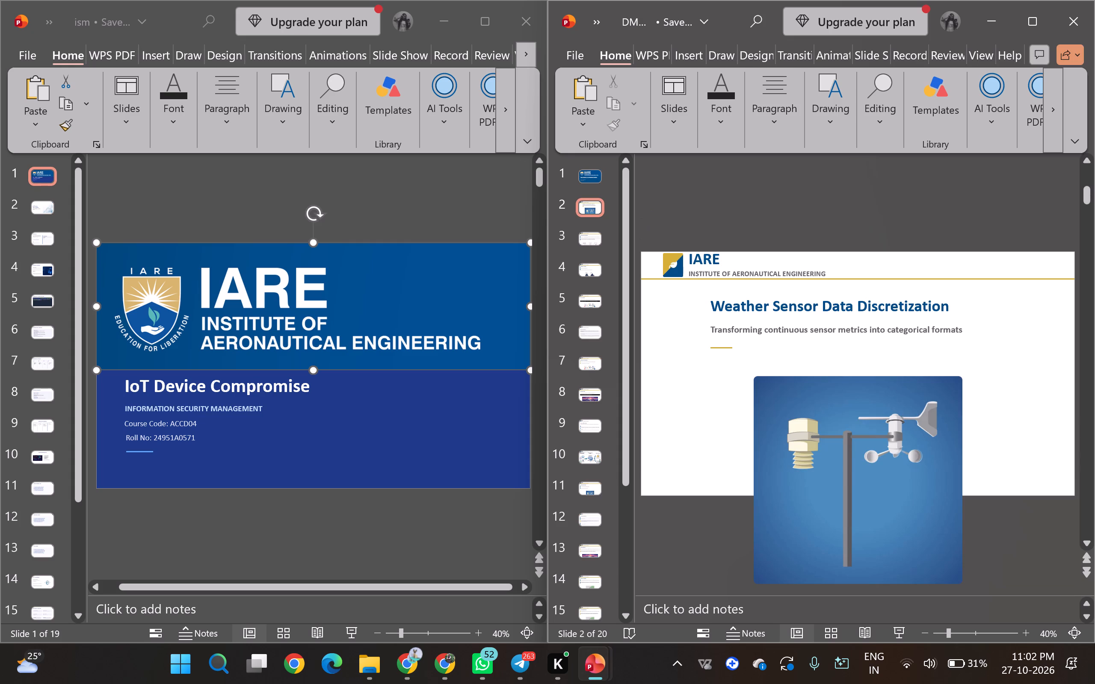
click(749, 315)
click(813, 327)
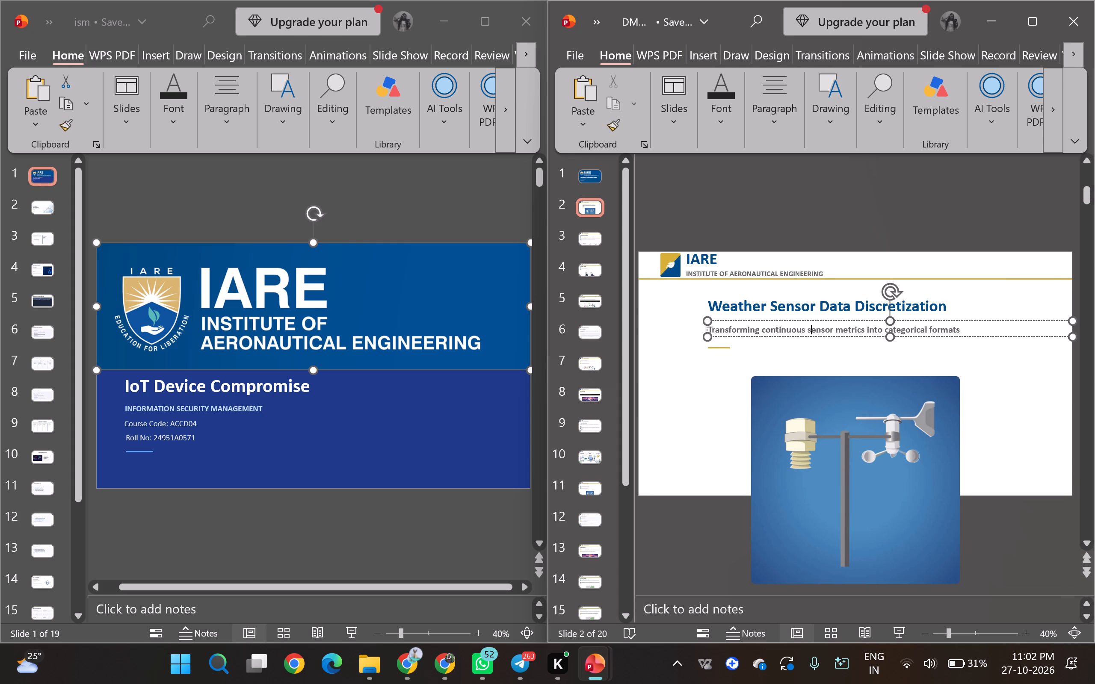
drag(854, 550, 850, 521)
drag(849, 555, 852, 484)
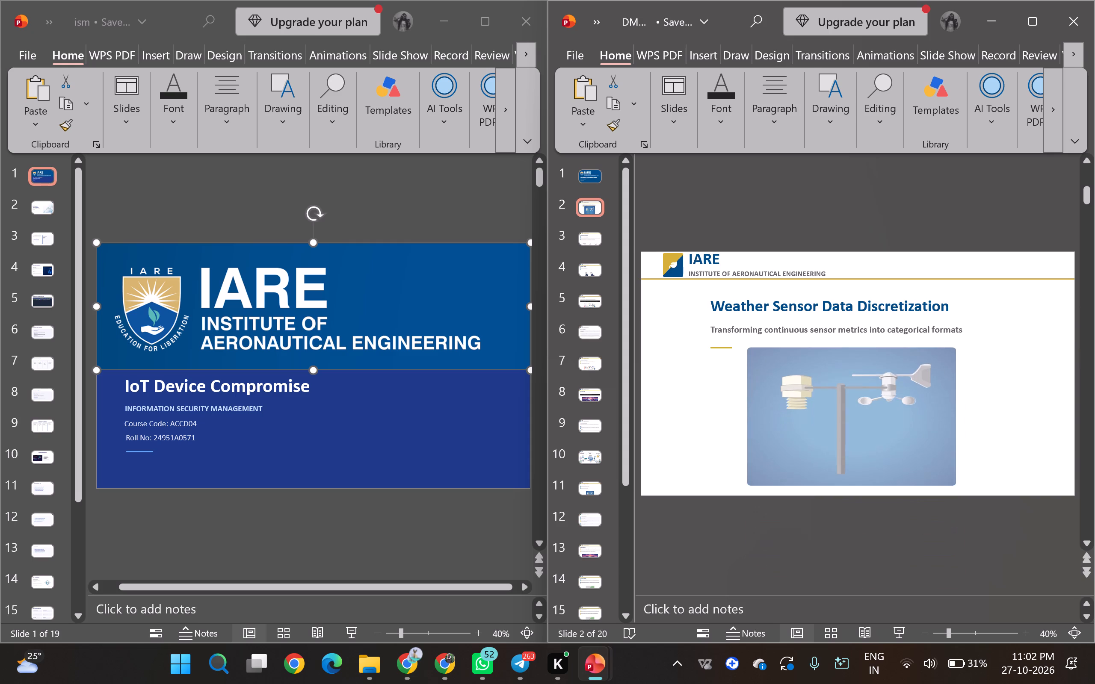
drag(852, 484, 852, 483)
click(891, 563)
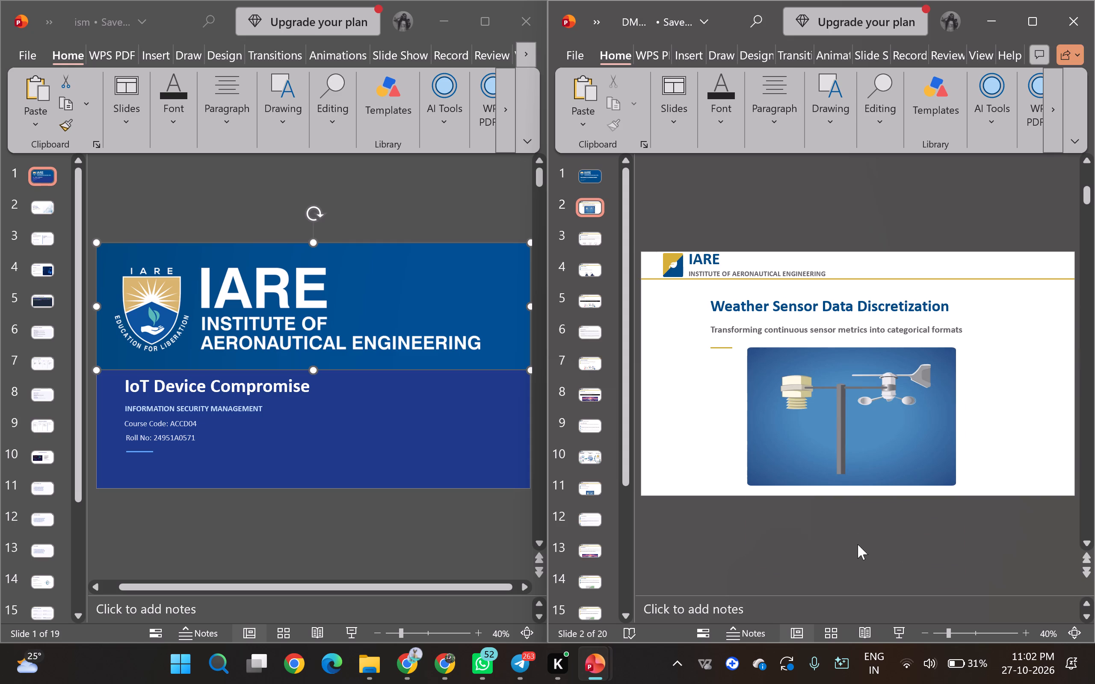
Compare the header elements on slide 2 of DMML with the logo layout on slide 2 of ism.
click(426, 497)
scroll(426, 504, down, 1)
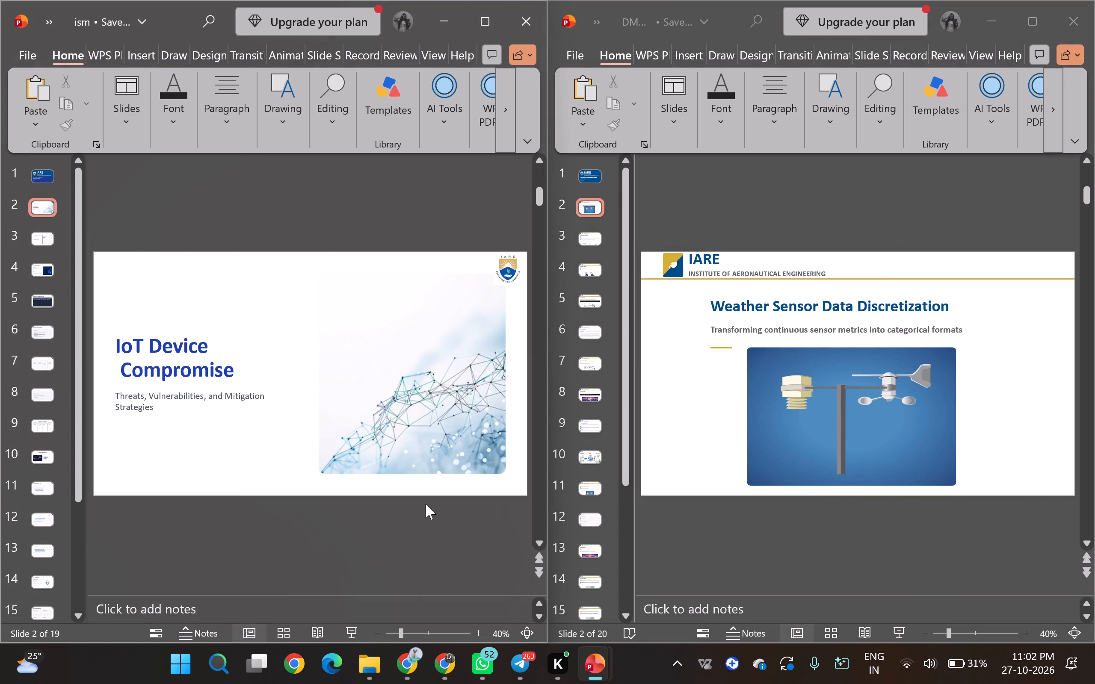
click(711, 268)
click(757, 272)
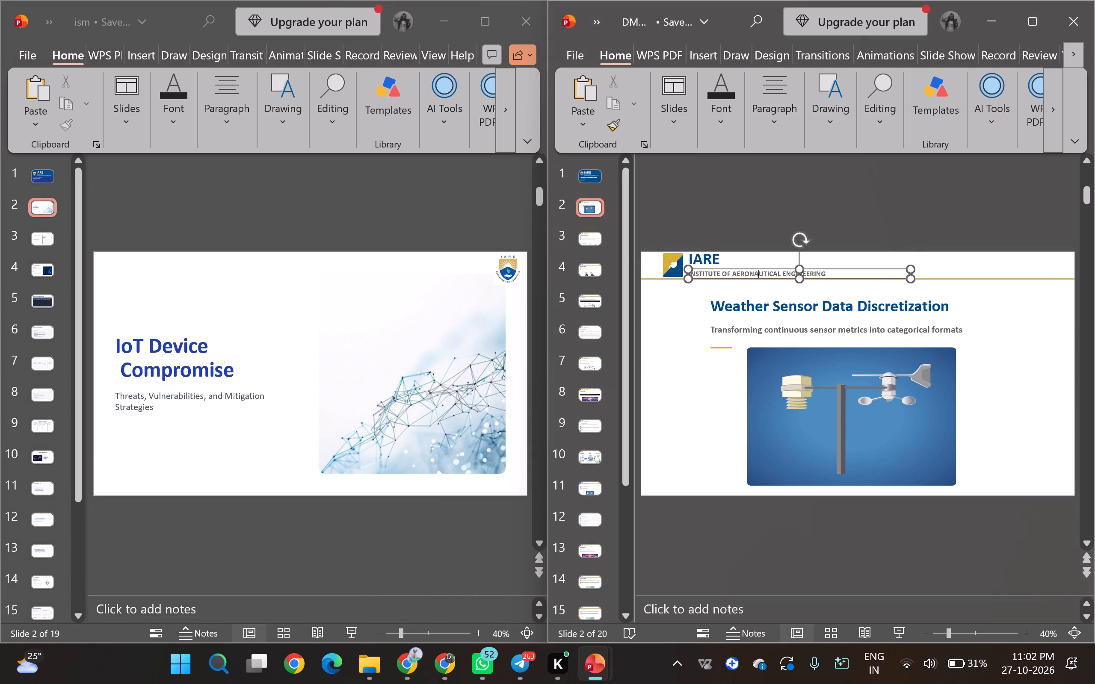
drag(957, 277, 957, 284)
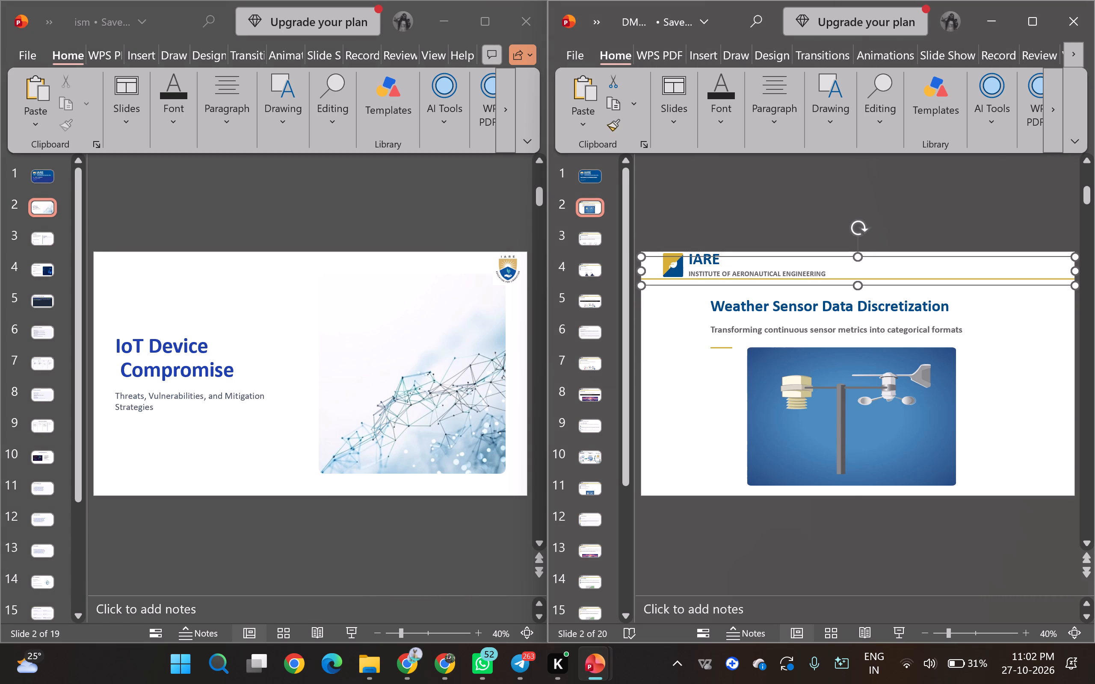
click(900, 217)
click(675, 265)
click(773, 227)
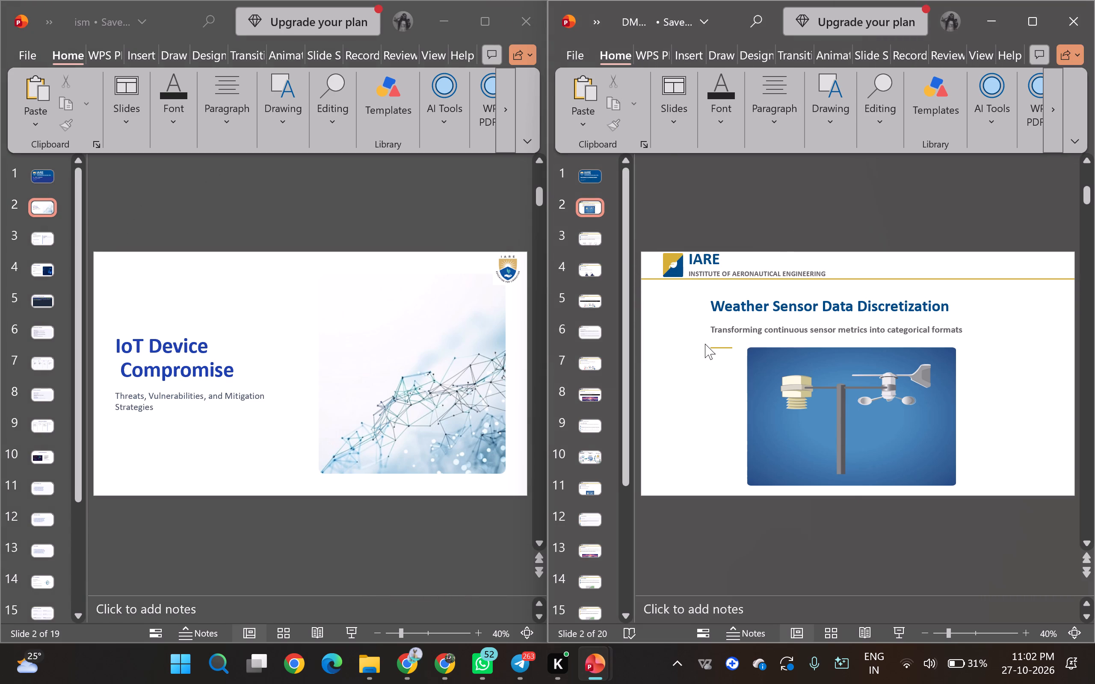
key(r)
Draw a rectangle across the full width of DMML slide 2, covering the IARE header at the top.
click(690, 60)
click(678, 112)
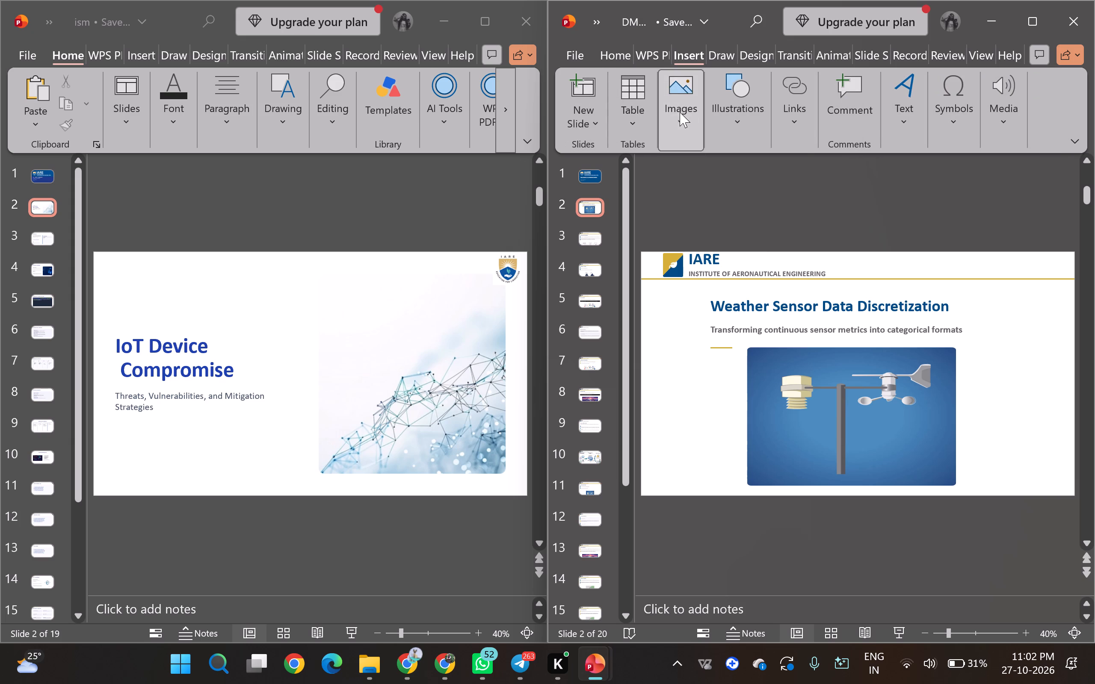
click(732, 114)
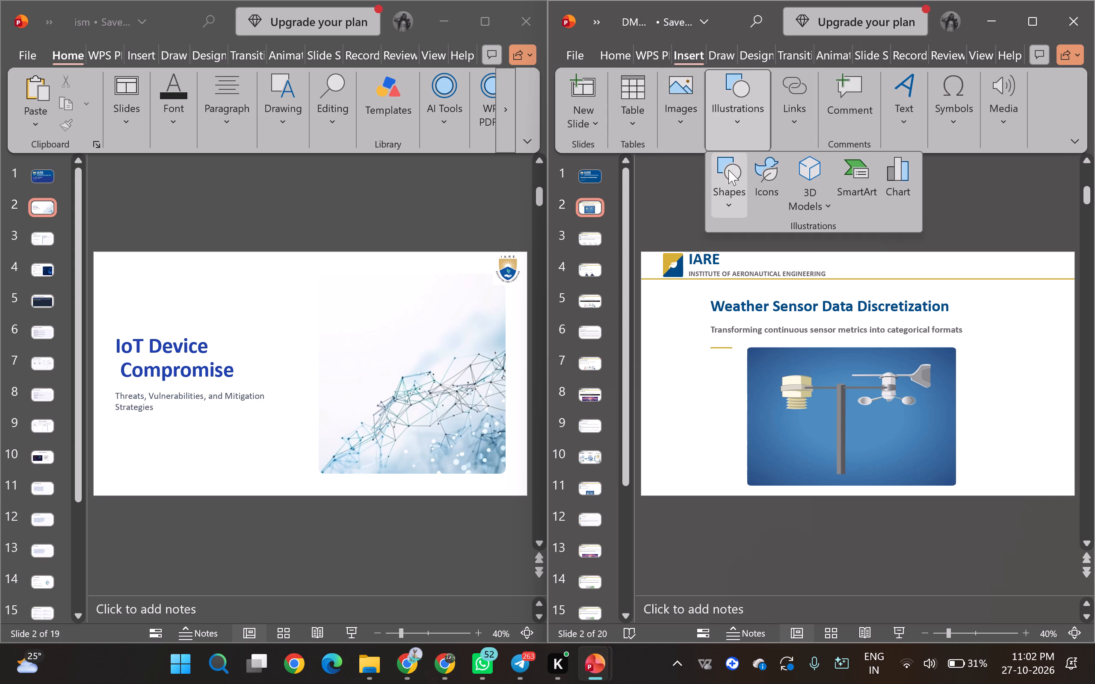
click(728, 170)
click(730, 212)
click(728, 209)
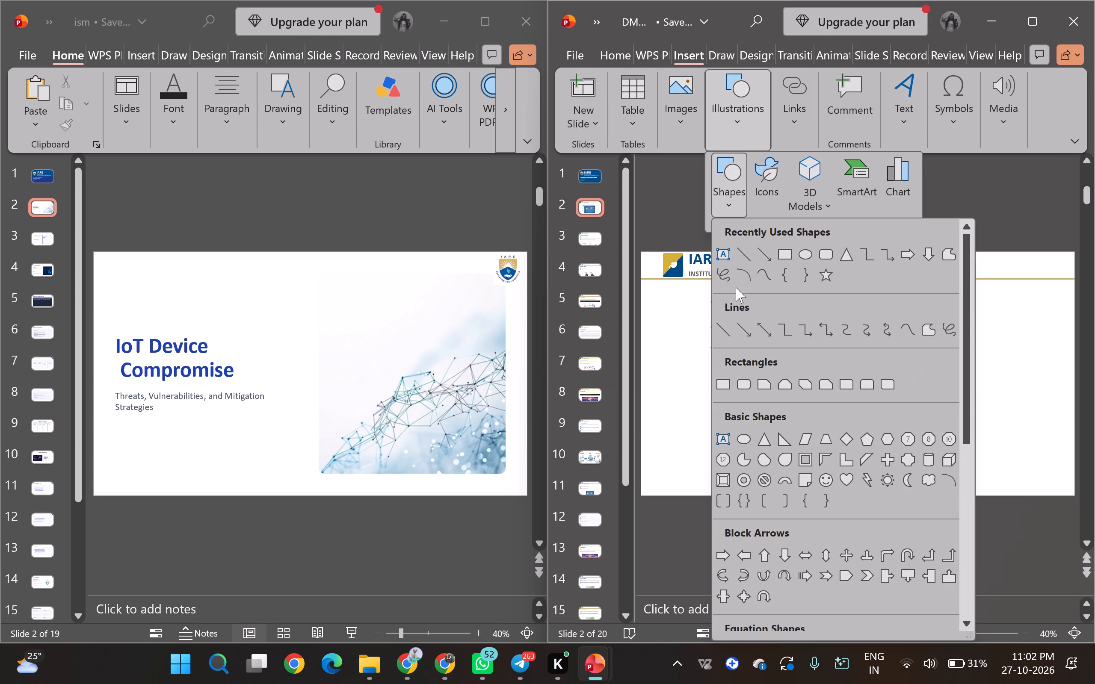
click(786, 258)
drag(642, 239, 822, 281)
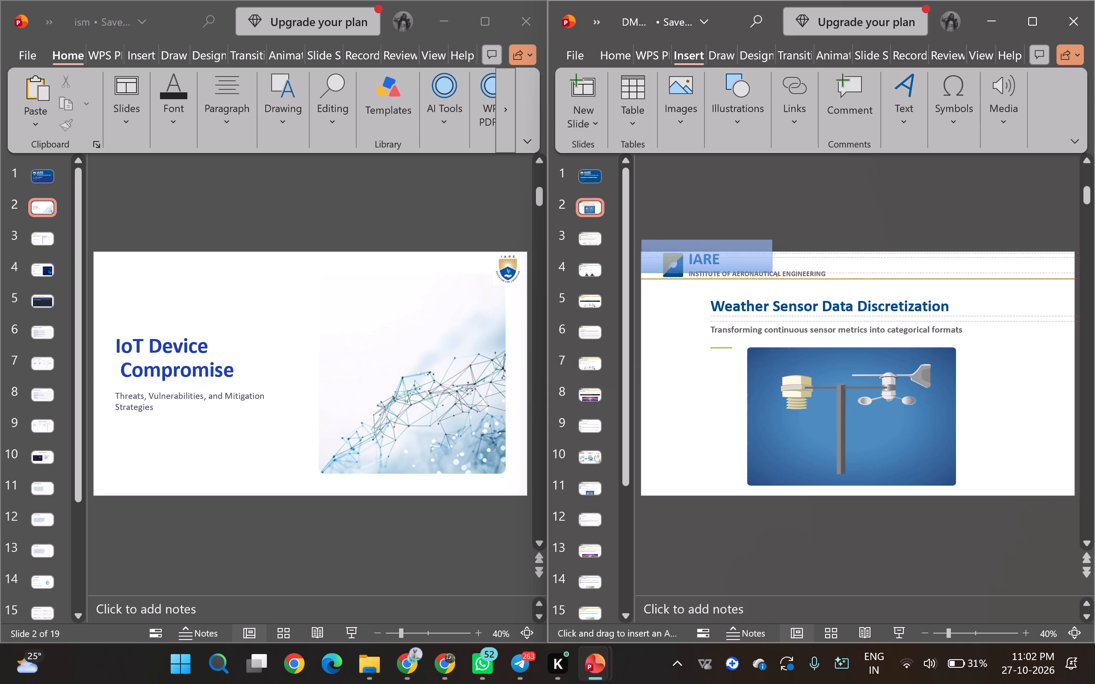
drag(822, 281, 1084, 289)
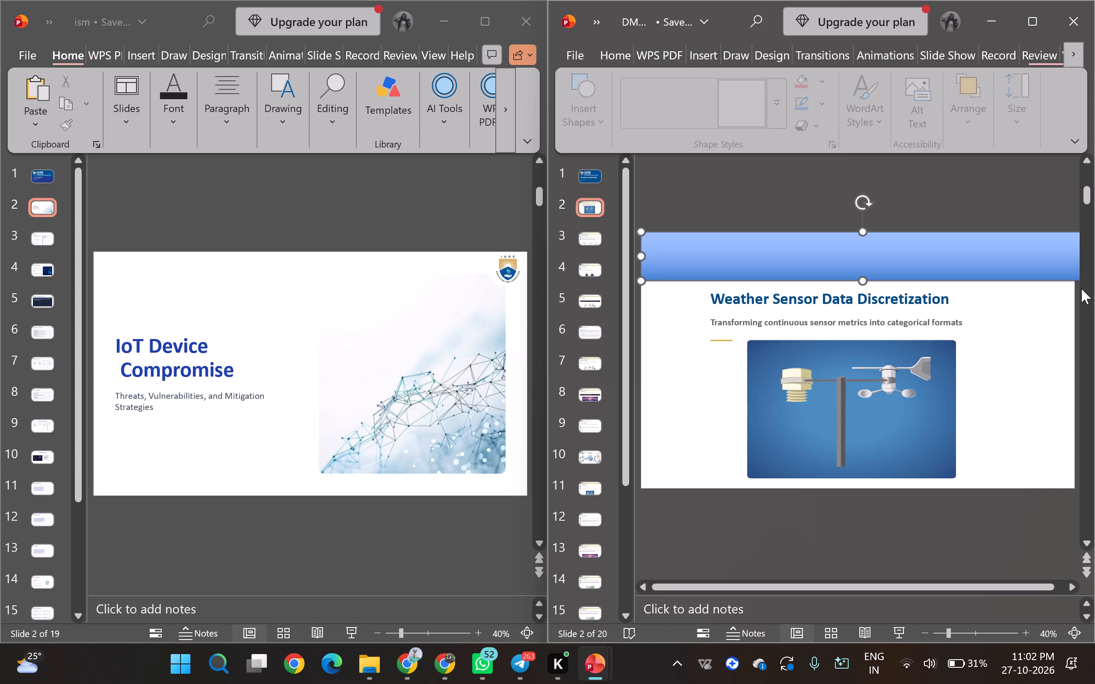
Apply the white-filled, blue-outlined theme style to the header-covering rectangle.
click(772, 109)
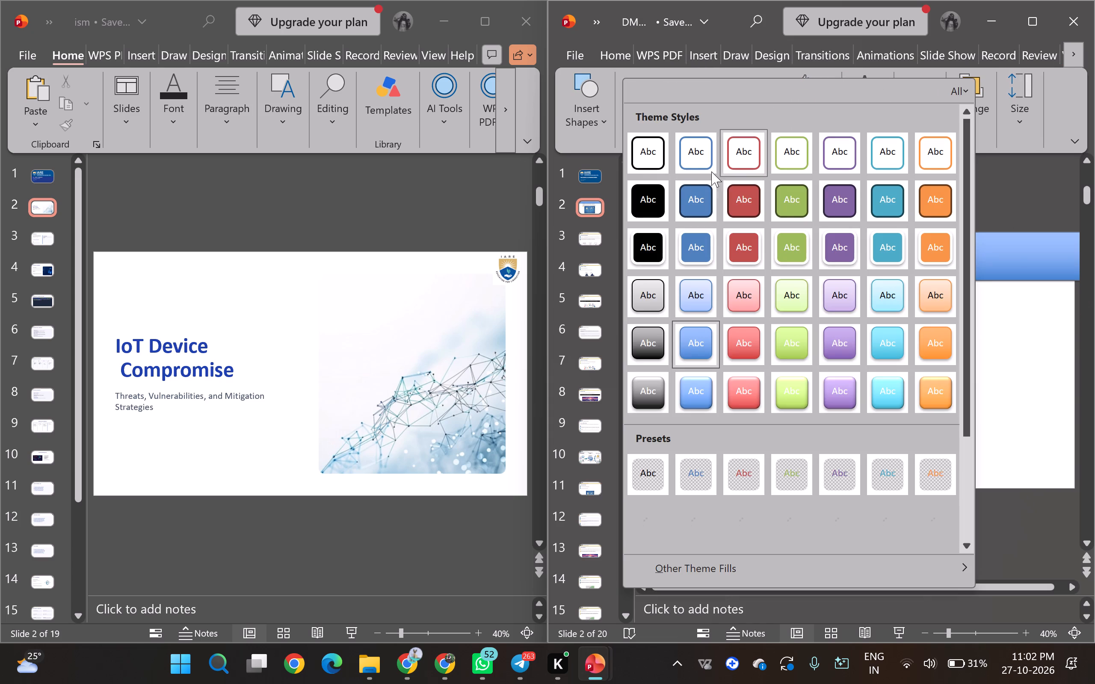
click(691, 151)
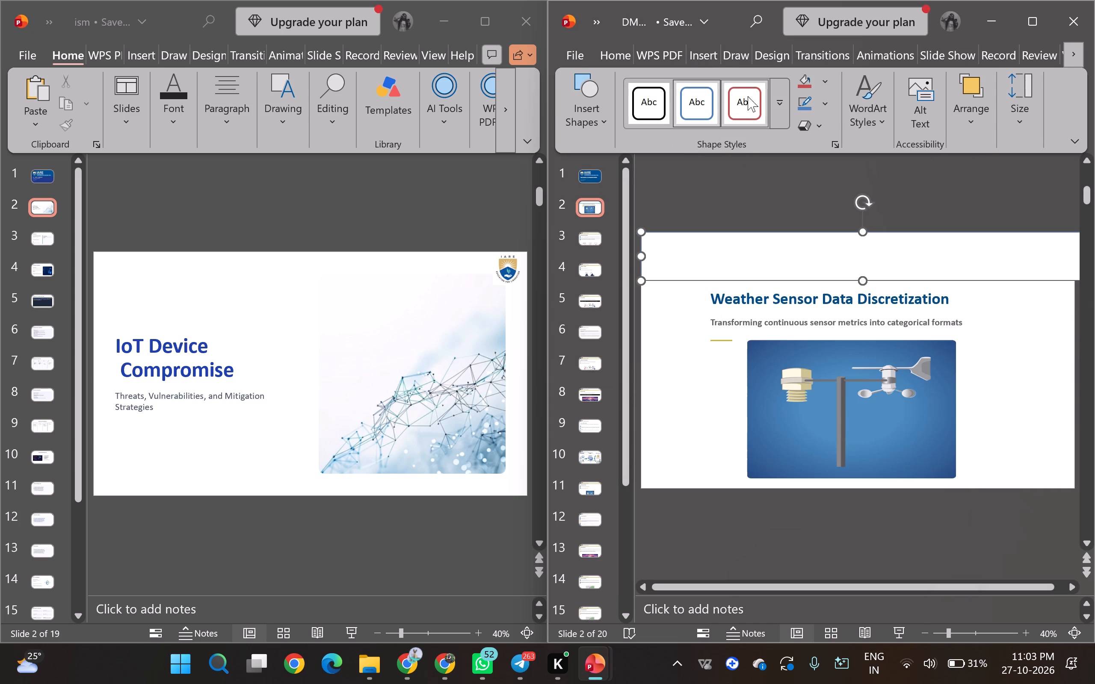
Remove the outline from the white header-covering rectangle on slide 2 of DMML.
click(818, 105)
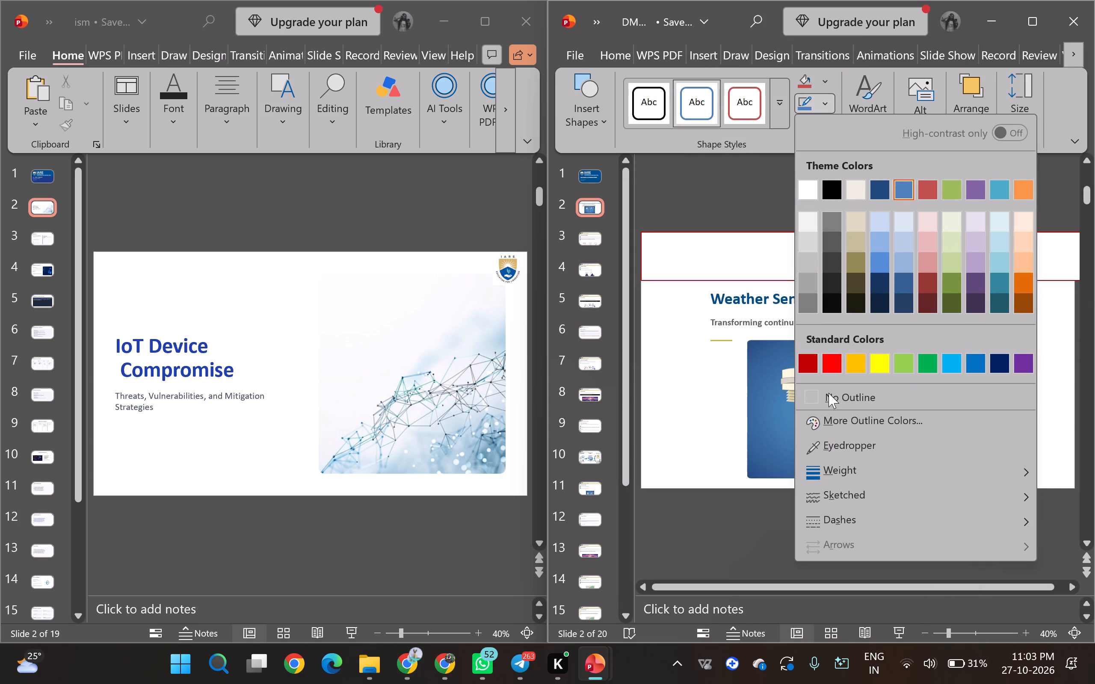
click(830, 397)
click(793, 201)
Copy the white header-covering rectangle from slide 2 of DMML and paste it over the IARE headers on slides 3 to 6.
click(794, 256)
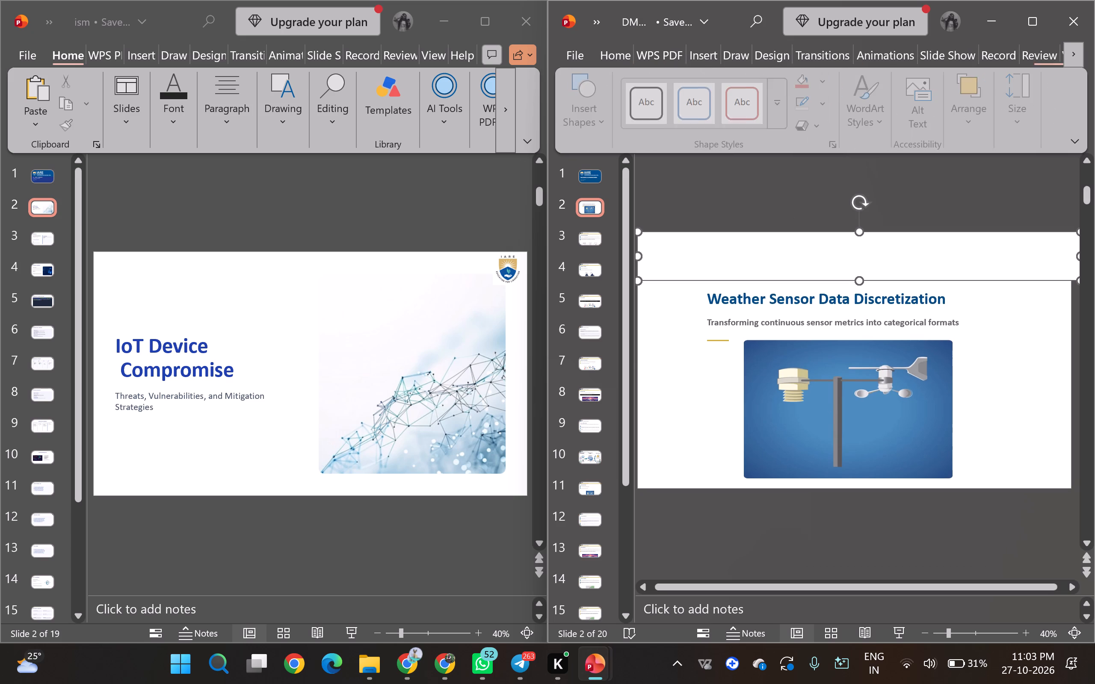
key(ctrl+c)
click(781, 200)
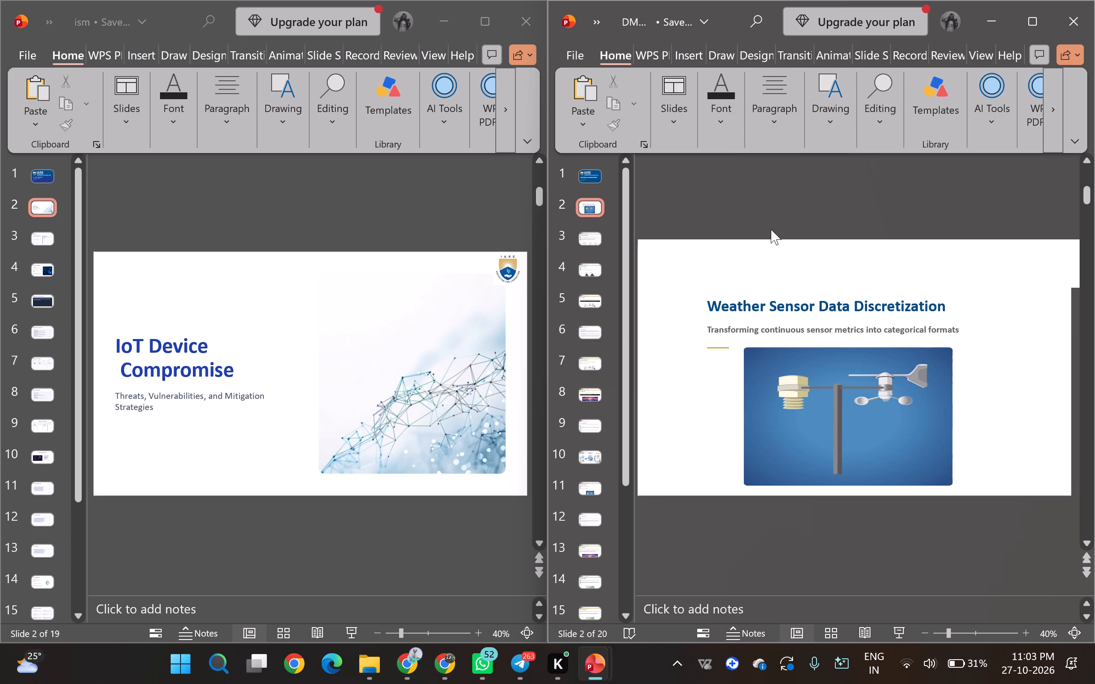
scroll(757, 233, down, 1)
key(ctrl+v)
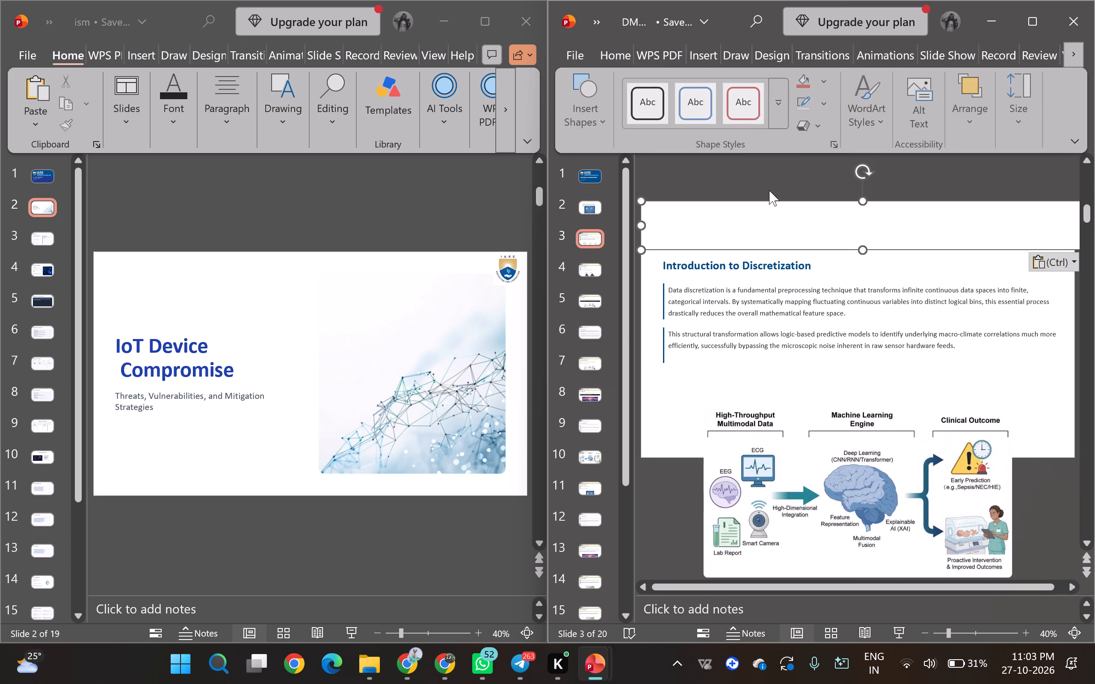
click(769, 178)
scroll(769, 178, down, 1)
key(ctrl+v)
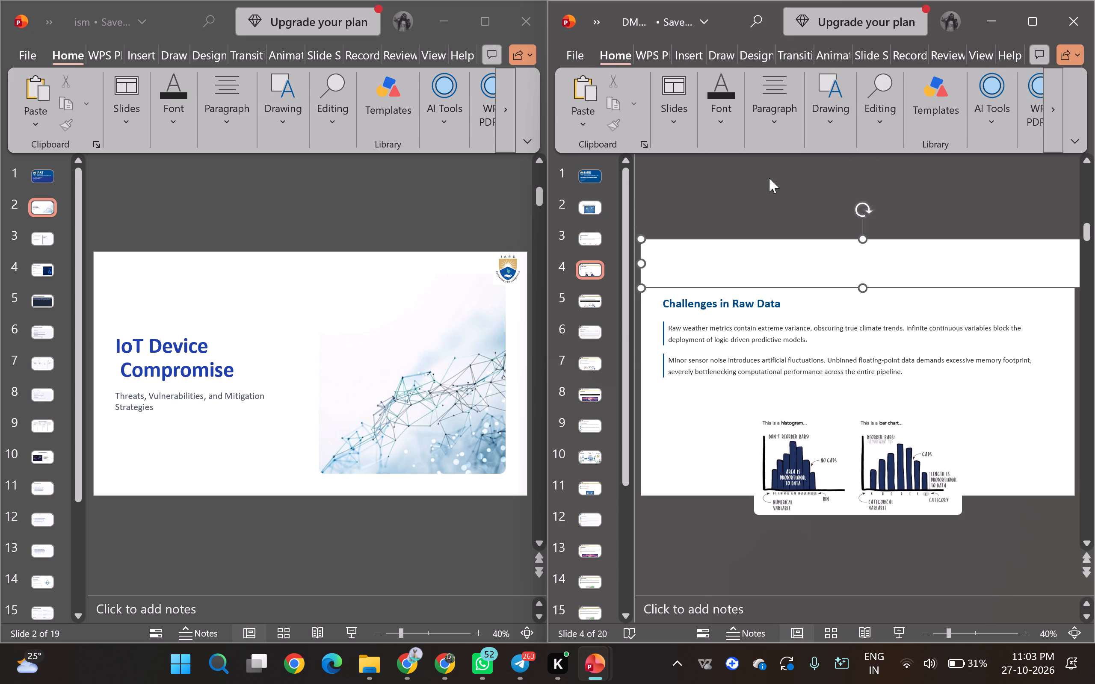
click(769, 178)
scroll(769, 178, down, 1)
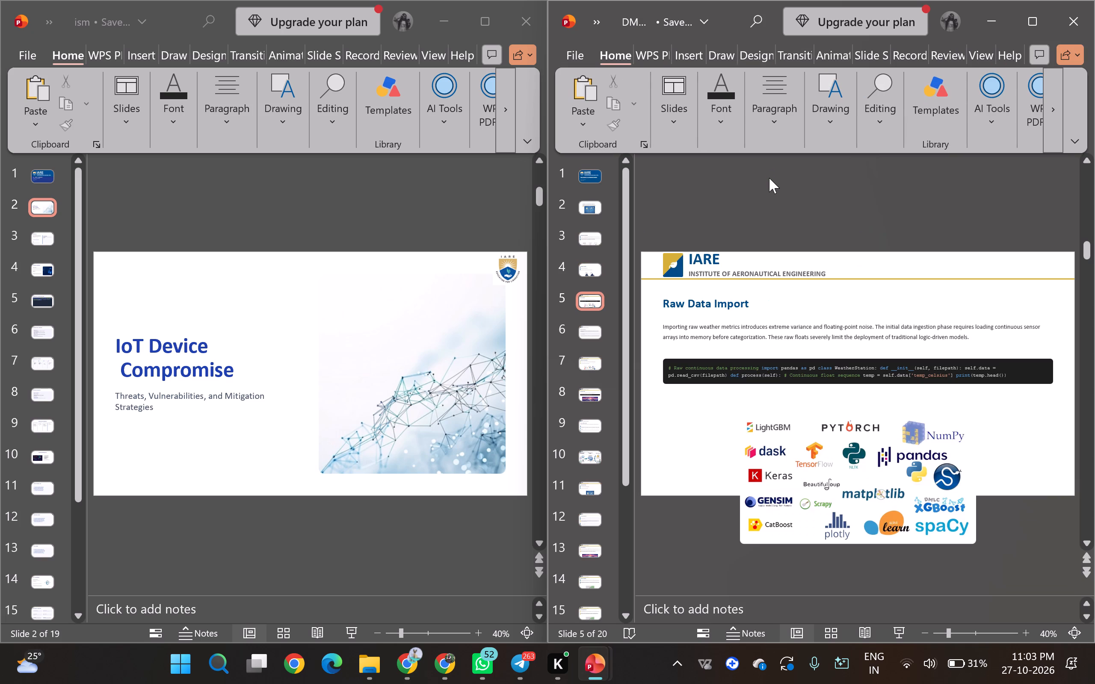
key(ctrl+v)
click(769, 178)
scroll(769, 178, down, 1)
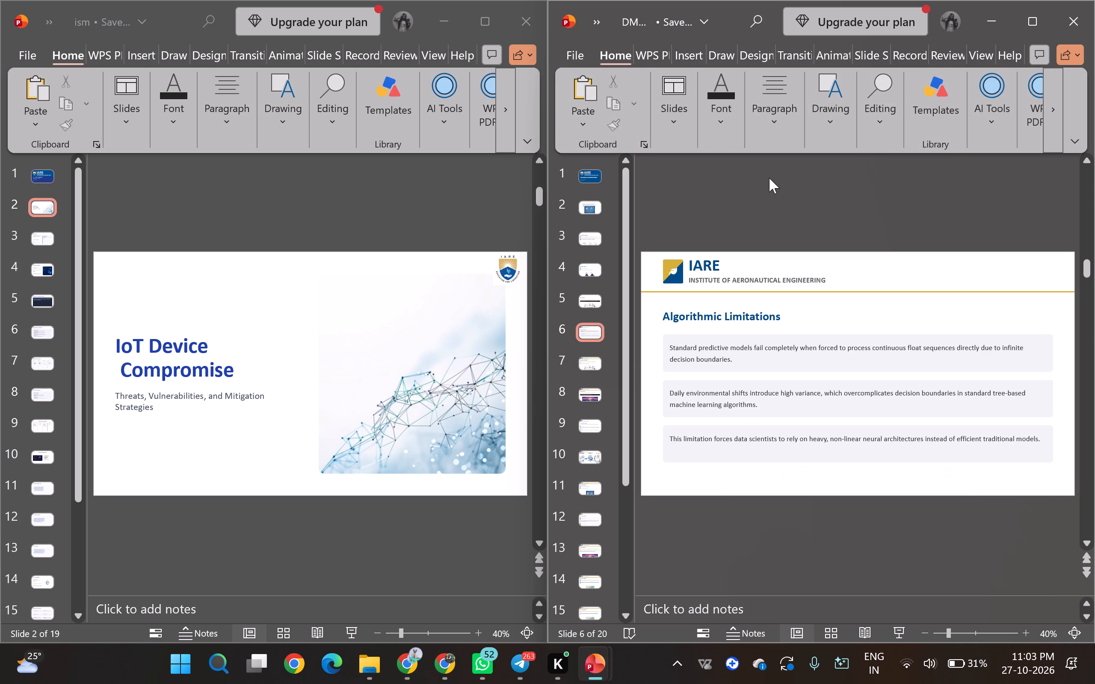
key(ctrl+v)
click(769, 178)
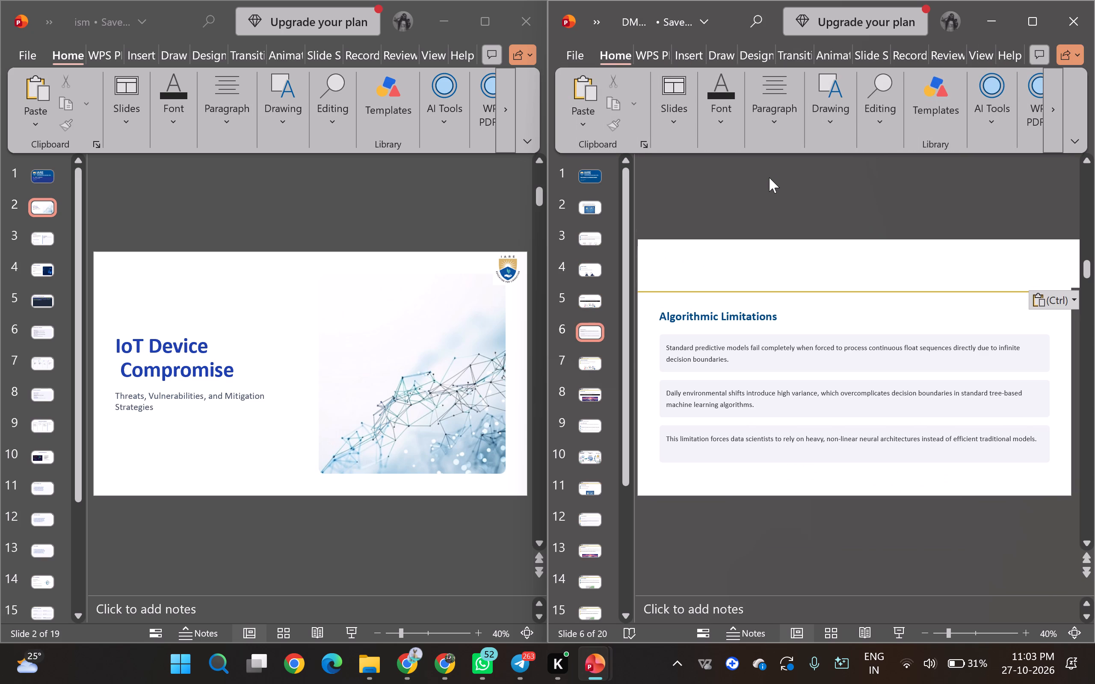
Move the white rectangle on slide 6, Algorithmic Limitations, down slightly so it covers the gold line under the header.
click(587, 309)
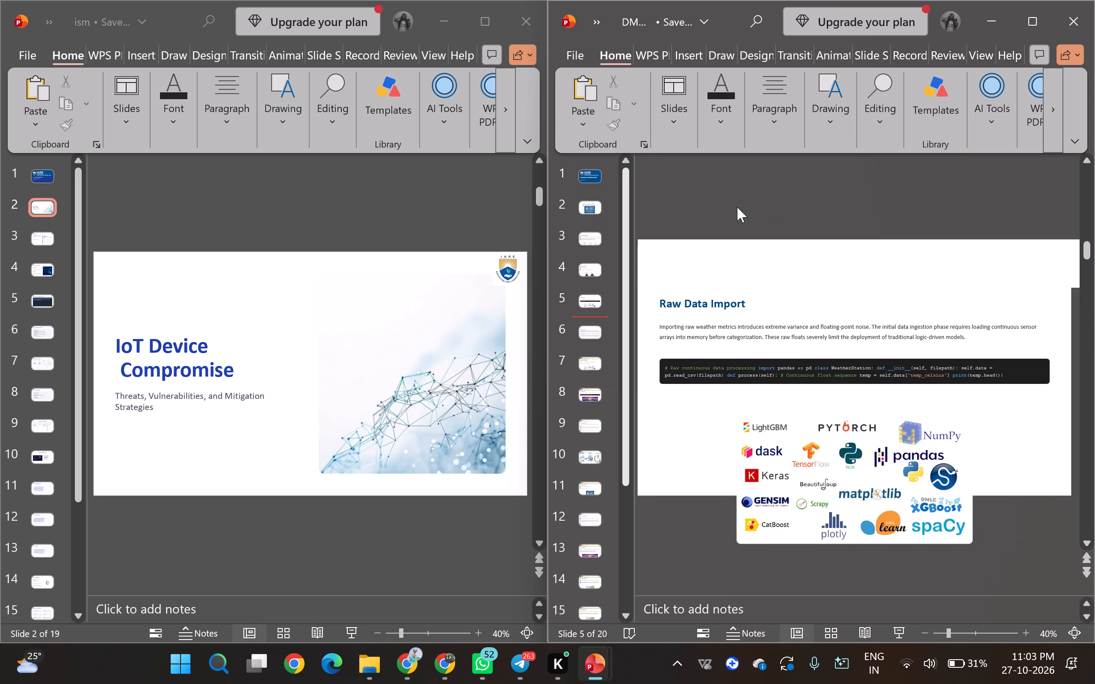
scroll(737, 207, down, 1)
click(753, 244)
drag(756, 259, 759, 267)
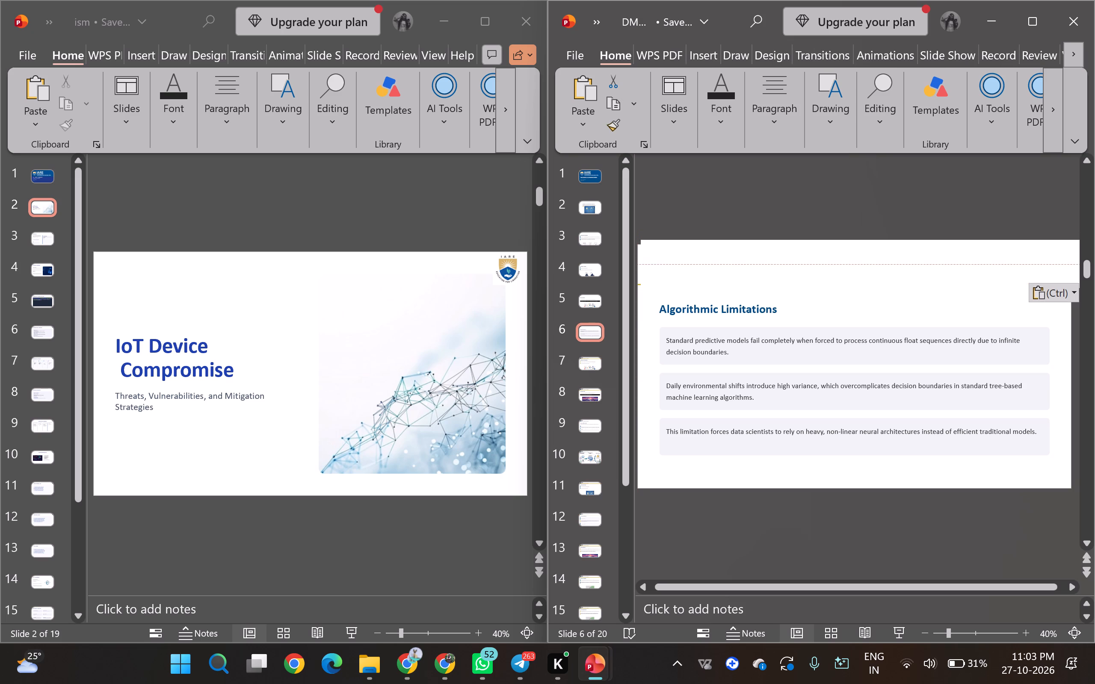
drag(759, 267, 749, 265)
click(751, 214)
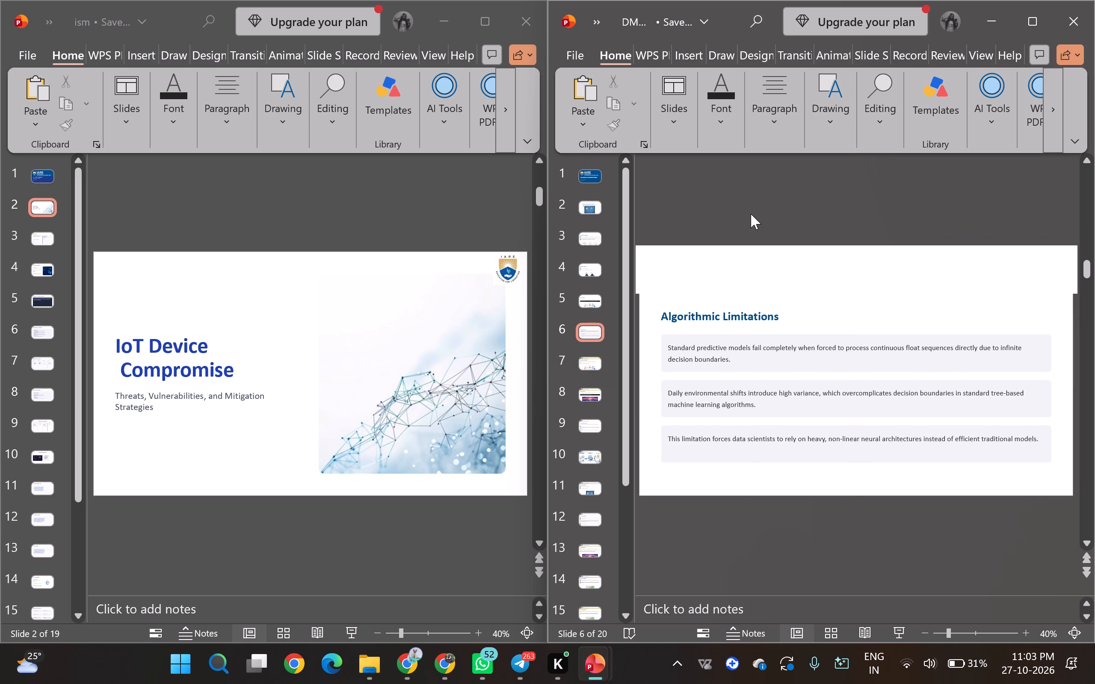
Paste the white header-covering rectangle onto slides 7, 8, 9 and 10 of DMML.
scroll(751, 214, down, 1)
key(ctrl+v)
click(751, 213)
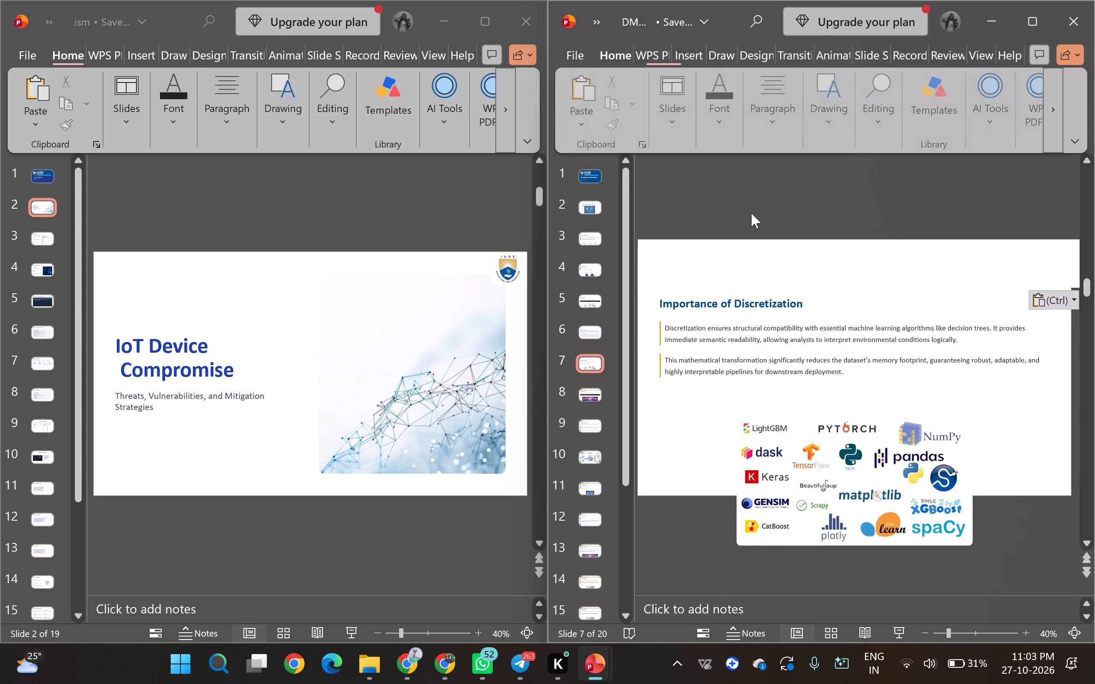
scroll(751, 213, down, 1)
key(ctrl+v)
click(751, 213)
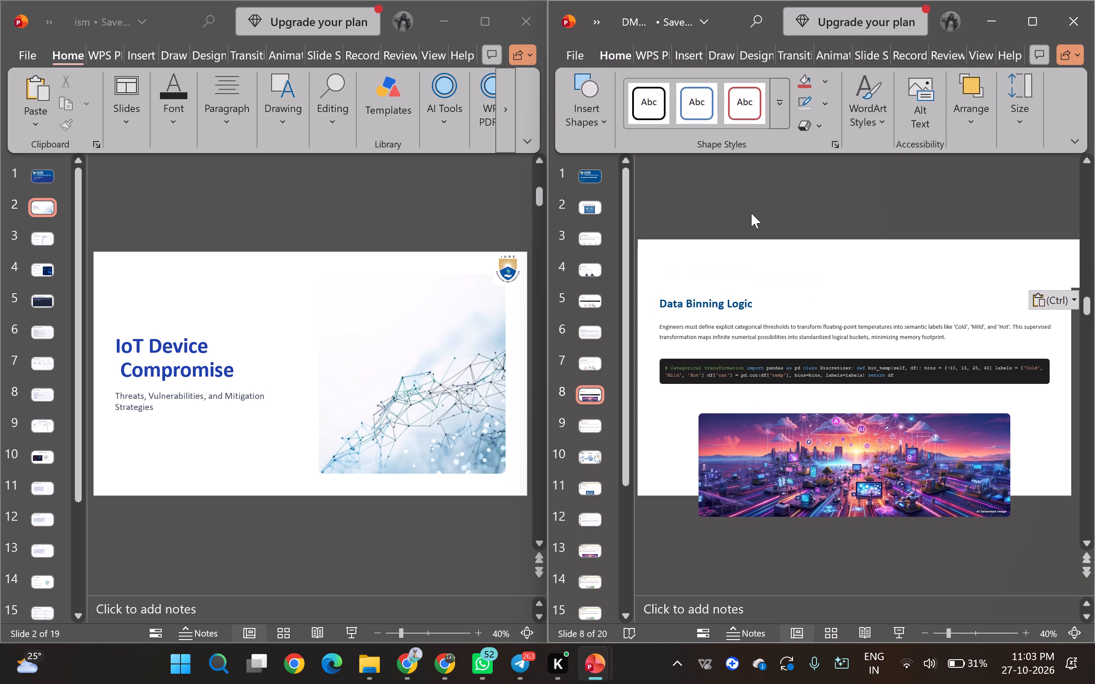
scroll(751, 213, down, 1)
key(ctrl+v)
click(751, 213)
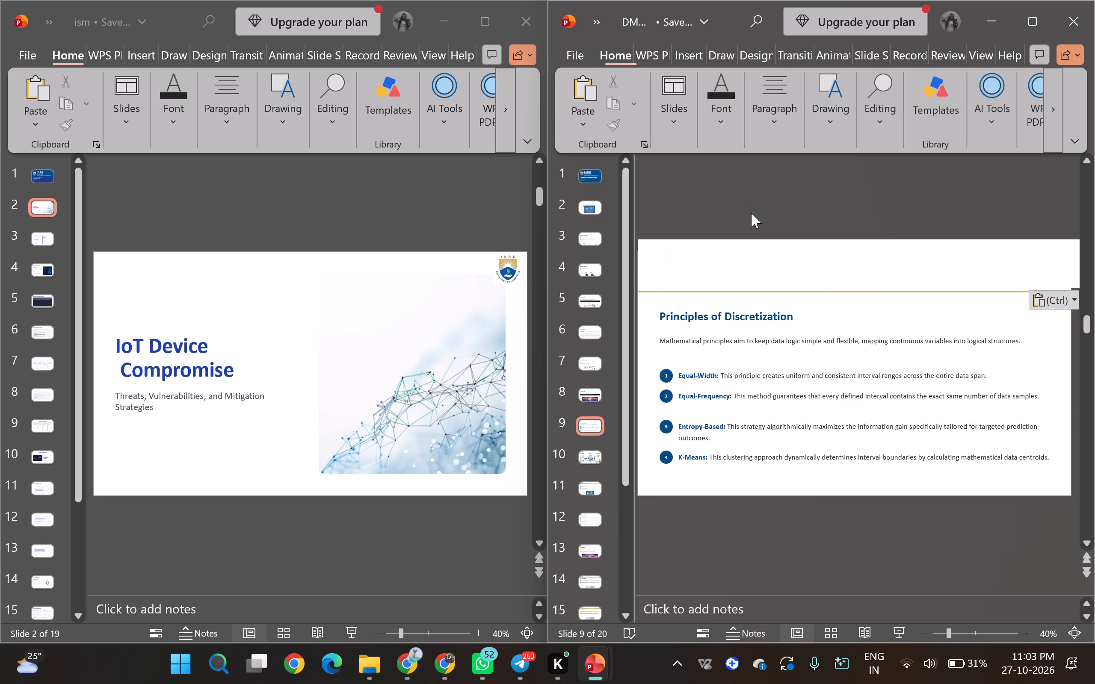
scroll(751, 213, down, 1)
key(ctrl+v)
click(751, 213)
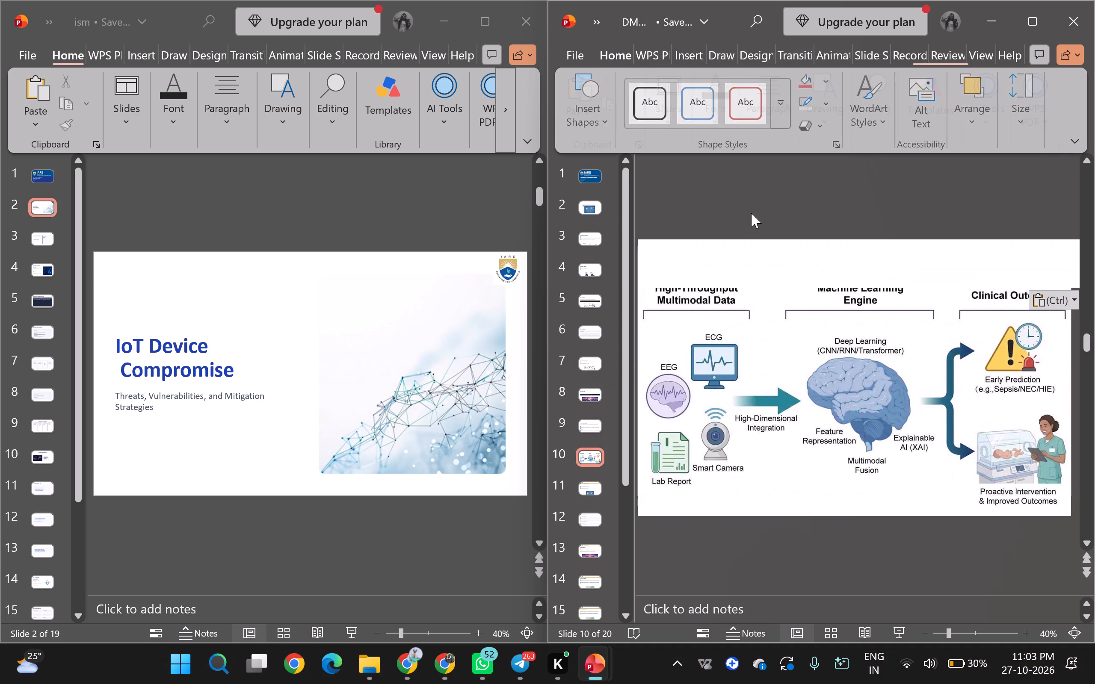
Move the white rectangle on slide 9, Principles of Discretization, down slightly to cover the gold header line.
scroll(751, 213, up, 1)
drag(755, 251, 756, 258)
click(764, 218)
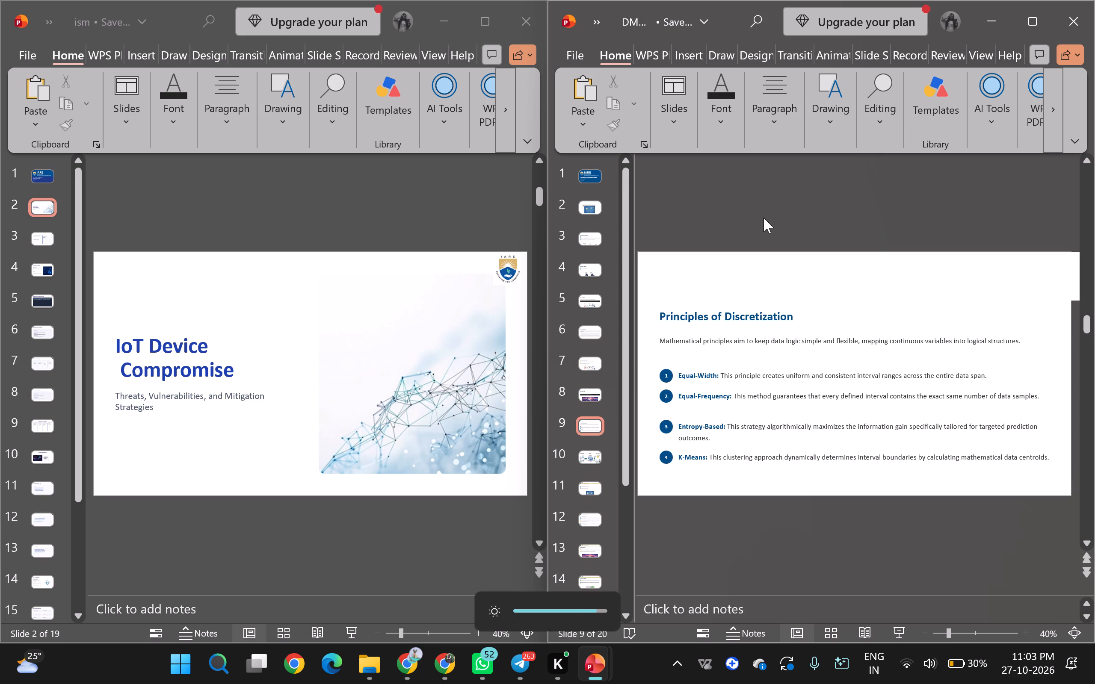
Paste the white header-covering rectangle onto slides 11, 12, 13 and 14 of DMML.
scroll(764, 218, down, 1)
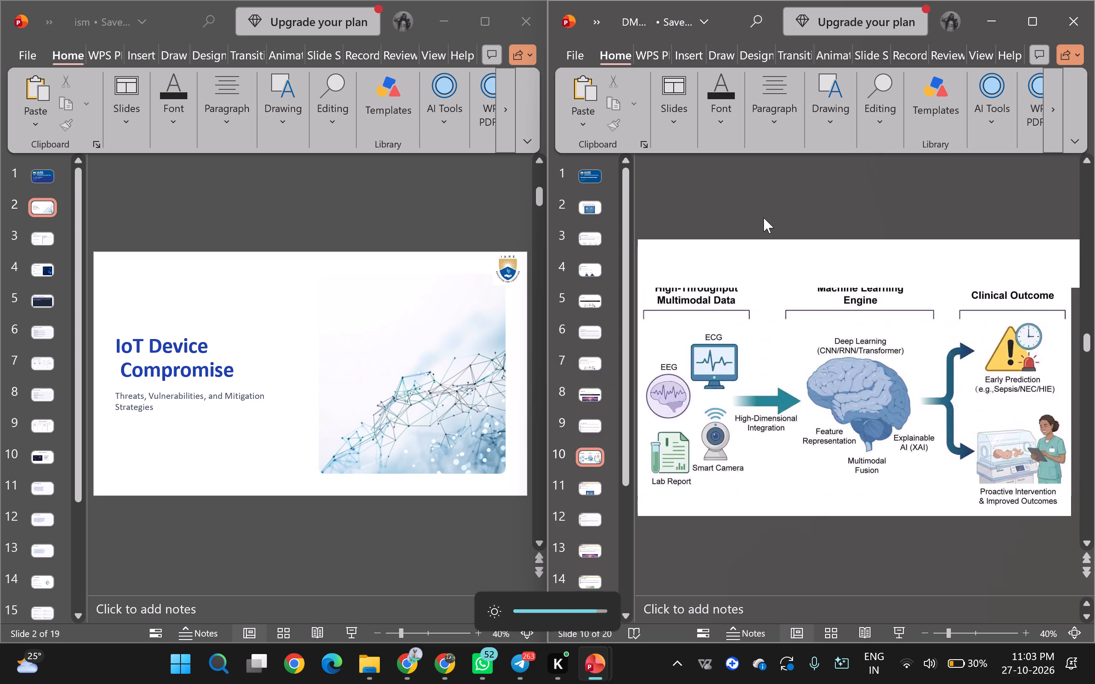
scroll(764, 218, down, 1)
key(ctrl+v)
click(764, 218)
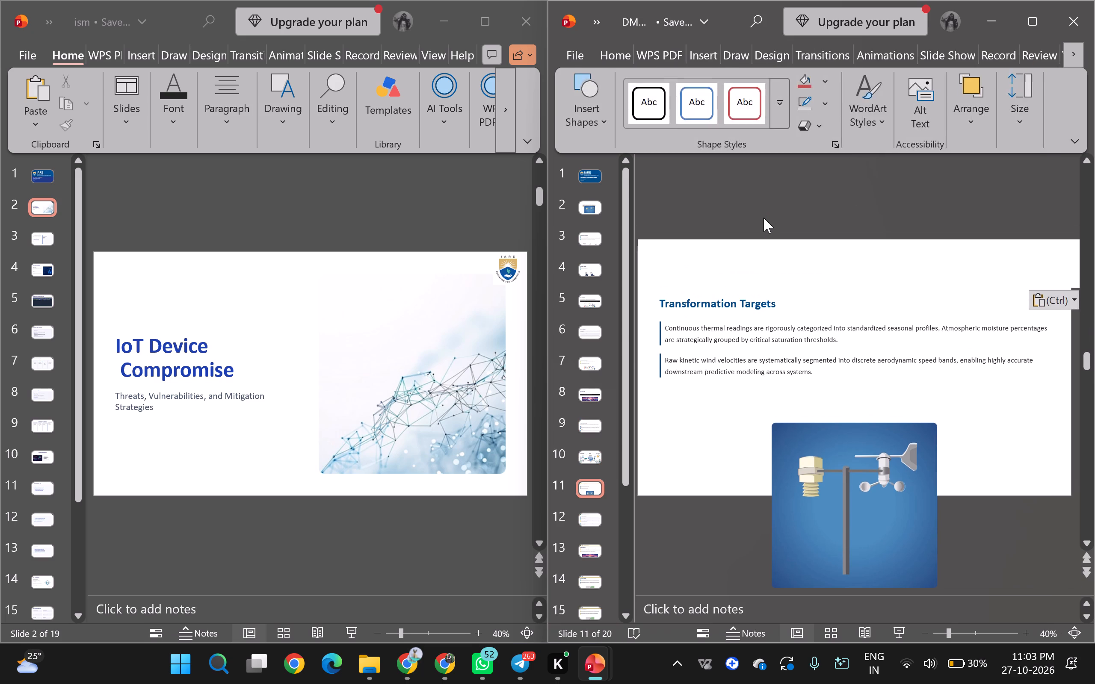
scroll(764, 218, down, 1)
key(ctrl+v)
click(764, 218)
scroll(764, 218, down, 1)
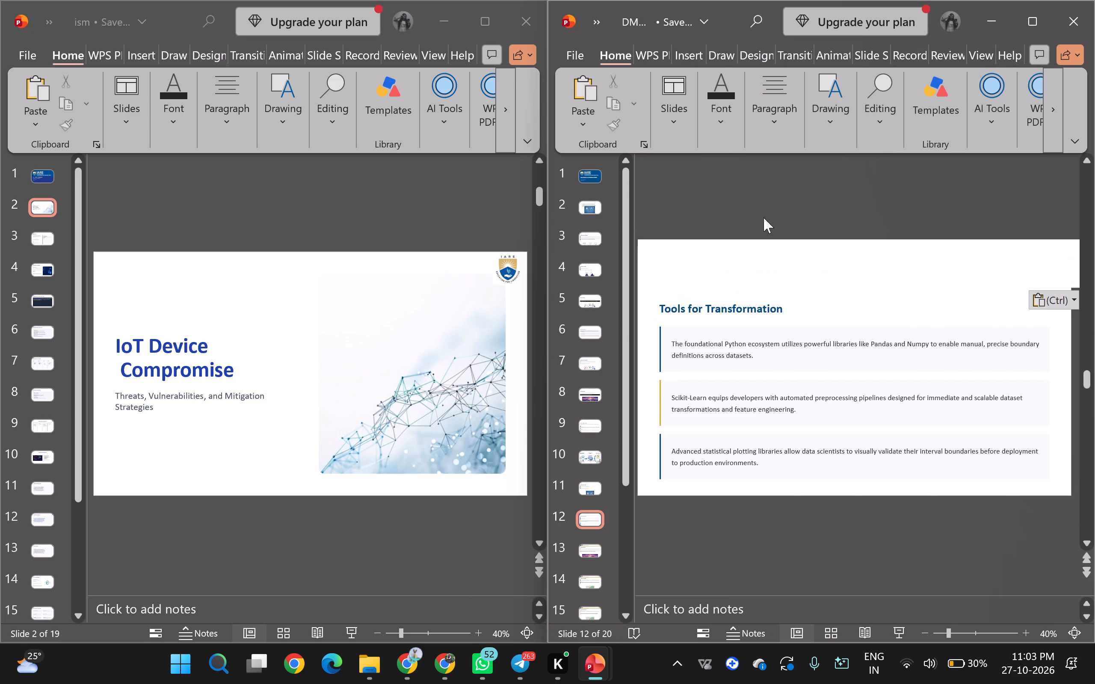
key(ctrl+v)
click(764, 218)
scroll(764, 218, down, 1)
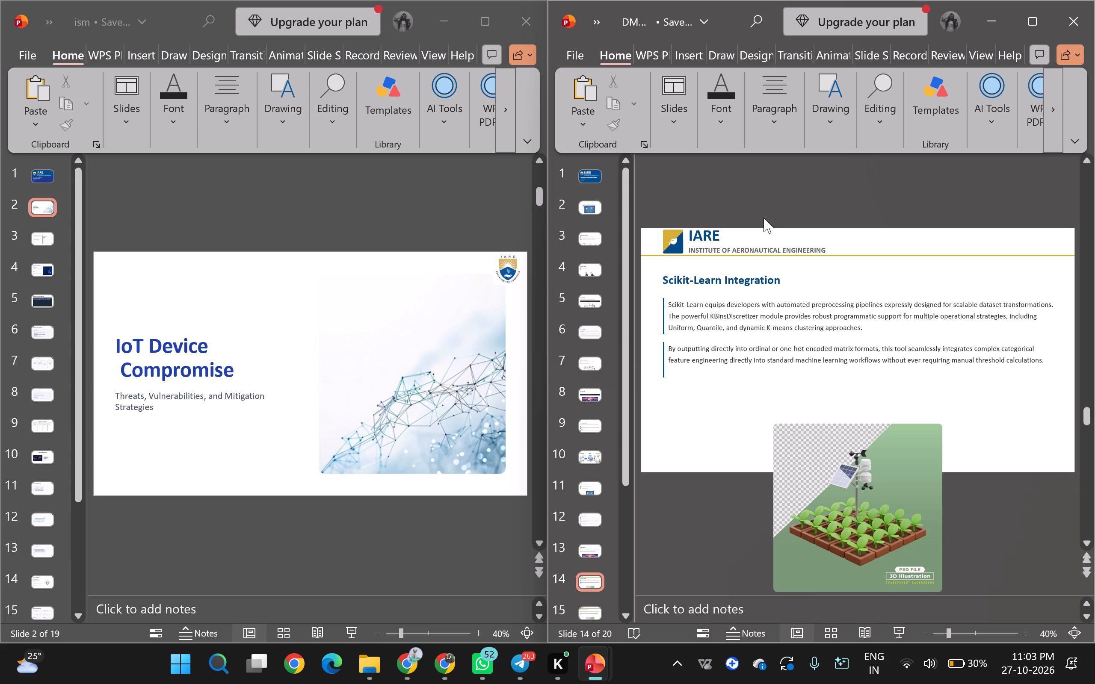
key(ctrl+v)
click(775, 189)
Paste the white header-covering rectangle onto slides 15, 16, 17 and 18 of DMML.
scroll(775, 189, down, 1)
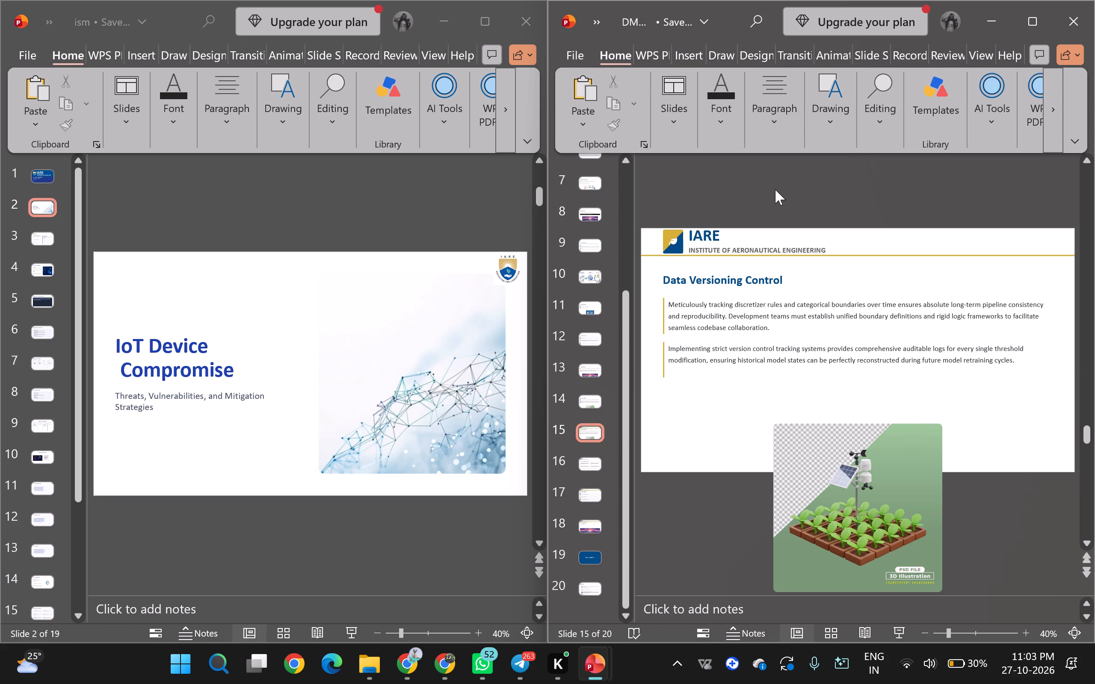
key(ctrl+v)
click(775, 189)
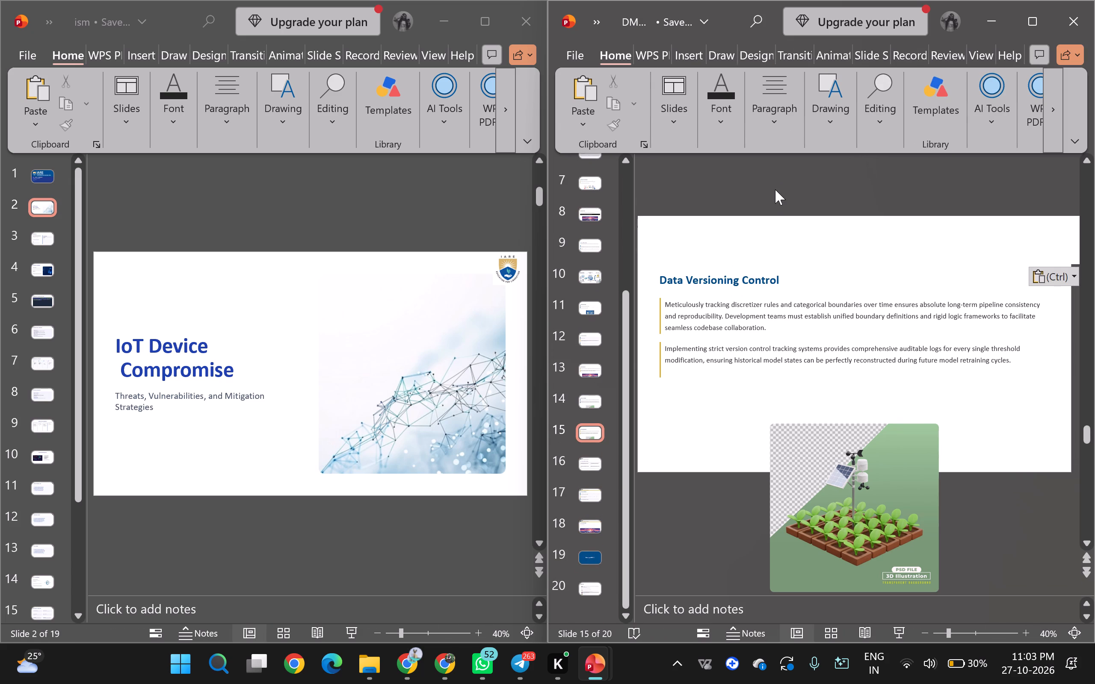
scroll(775, 189, down, 1)
key(ctrl+v)
click(775, 189)
scroll(775, 189, down, 1)
key(ctrl+v)
click(729, 445)
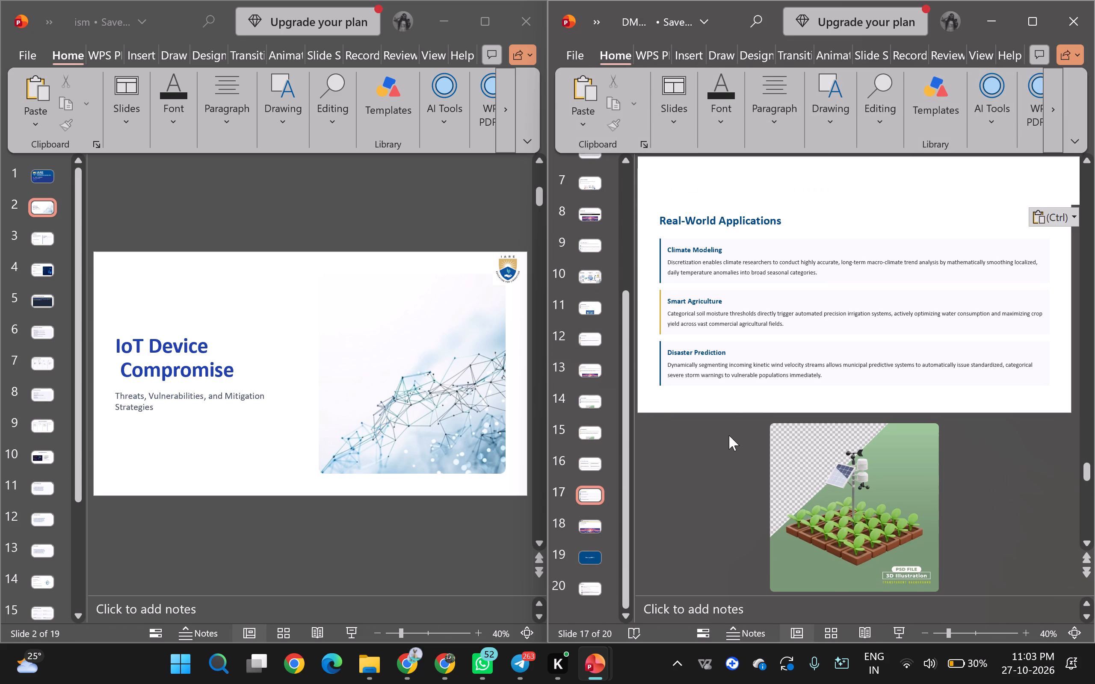
scroll(729, 435, down, 1)
key(ctrl+v)
click(727, 213)
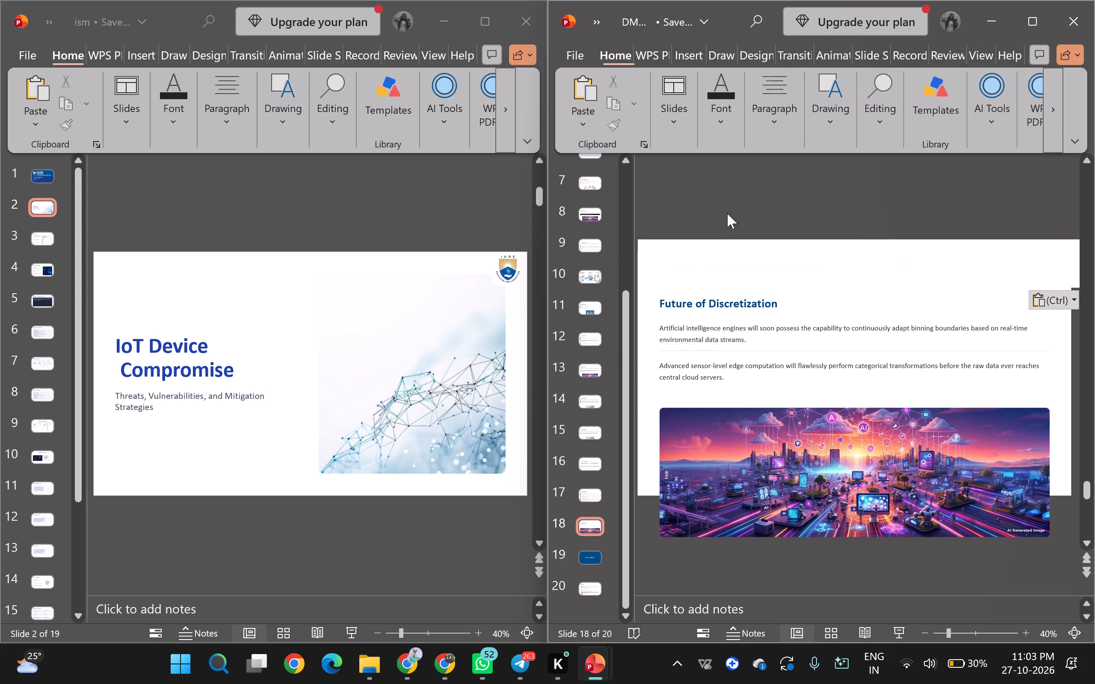
Delete slide 20, which follows the Thank you slide in DMML.
scroll(727, 213, down, 1)
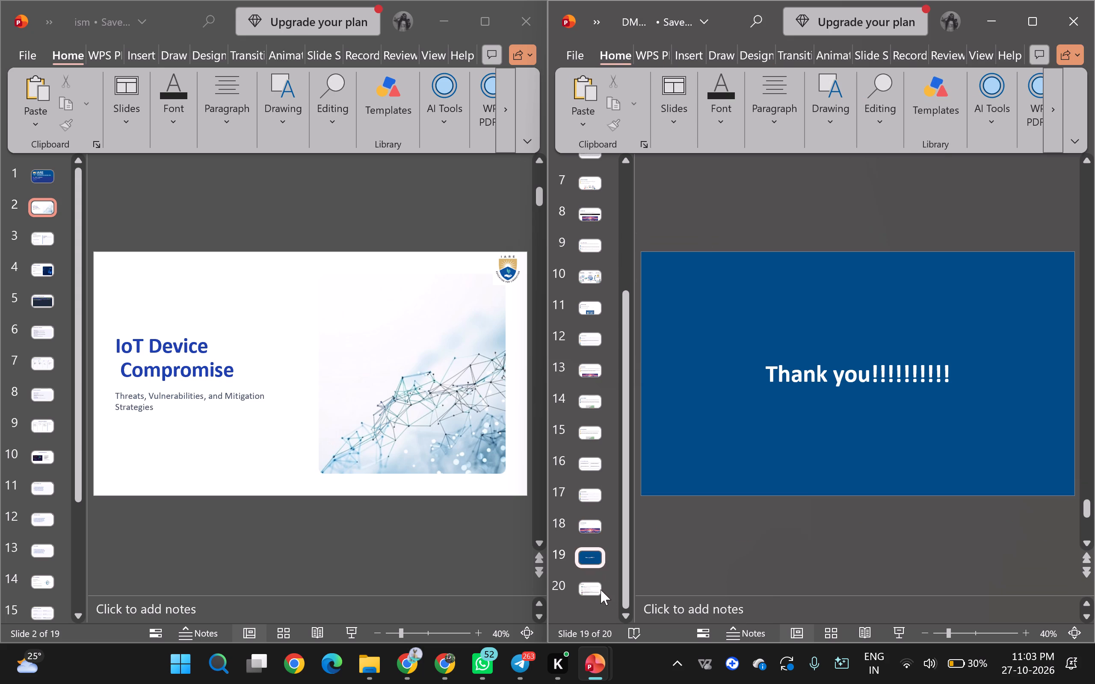
click(595, 587)
key(Delete)
Copy the IARE crest logo from slide 2 of ism and paste it onto slide 2 of DMML in a maximized window.
scroll(595, 453, up, 7)
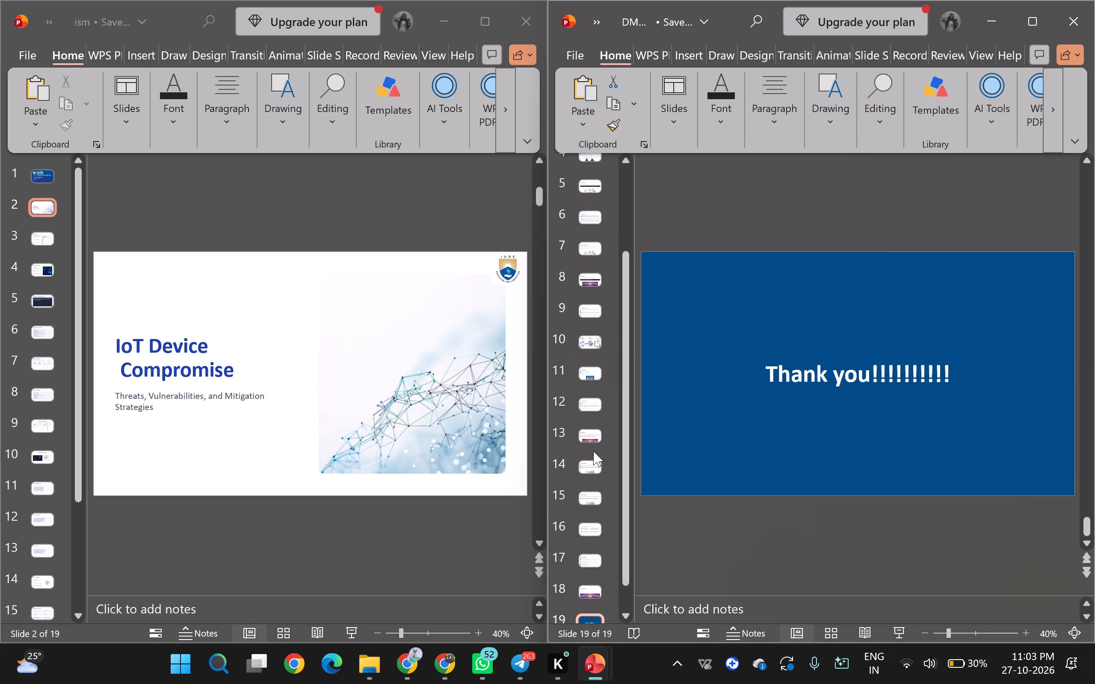
scroll(593, 451, up, 3)
drag(625, 354, 610, 227)
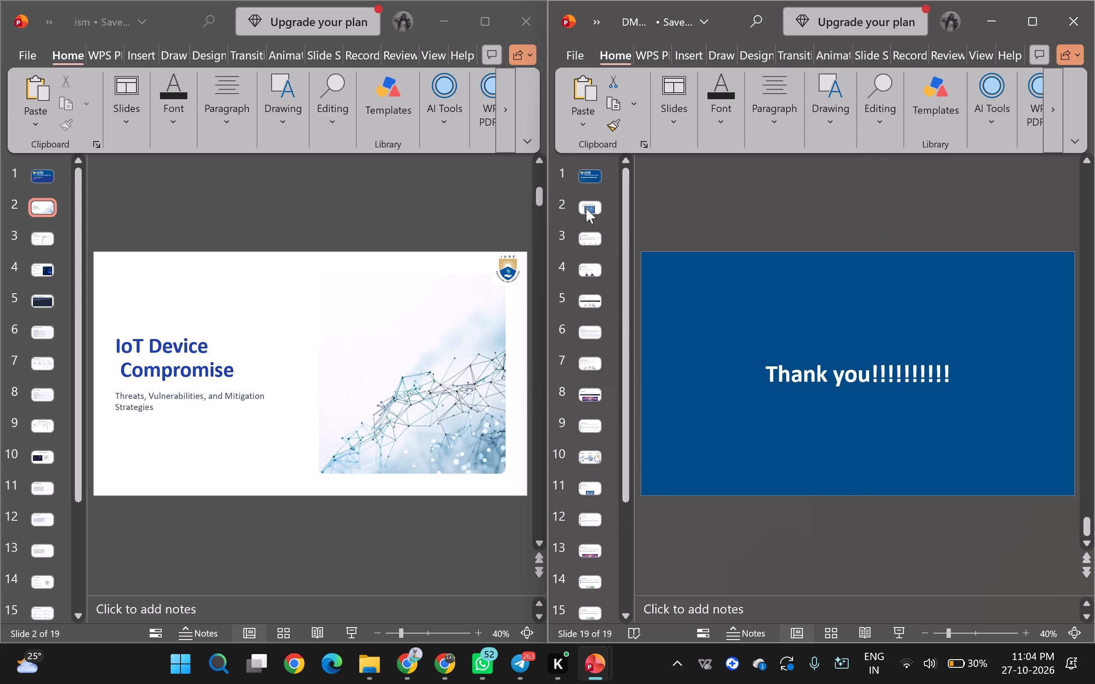
click(583, 174)
scroll(793, 227, down, 1)
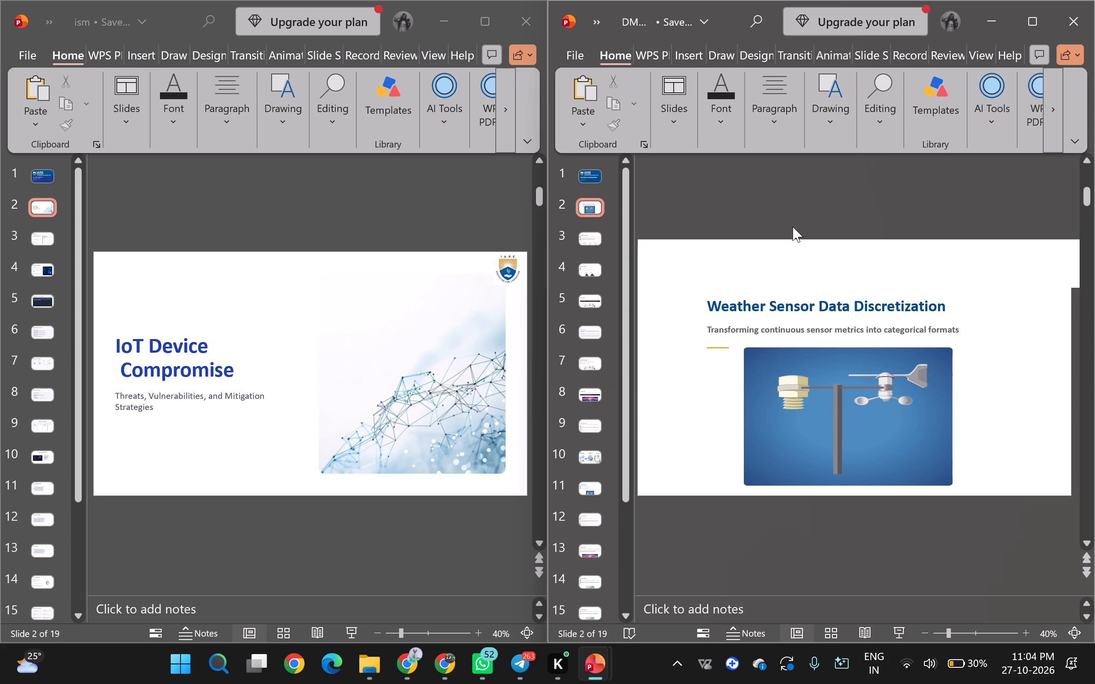
click(512, 265)
click(512, 265)
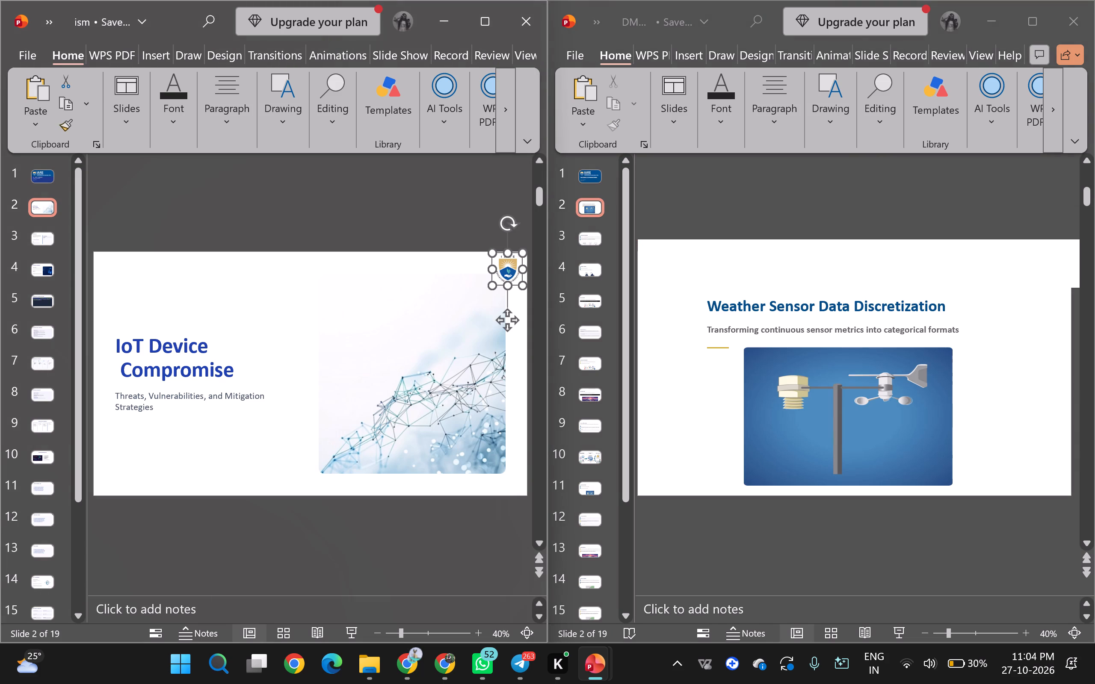
key(ctrl+c)
click(520, 35)
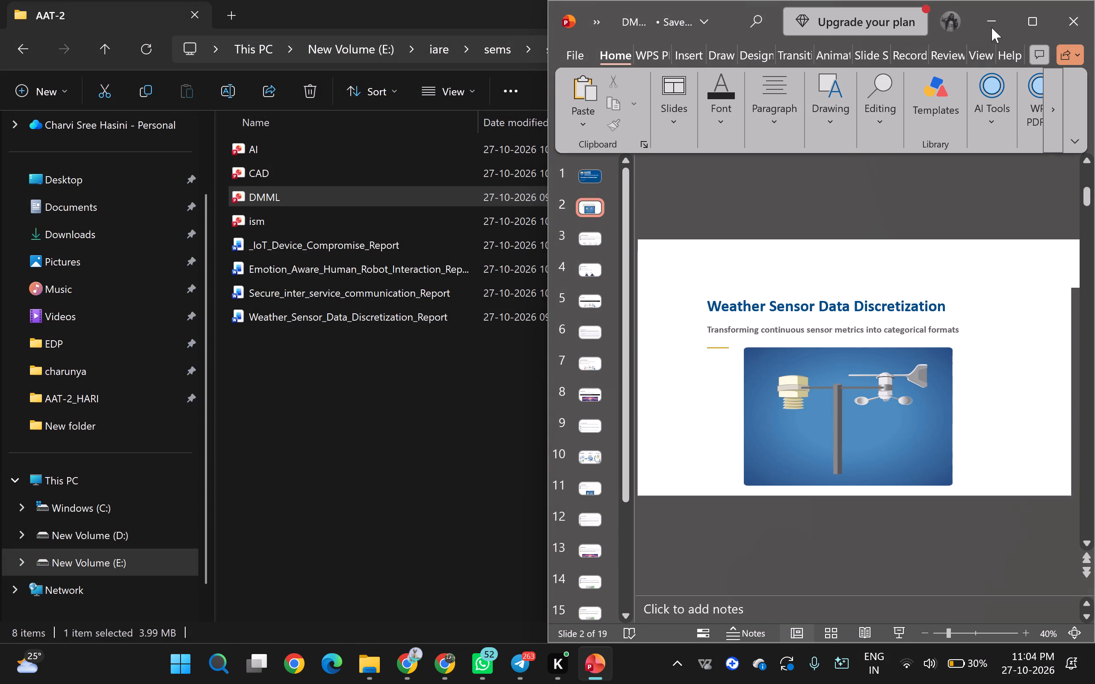
click(1020, 24)
click(1031, 270)
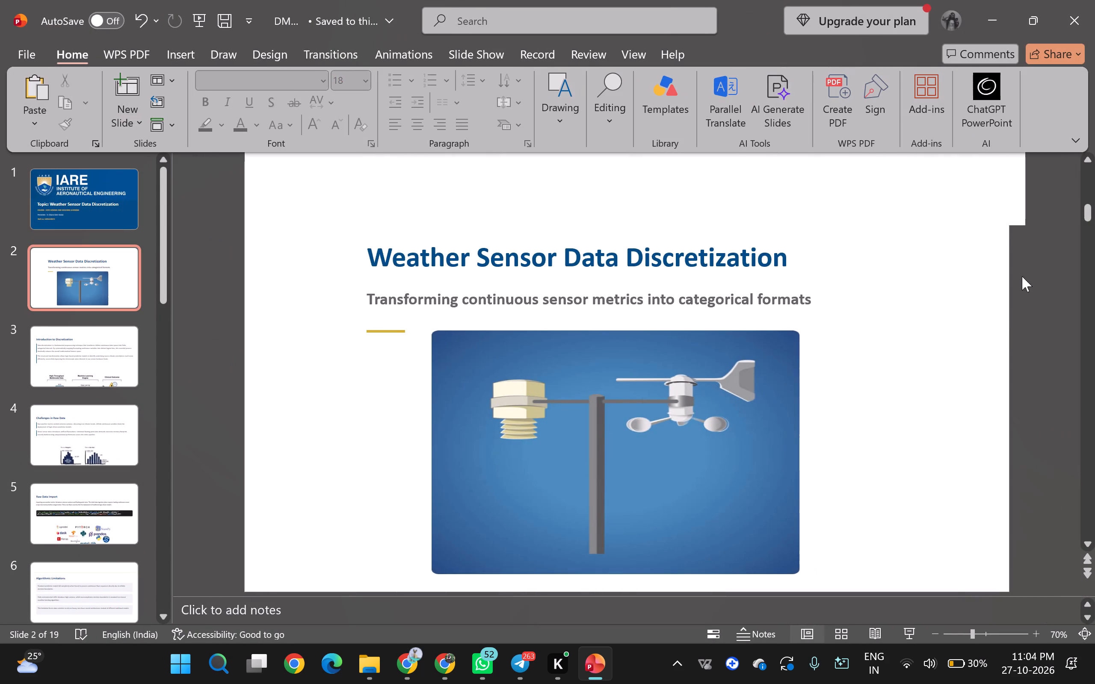
scroll(998, 311, up, 3)
scroll(1033, 334, down, 1)
key(ctrl+v)
click(1034, 319)
Paste the IARE crest logo onto slide 3 of DMML, Introduction to Discretization.
scroll(1034, 319, down, 1)
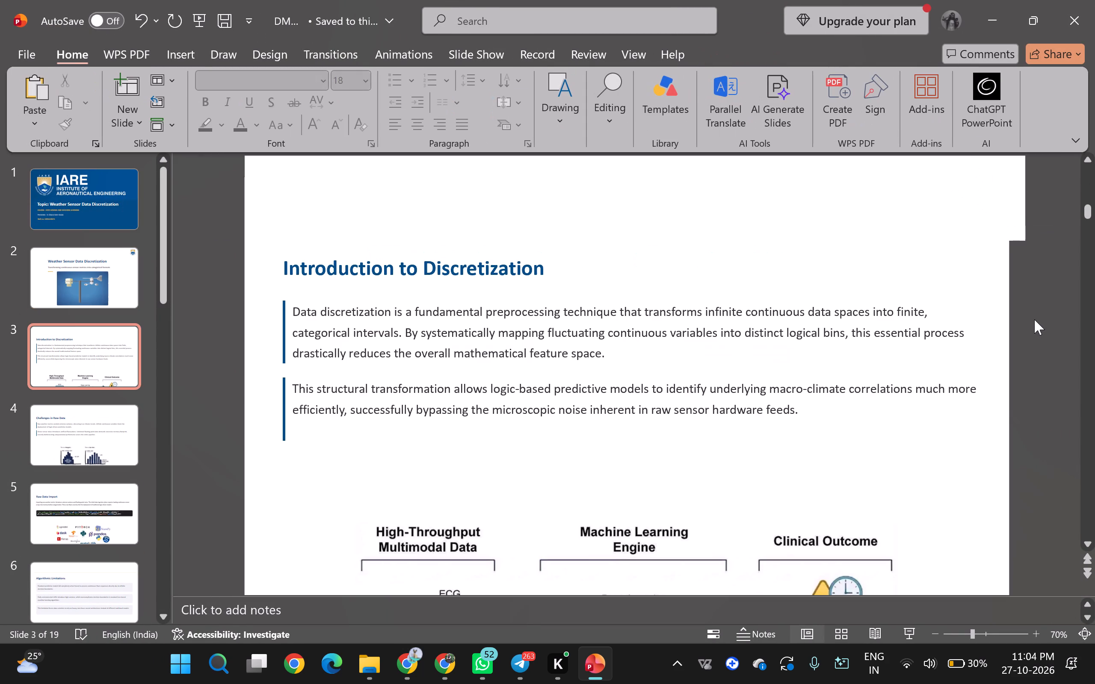
key(ctrl+v)
click(1034, 319)
Paste the IARE crest logo onto slides 4 and 5 of DMML, Challenges in Raw Data and Raw Data Import.
scroll(1034, 319, down, 1)
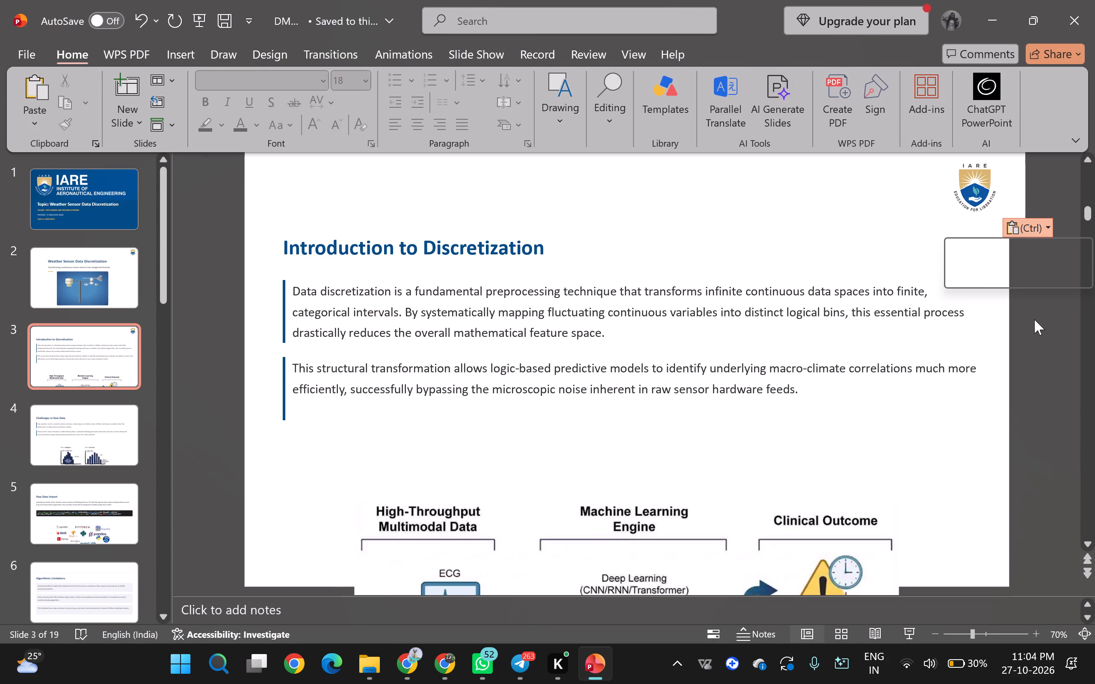
scroll(1034, 319, up, 1)
click(91, 286)
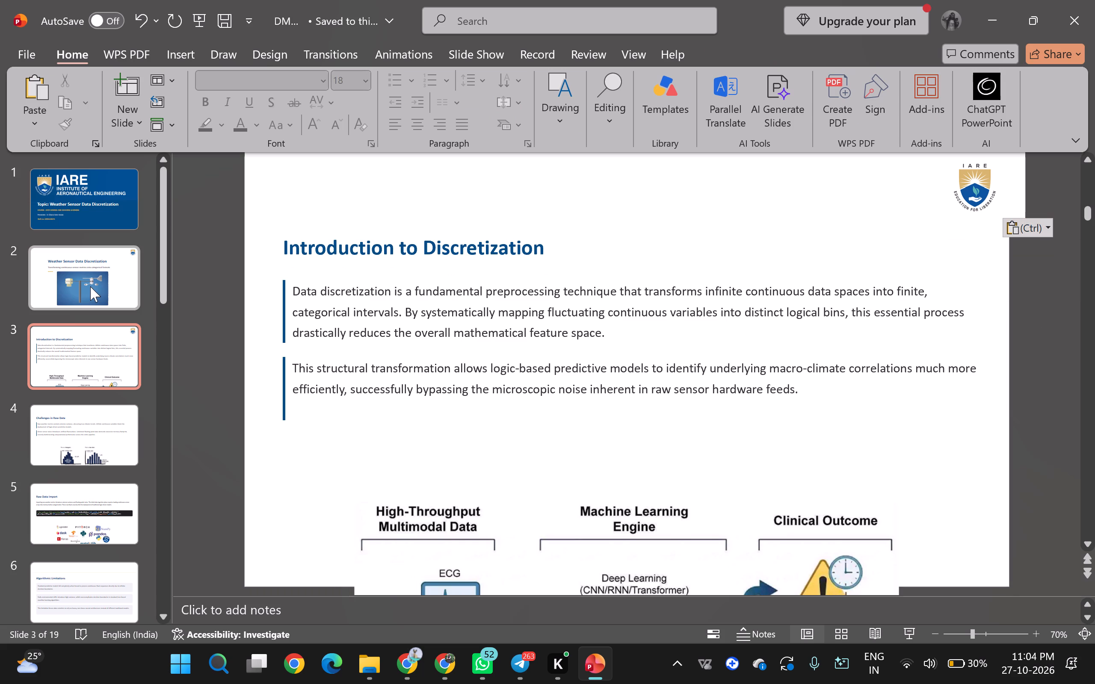
scroll(1036, 316, down, 1)
click(1036, 316)
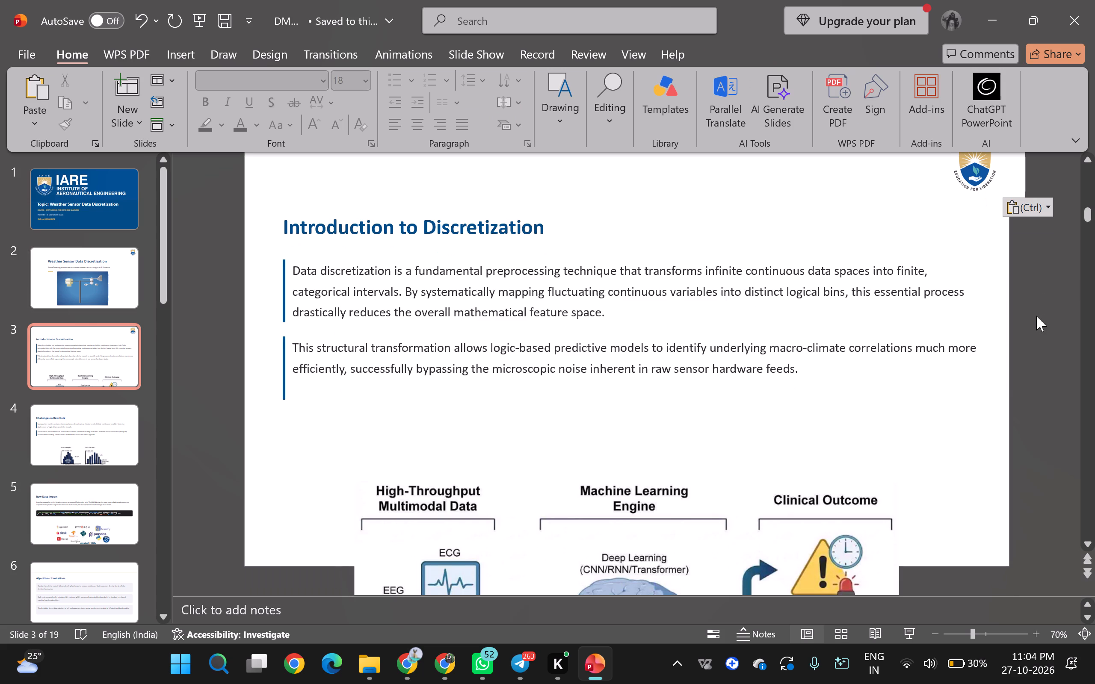
scroll(1036, 316, down, 8)
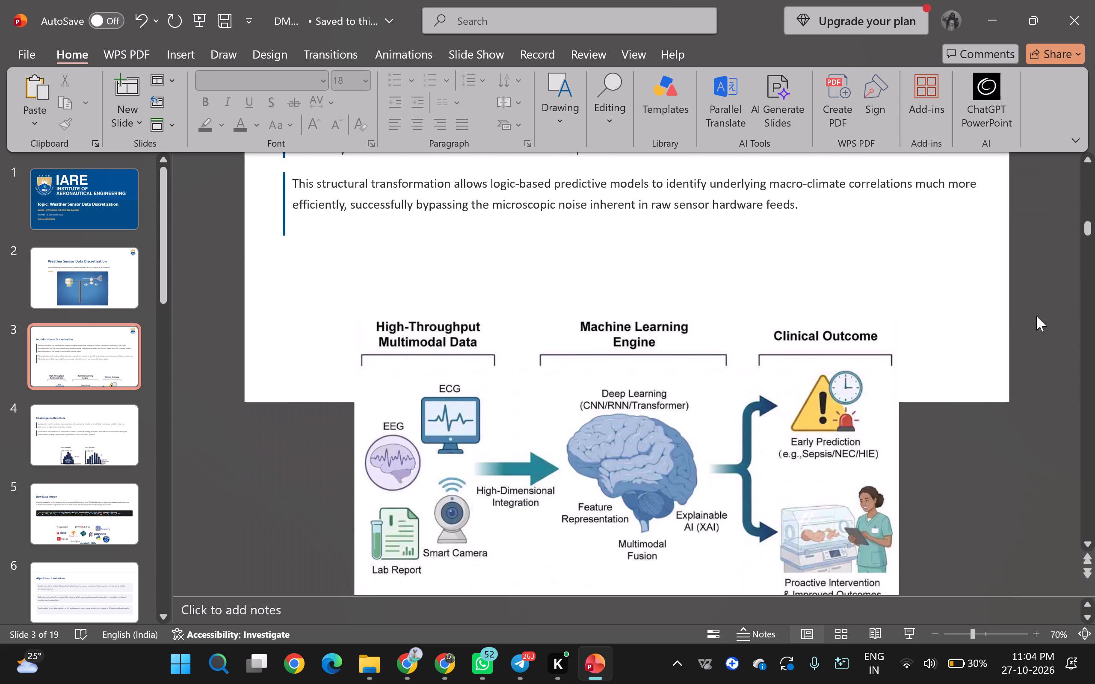
key(Right)
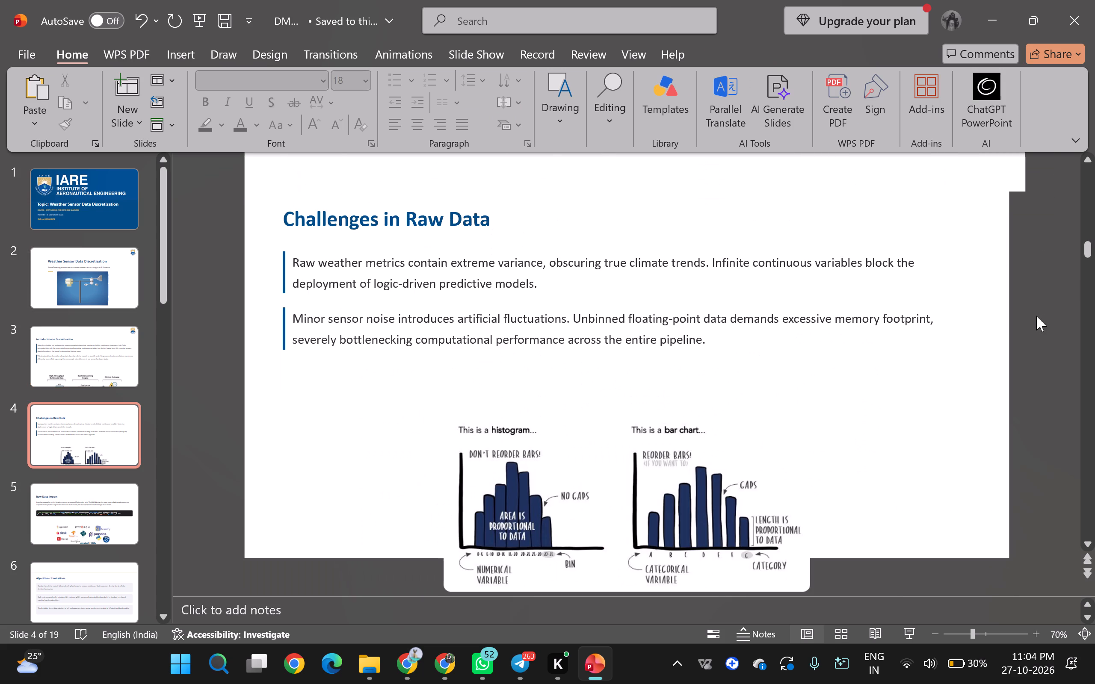
key(ctrl+v)
click(1036, 316)
key(Right)
key(ctrl+v)
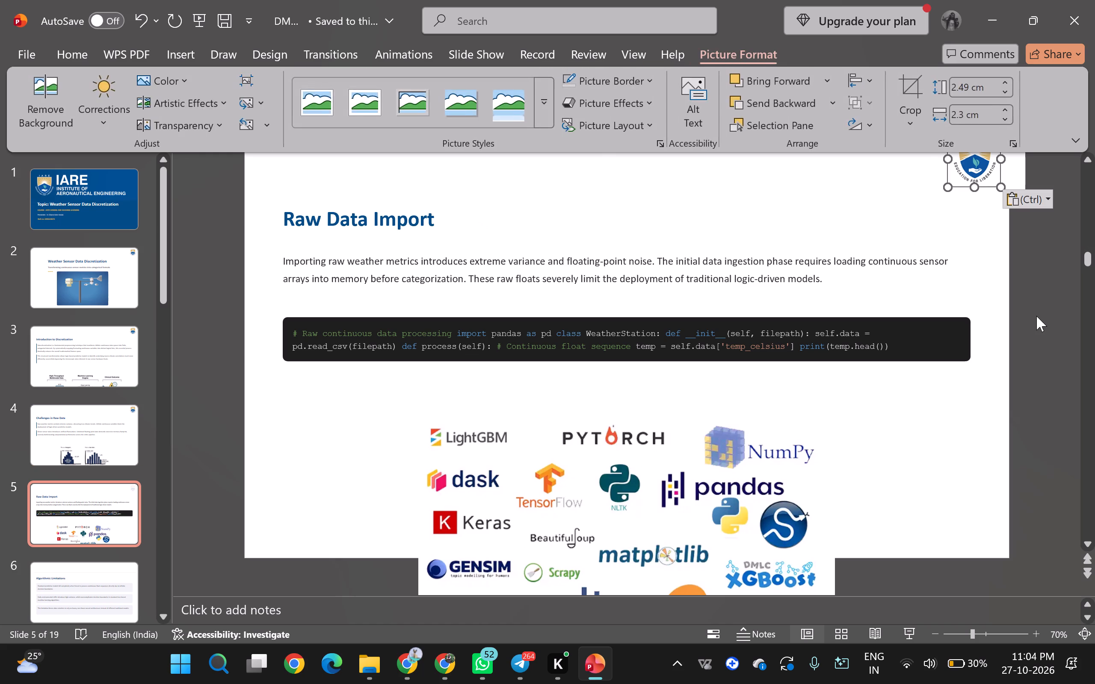
click(1036, 316)
Paste the IARE crest logo onto slides 6 and 7 of DMML, Algorithmic Limitations and Importance of Discretization.
key(Right)
key(ctrl+v)
click(1036, 316)
key(Right)
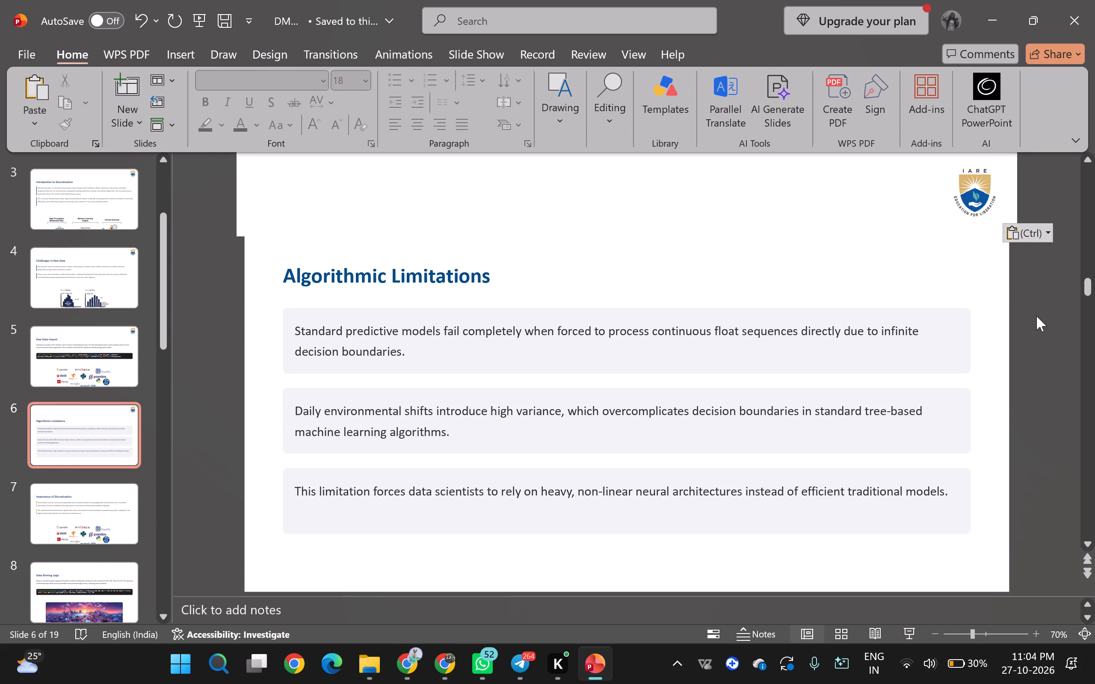
key(Right)
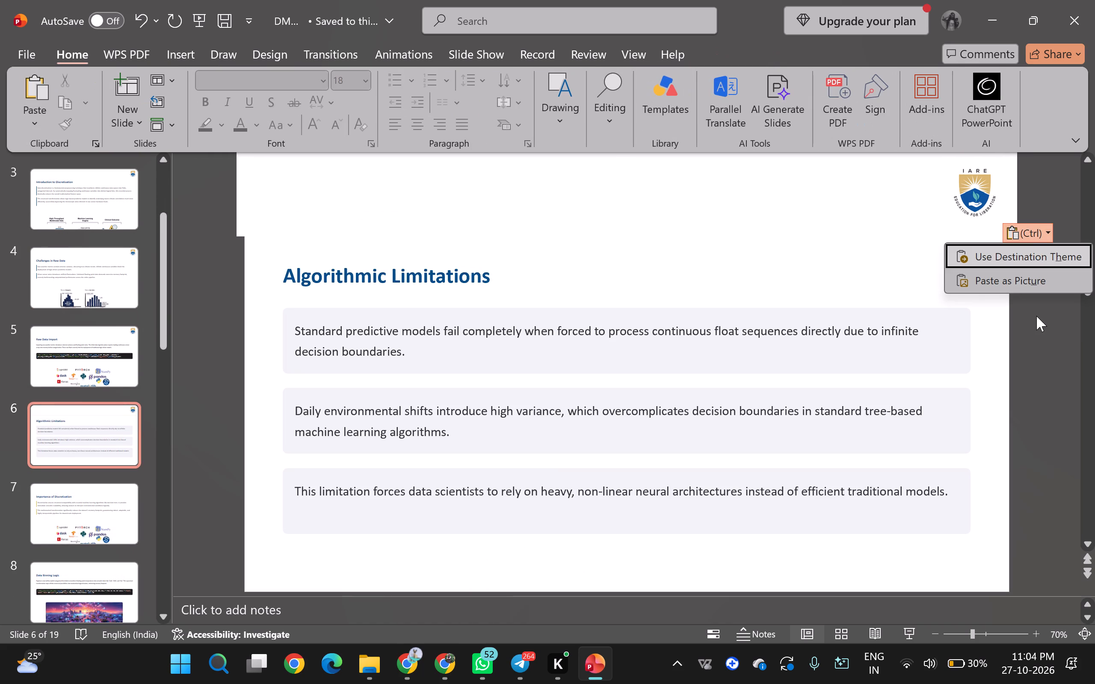
click(1036, 316)
key(Right)
key(ctrl+v)
click(1036, 316)
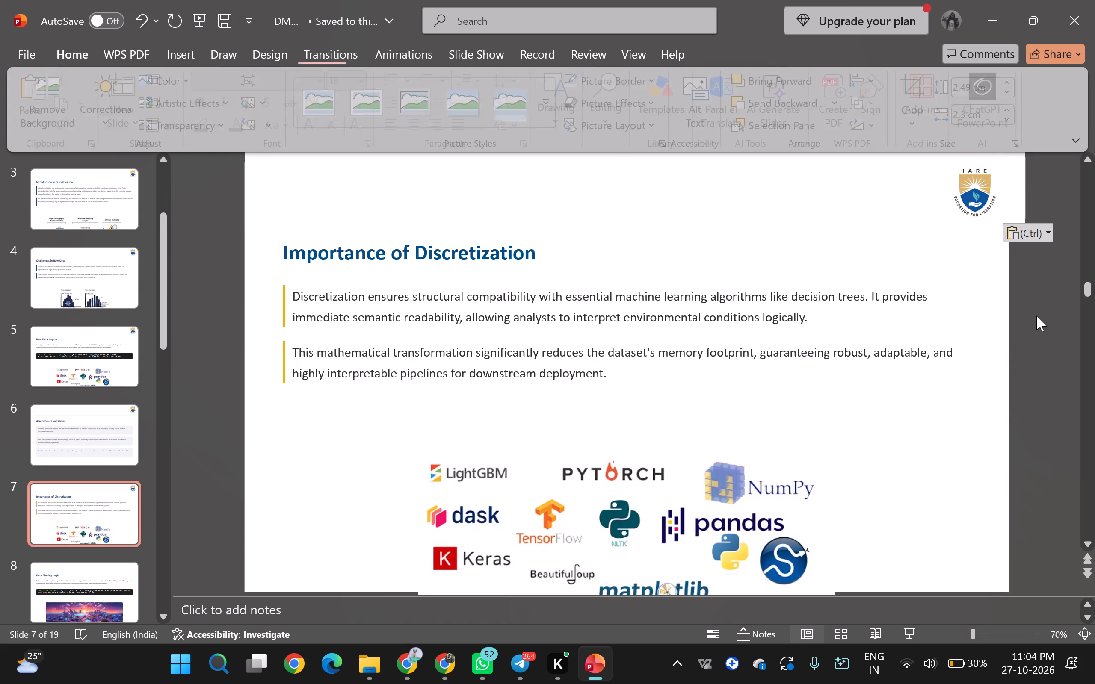
click(1036, 316)
click(1016, 242)
Paste the IARE crest logo onto slides 8, 9 and 10 of DMML, from Data Binning Logic through the machine learning diagram.
key(Right)
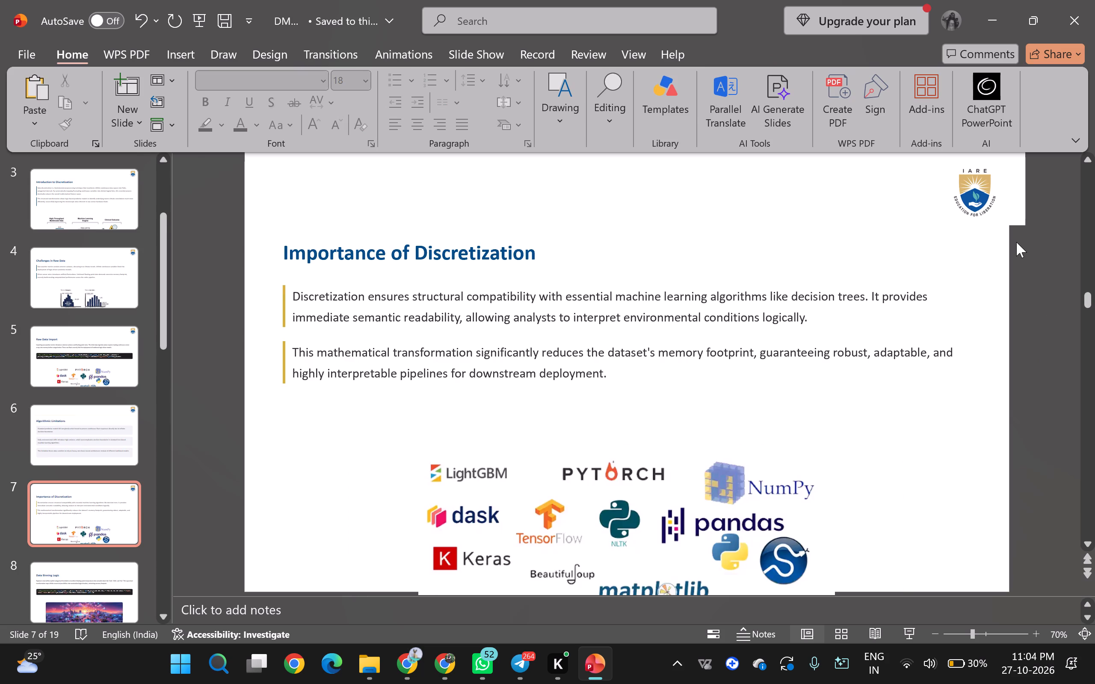
key(ctrl+v)
click(1016, 242)
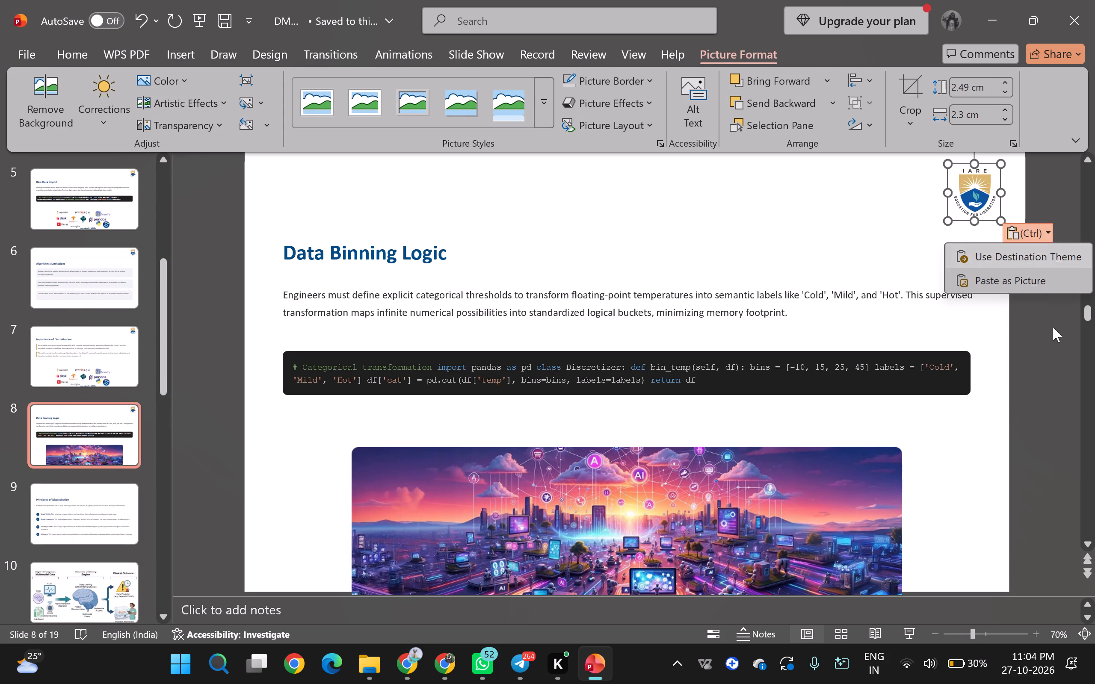
click(1053, 327)
key(Right)
click(1053, 327)
key(Right)
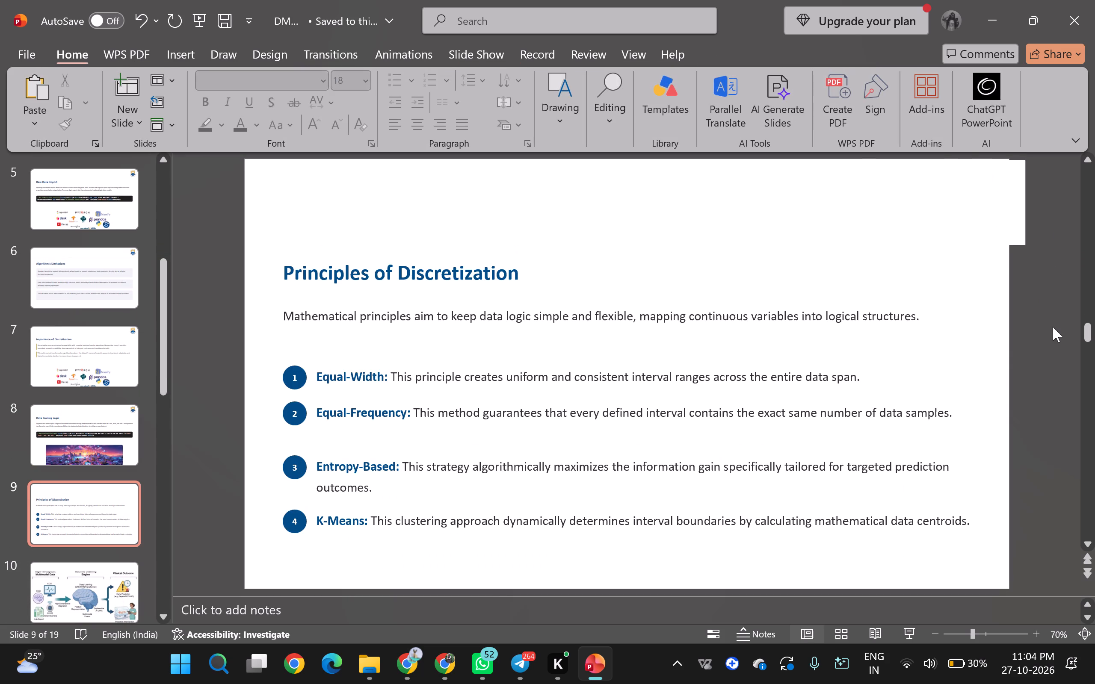
key(ctrl+v)
click(1053, 327)
key(Right)
key(ctrl+v)
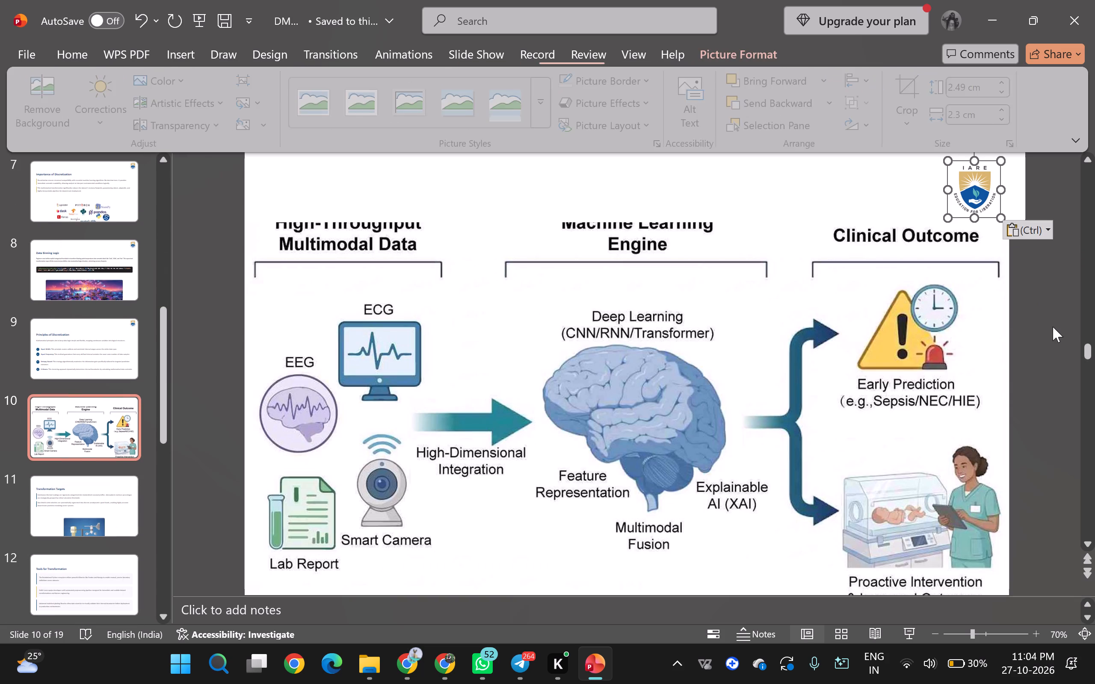
click(1053, 327)
Paste the IARE crest logo onto slides 11, 12 and 13 of DMML, from Transformation Targets through Pandas Architecture.
key(Right)
key(ctrl+v)
click(1053, 327)
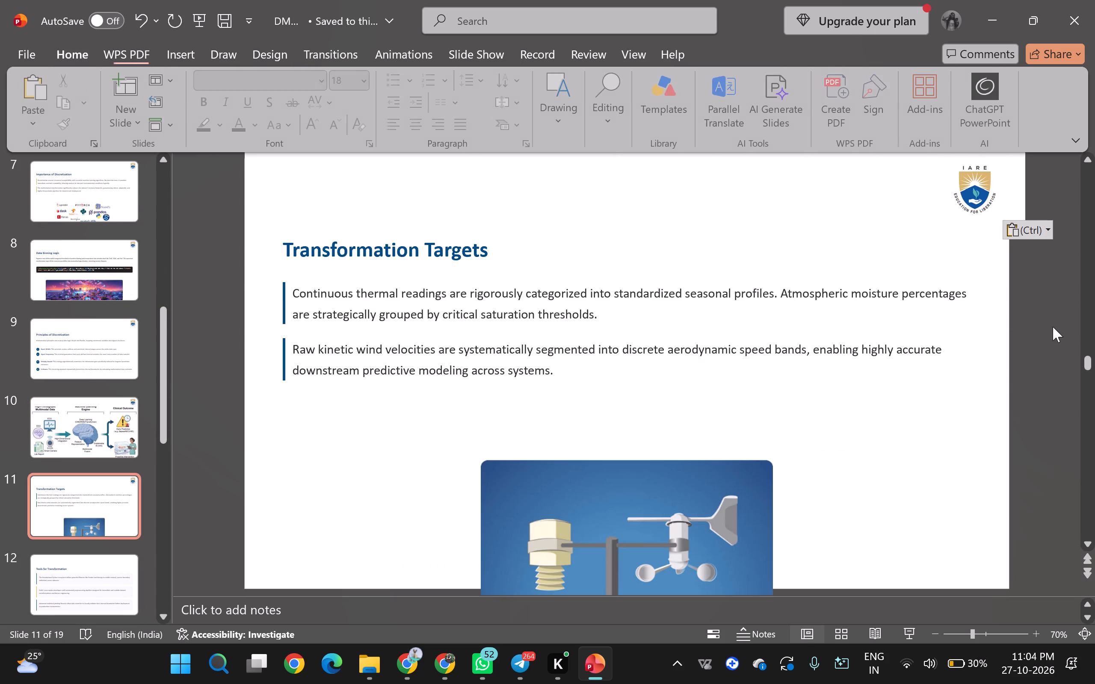
key(Right)
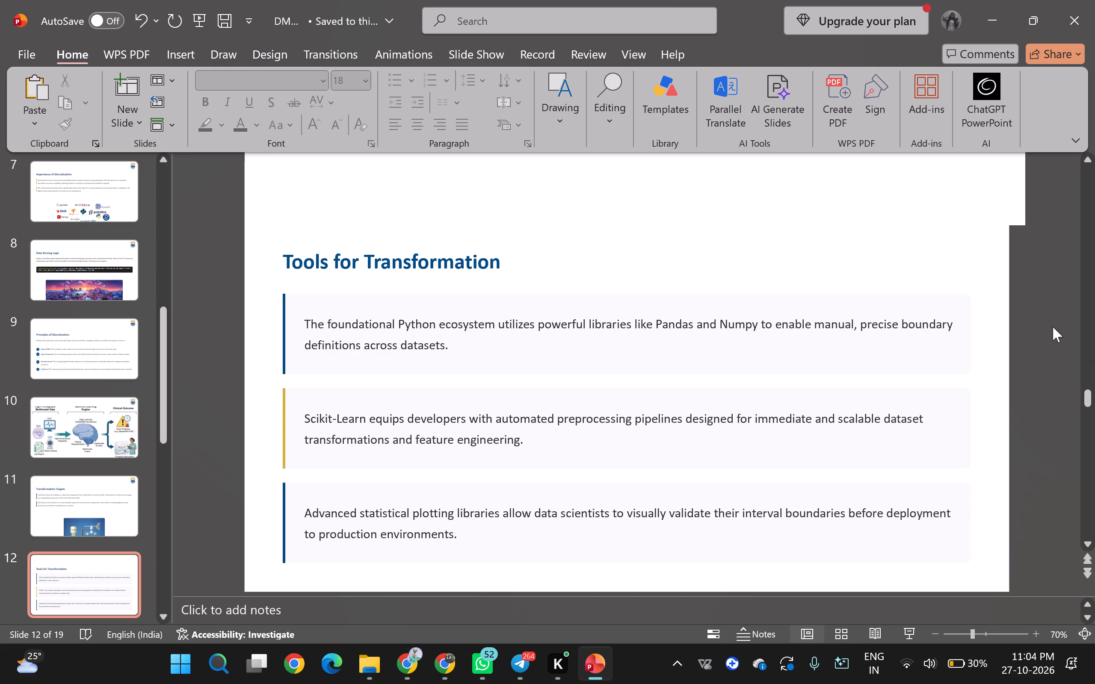
key(ctrl+v)
click(1052, 324)
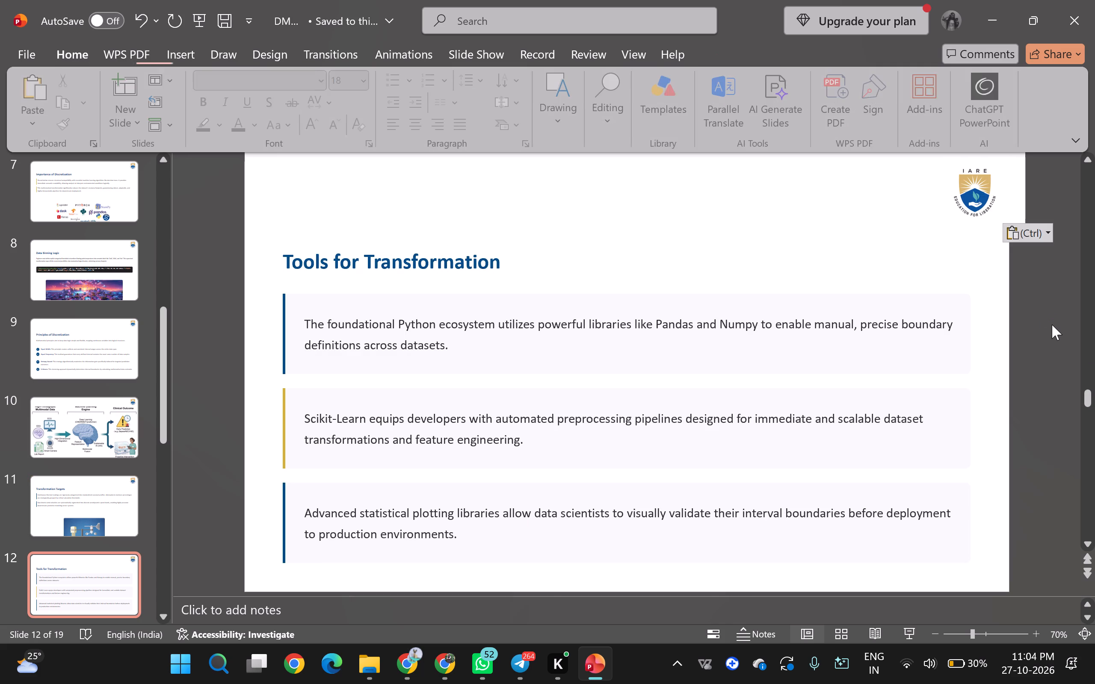
key(Right)
key(ctrl+v)
click(1052, 324)
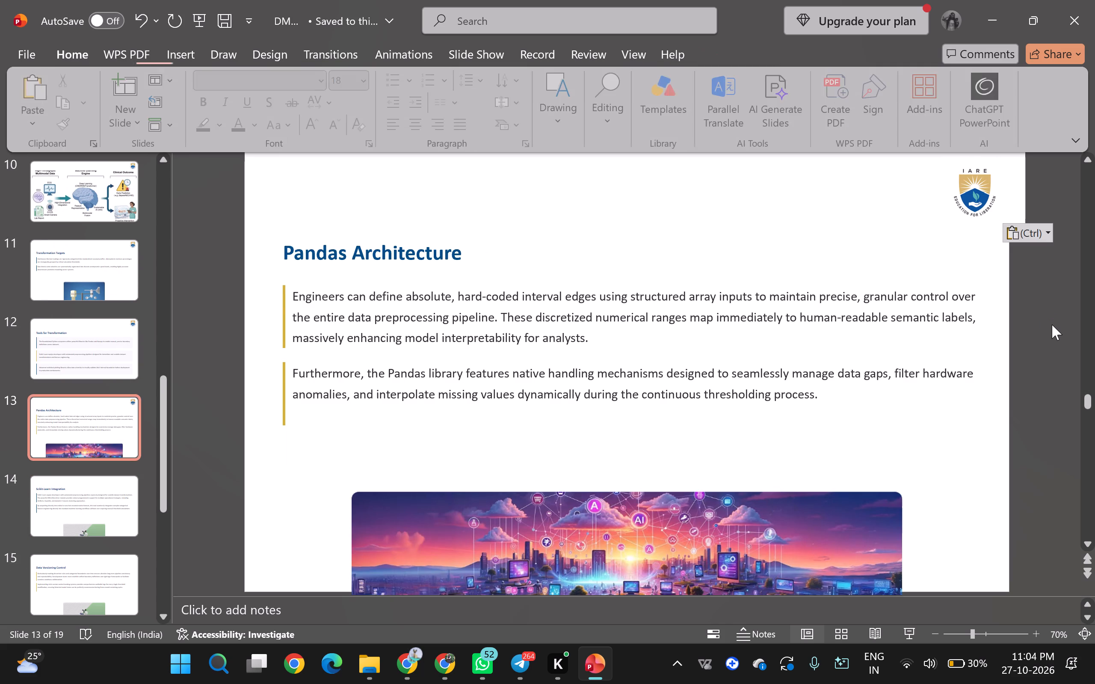
Paste the IARE crest logo onto slides 14 and 15 of DMML, ending with Data Versioning Control.
key(Right)
key(ctrl+v)
click(1052, 324)
key(Right)
key(ctrl+v)
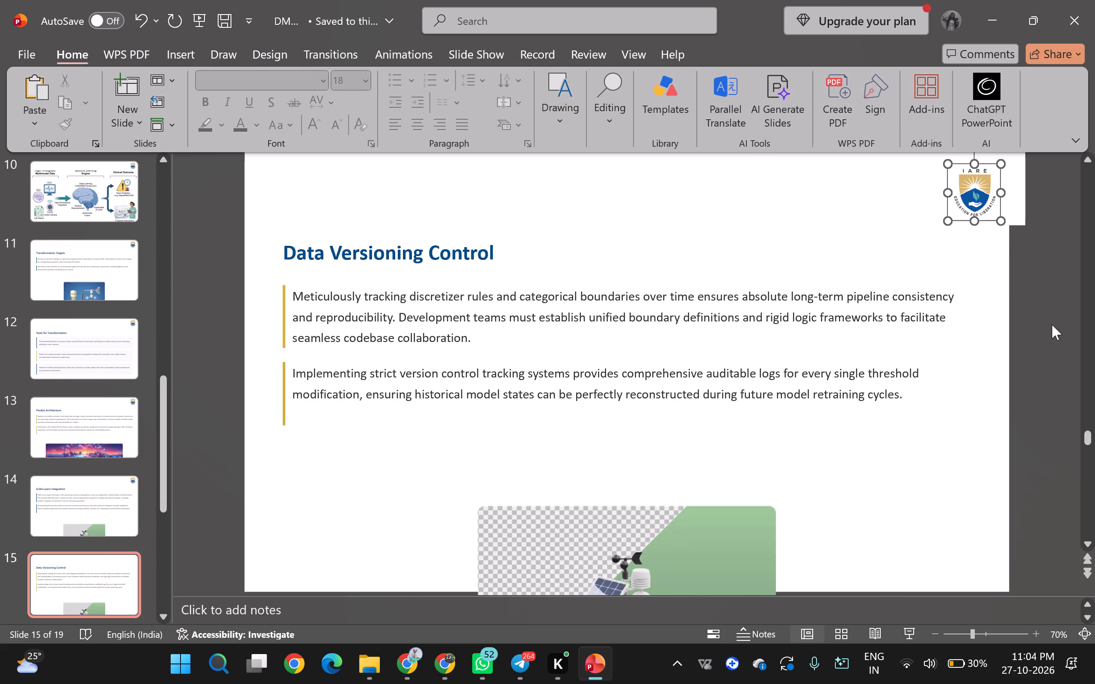
click(1052, 324)
key(Right)
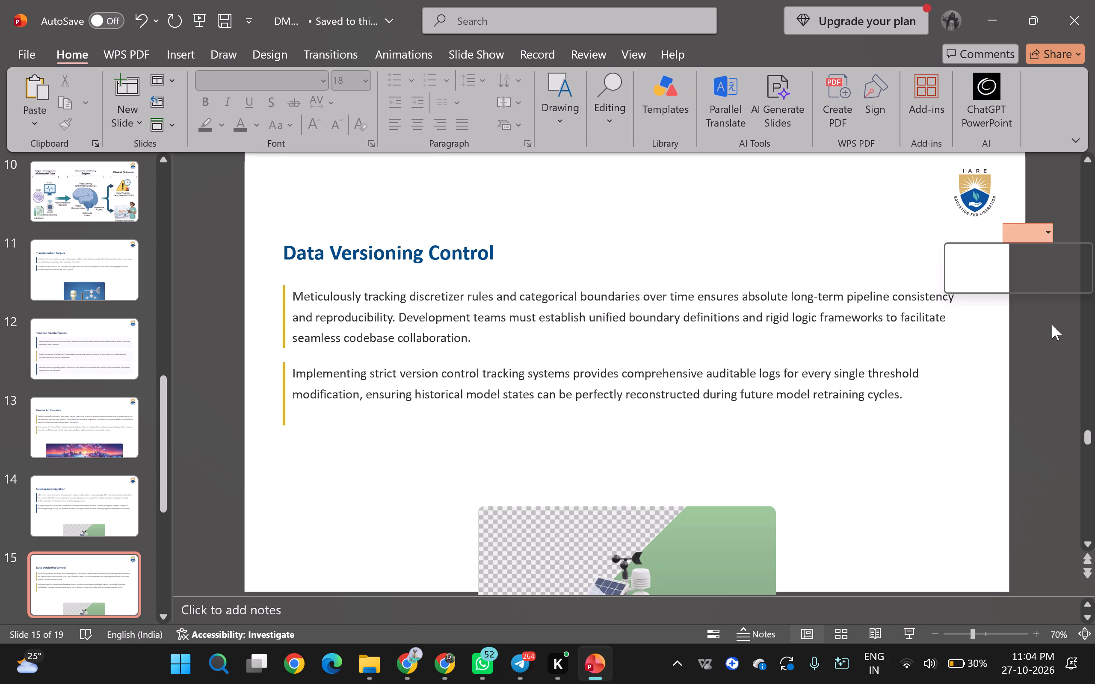
key(Right)
key(Escape)
Paste the IARE crest logo onto slides 16, 17 and 18 of DMML, starting with Best Practices for Discretization.
key(Right)
key(ctrl+v)
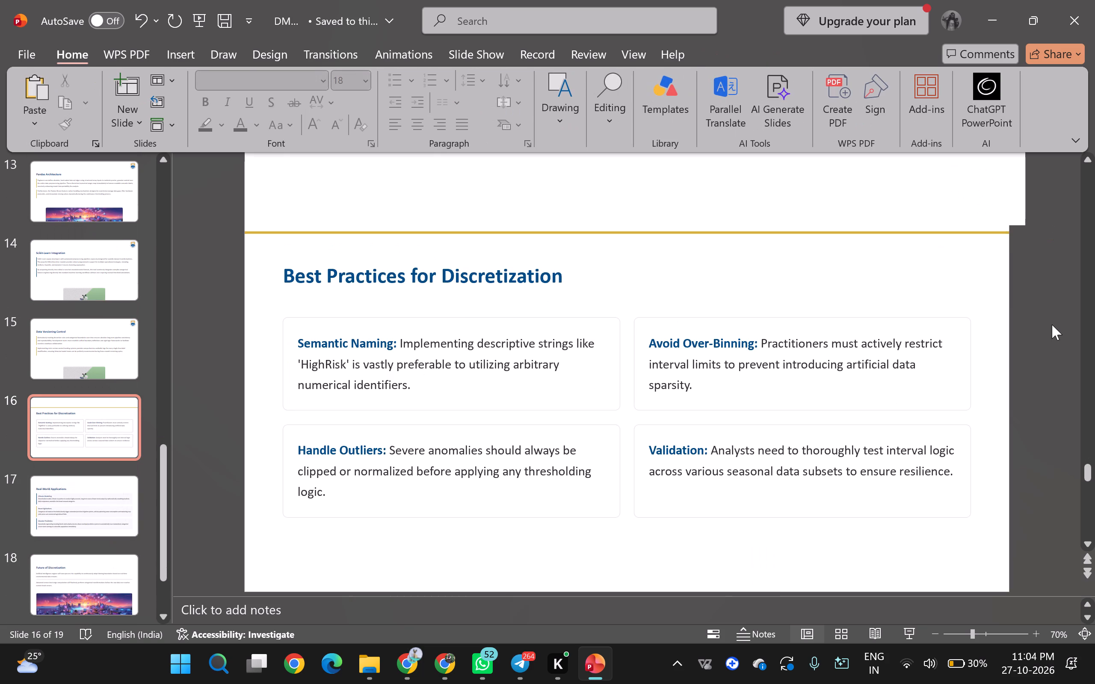
click(1052, 324)
key(Right)
key(ctrl+v)
click(1052, 324)
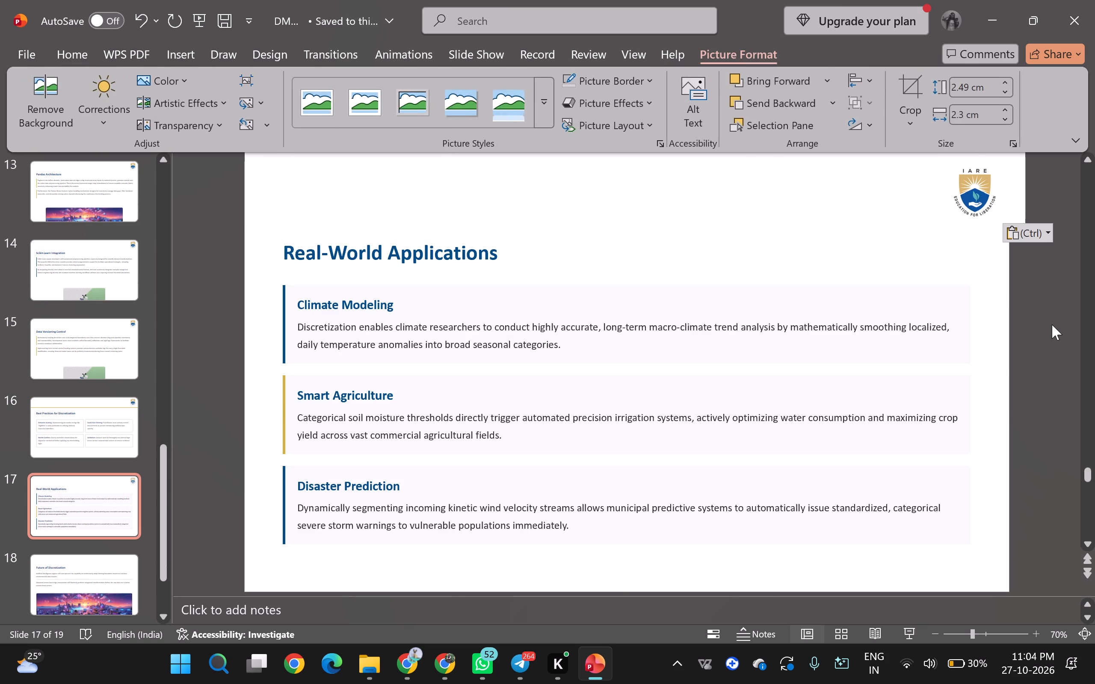
key(Right)
key(ctrl+v)
click(1052, 324)
Paste the IARE crest logo onto slide 19 of DMML, the blue Thank you slide.
key(Right)
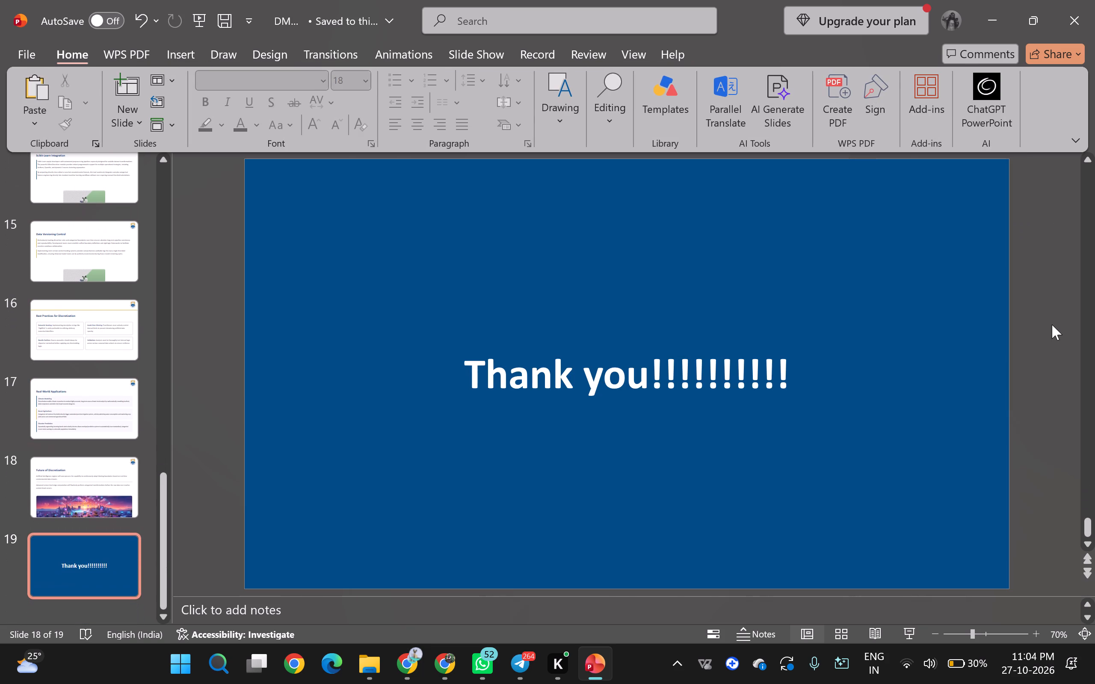
key(ctrl+v)
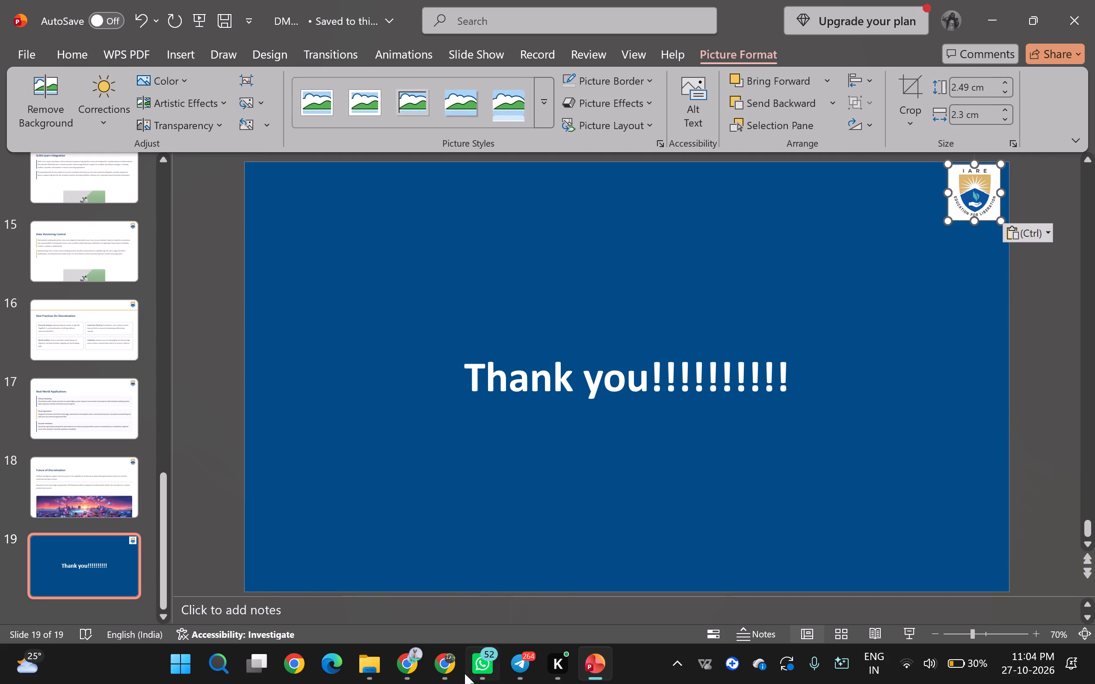
Switch to WhatsApp.
click(498, 666)
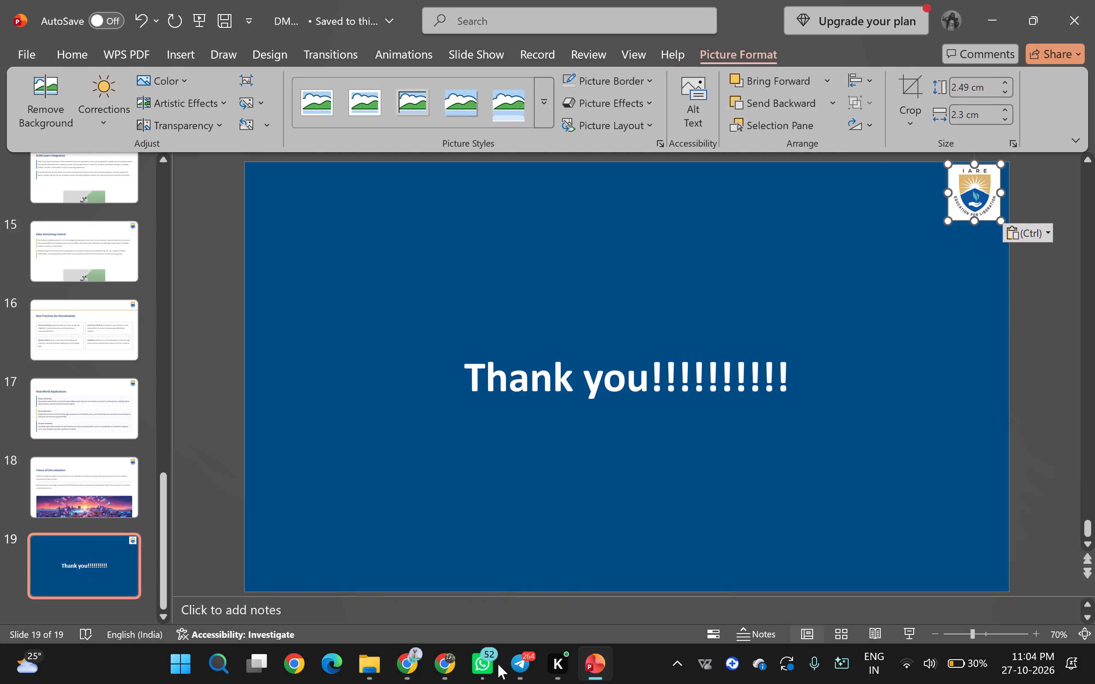
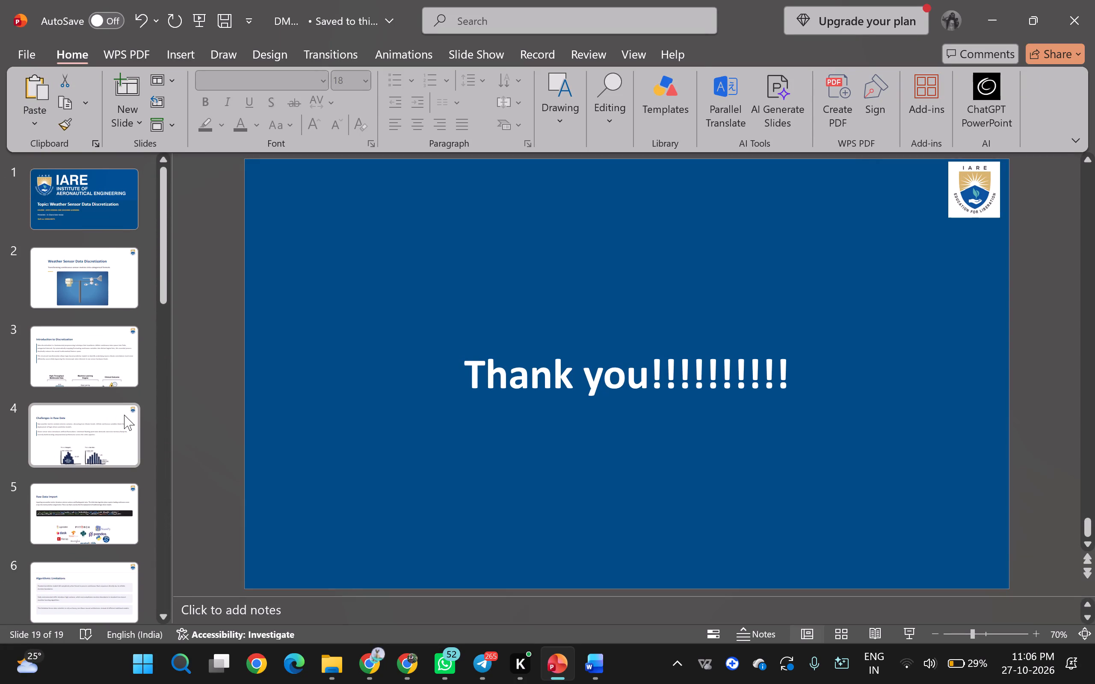
Move the Weather Sensor Data Discretization title on slide 2 up into the header area and bring it in front of the white cover.
click(95, 204)
scroll(764, 266, down, 1)
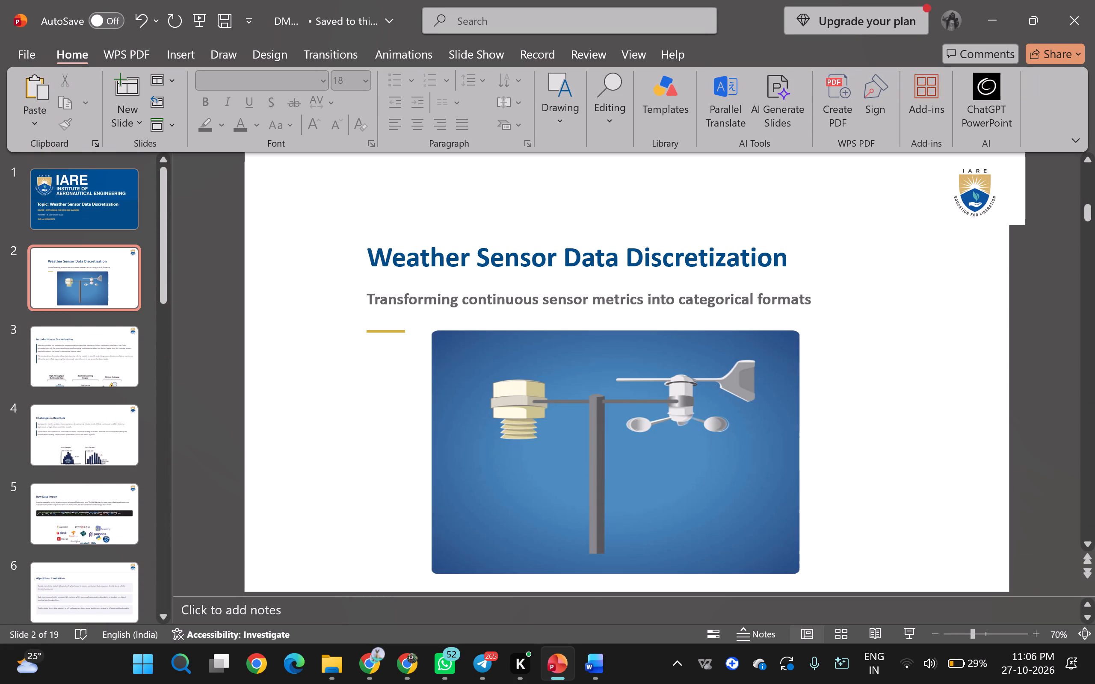
click(686, 274)
drag(716, 276, 716, 262)
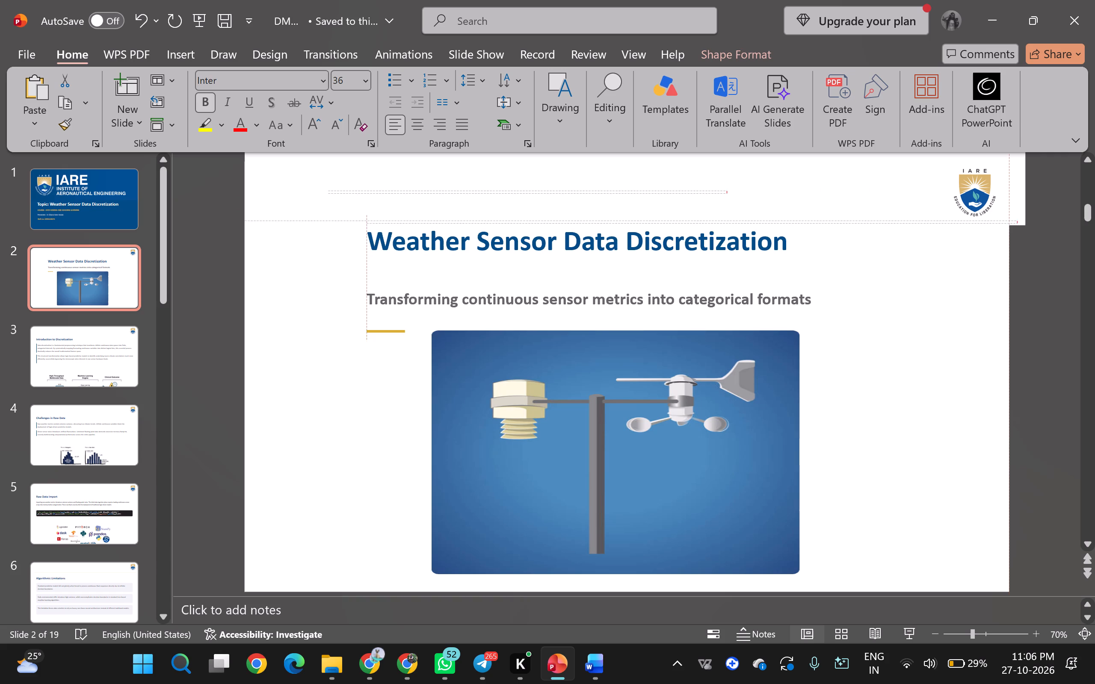
drag(716, 262, 719, 199)
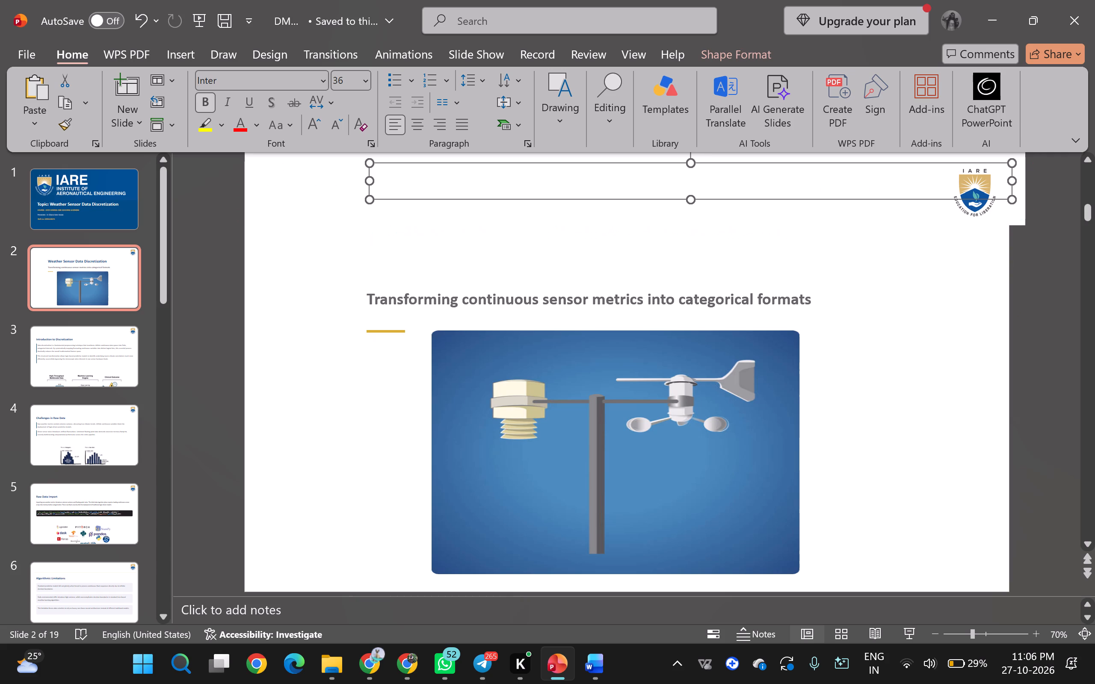
click(734, 57)
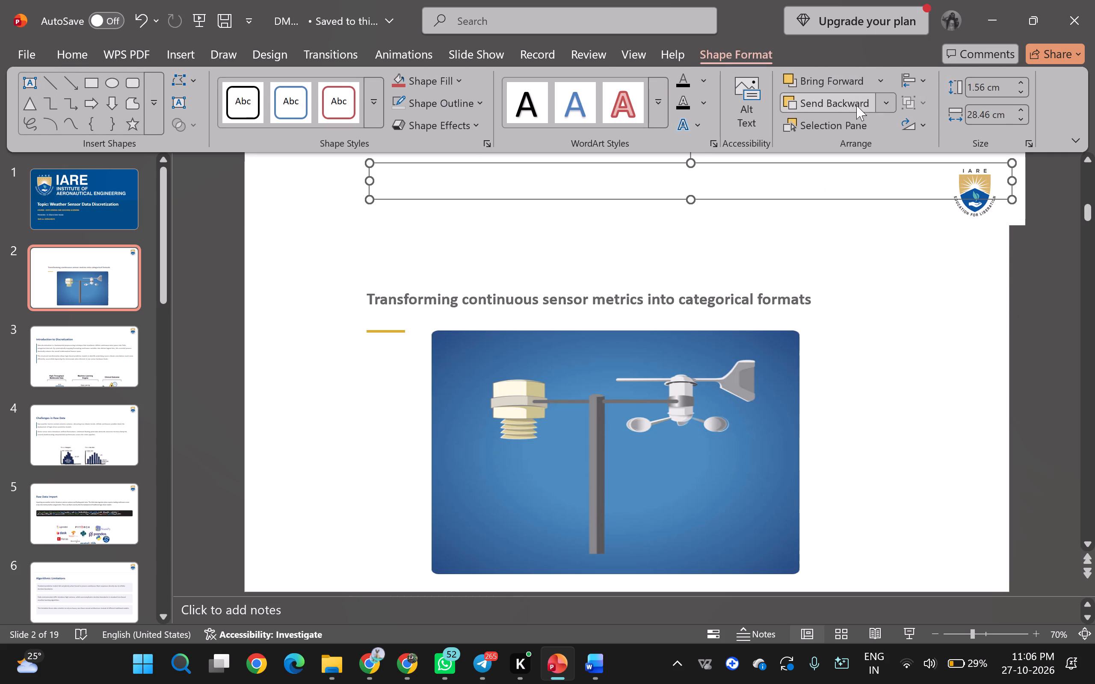
triple_click(848, 89)
double_click(848, 89)
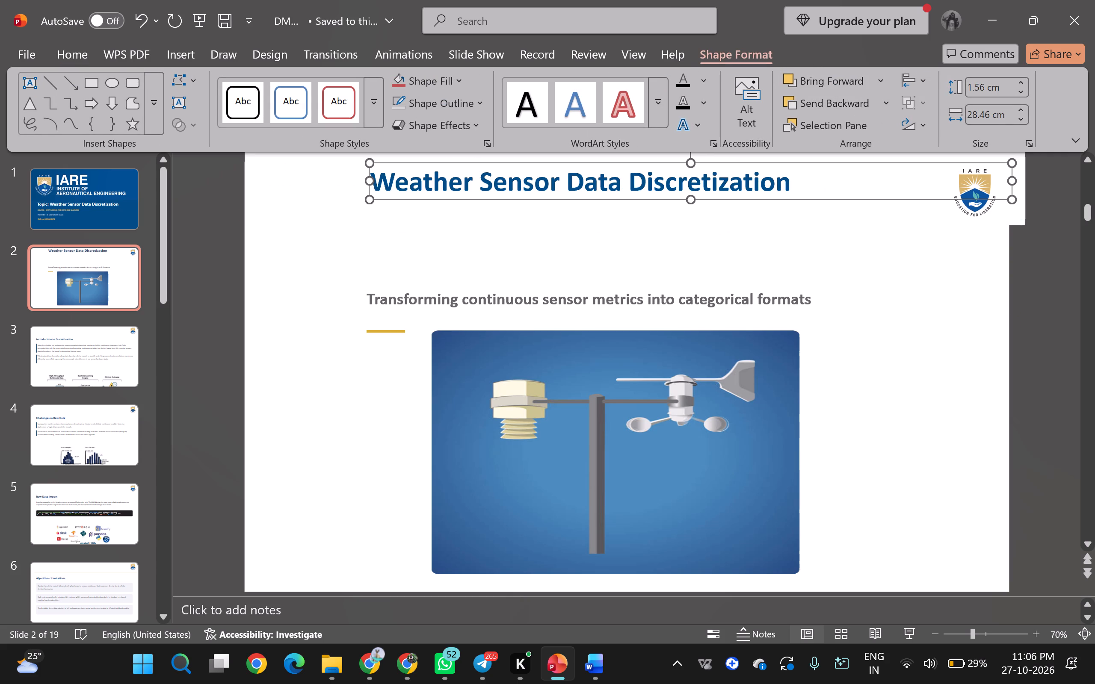
click(1033, 319)
Move slide 2's subtitle and weather station picture up to close the gap beneath the title.
click(745, 303)
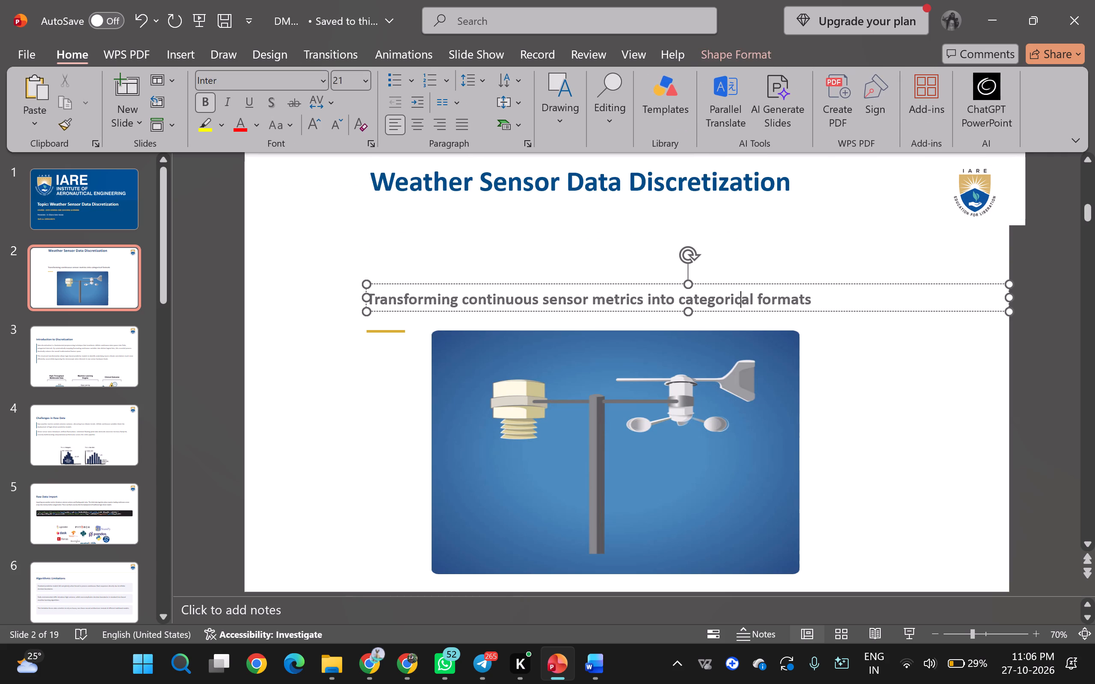
drag(758, 312, 753, 269)
drag(723, 493, 722, 452)
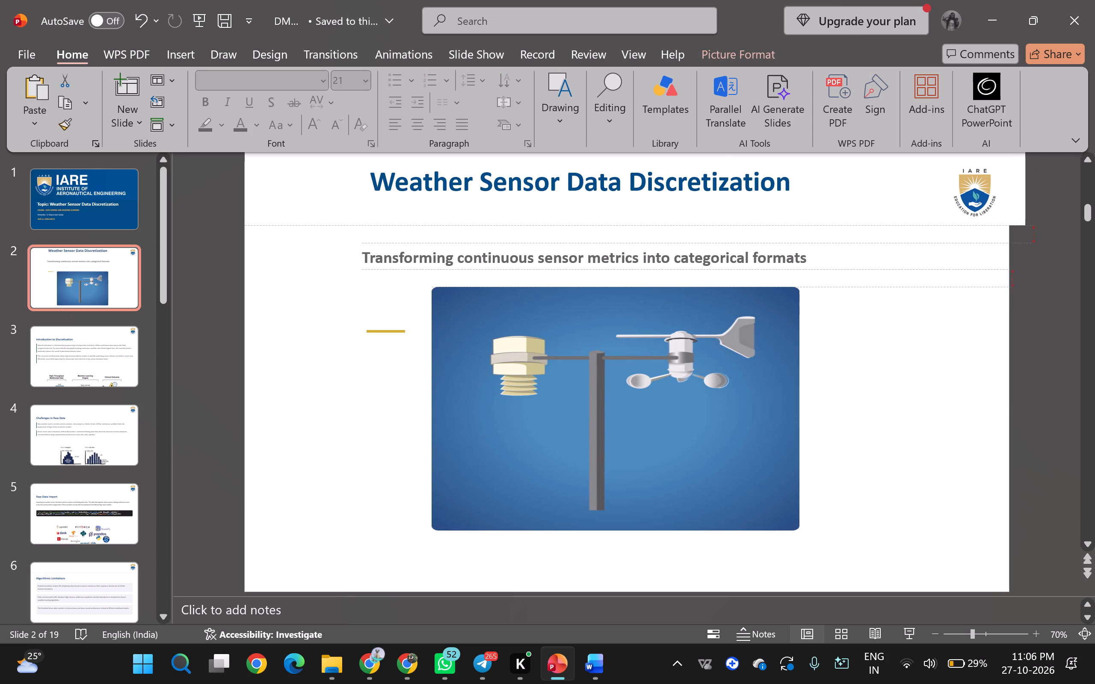
drag(722, 452, 722, 453)
Move slide 2's short gold accent line to centre it just below the weather station picture.
drag(397, 332, 558, 515)
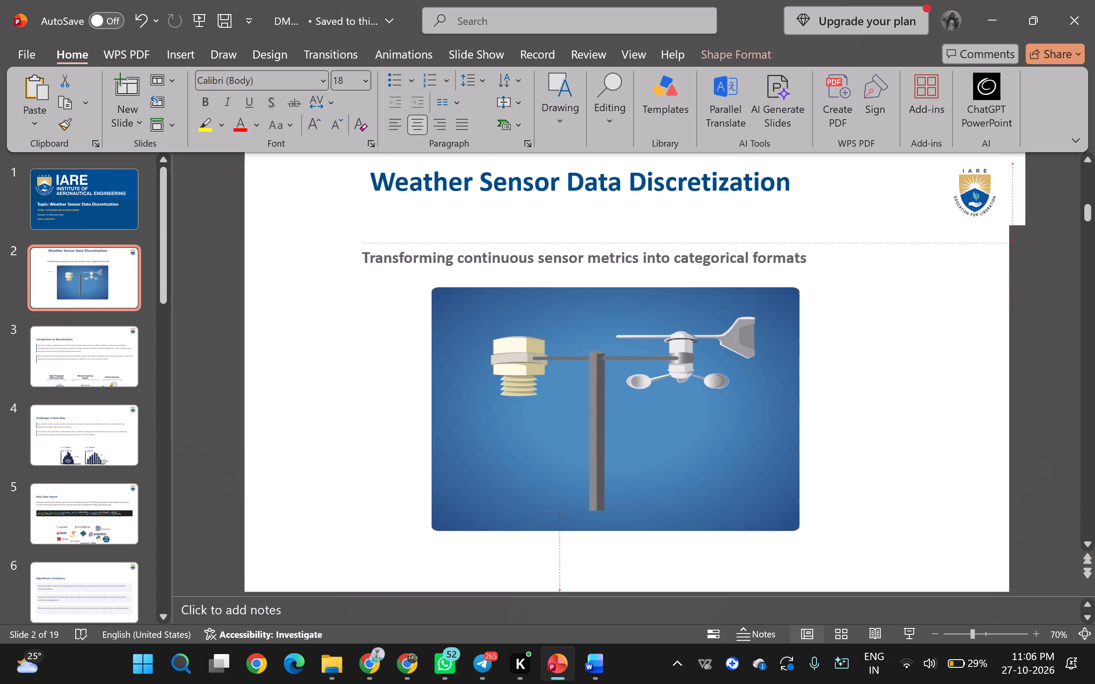
drag(558, 515, 616, 548)
click(1033, 368)
Move the Introduction to Discretization title on slide 3 up into the header area and bring it in front of the white cover.
scroll(1031, 373, down, 1)
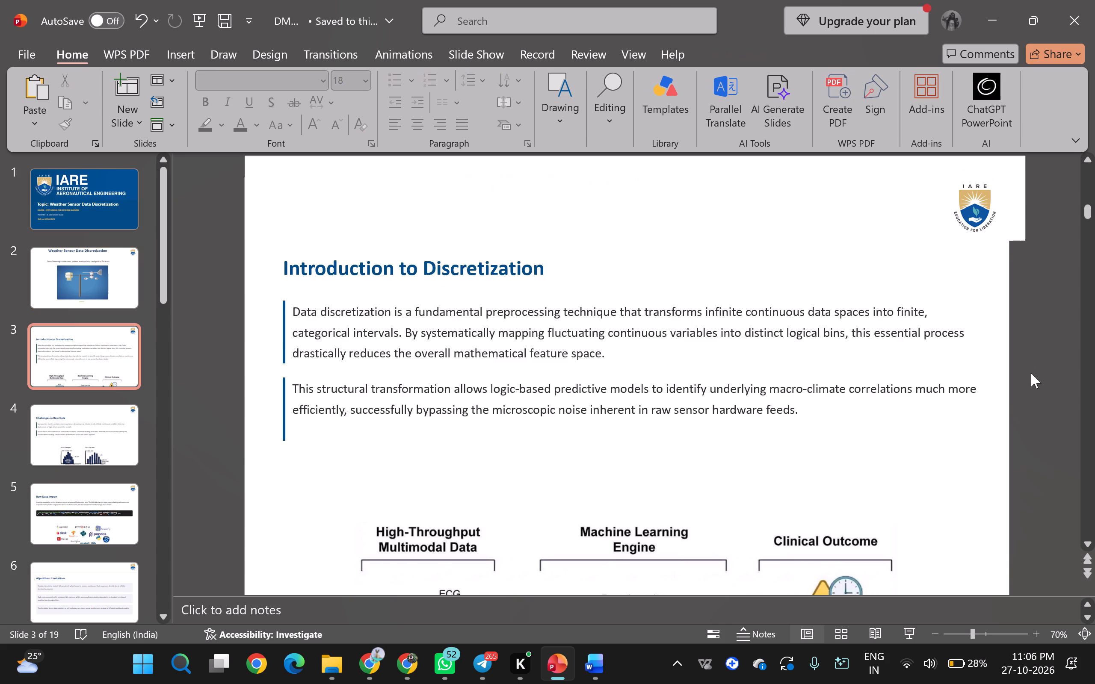
click(545, 280)
drag(563, 280, 550, 200)
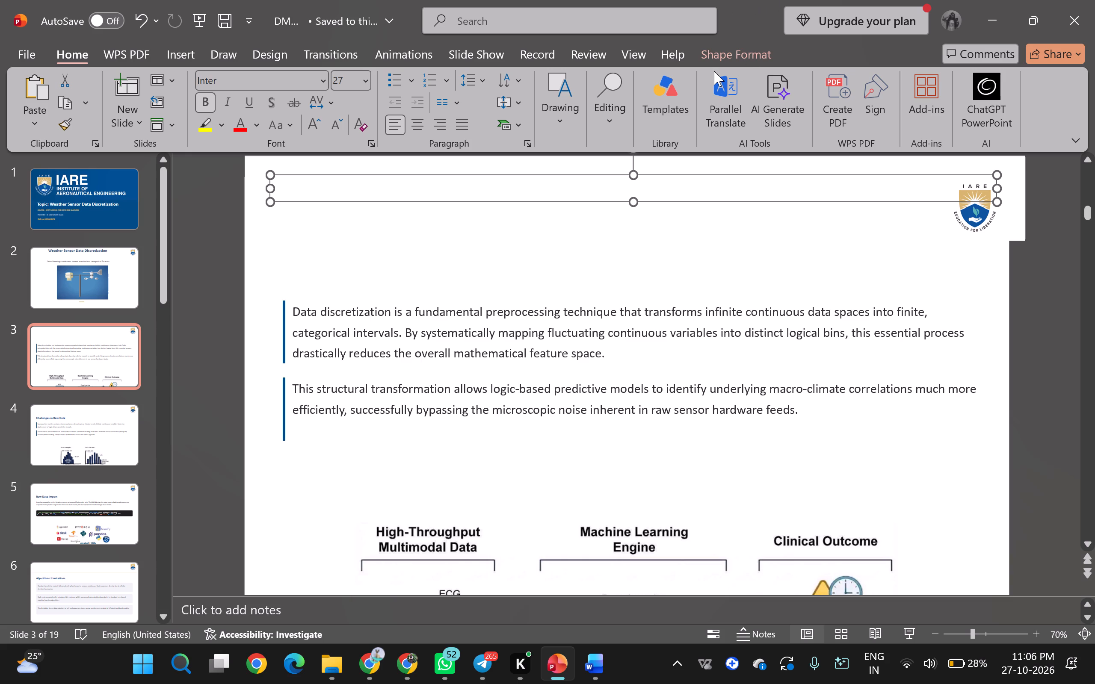
click(759, 61)
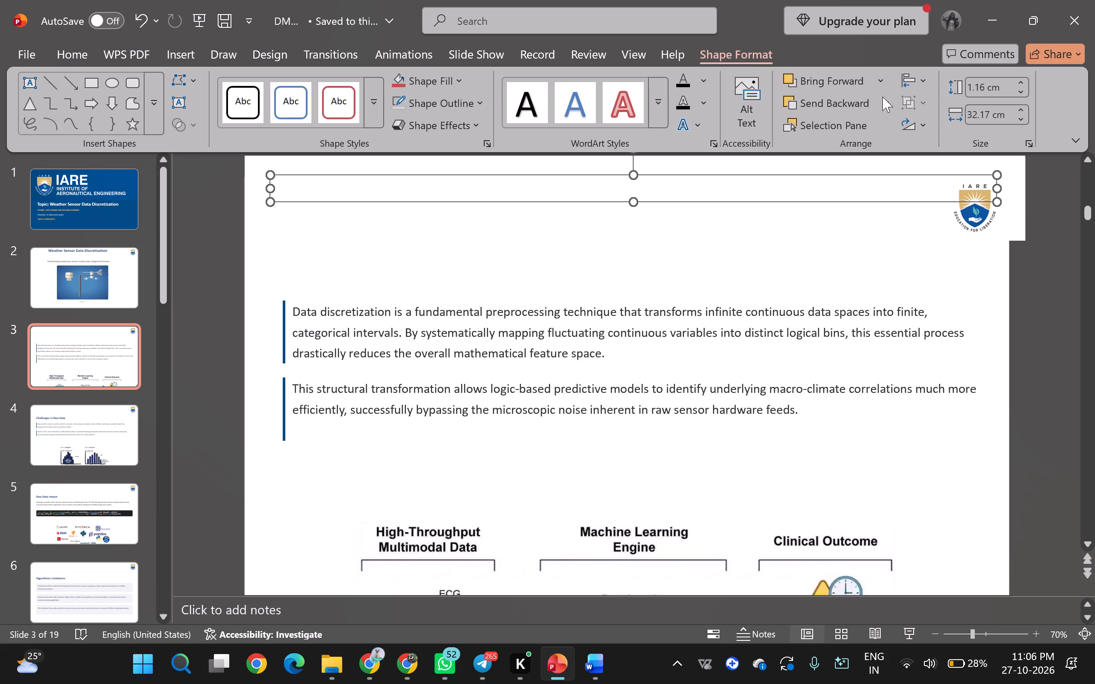
double_click(831, 84)
click(831, 84)
triple_click(831, 84)
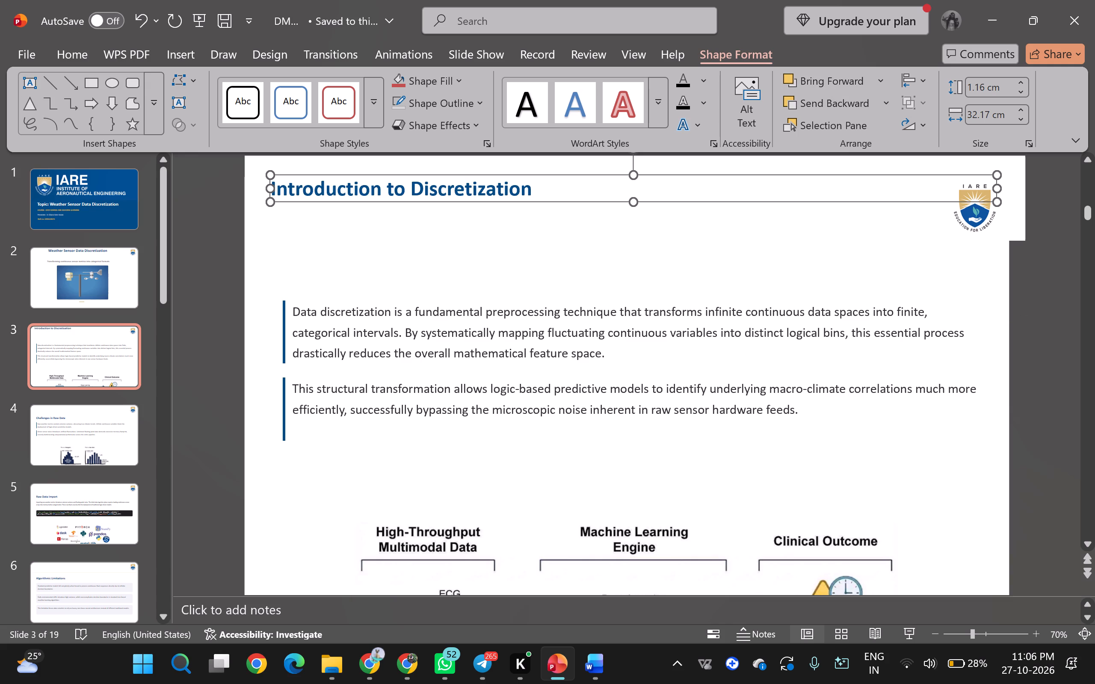
Set slide 3's title font size to 48 and shift the title slightly down.
click(61, 57)
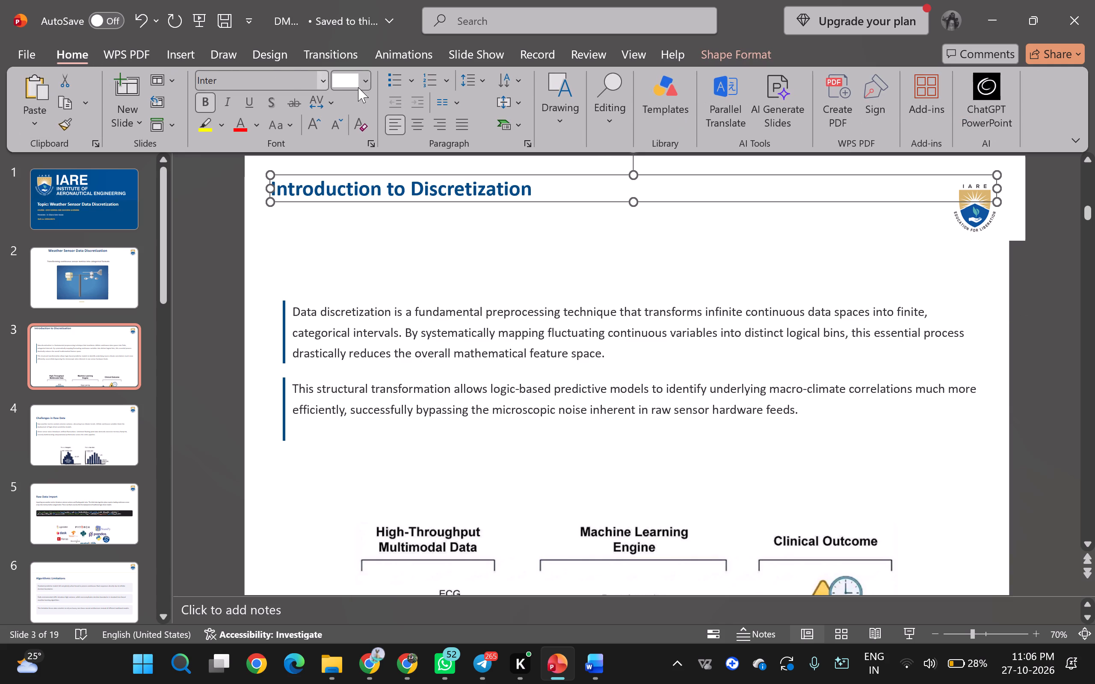
click(364, 84)
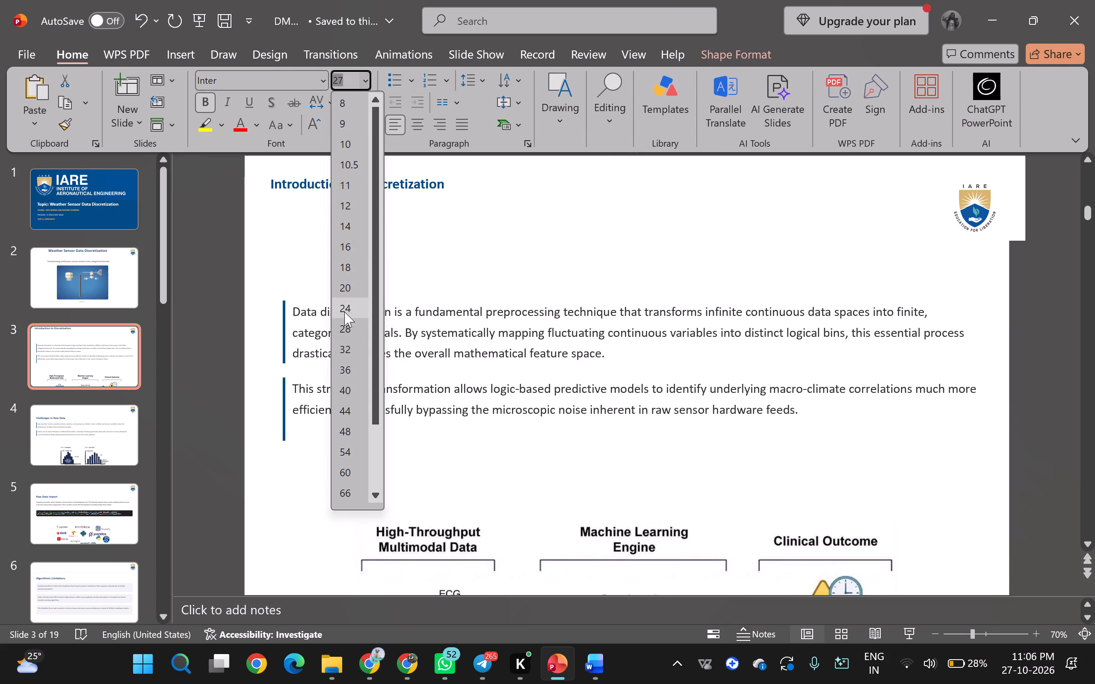
click(340, 433)
drag(649, 223, 649, 248)
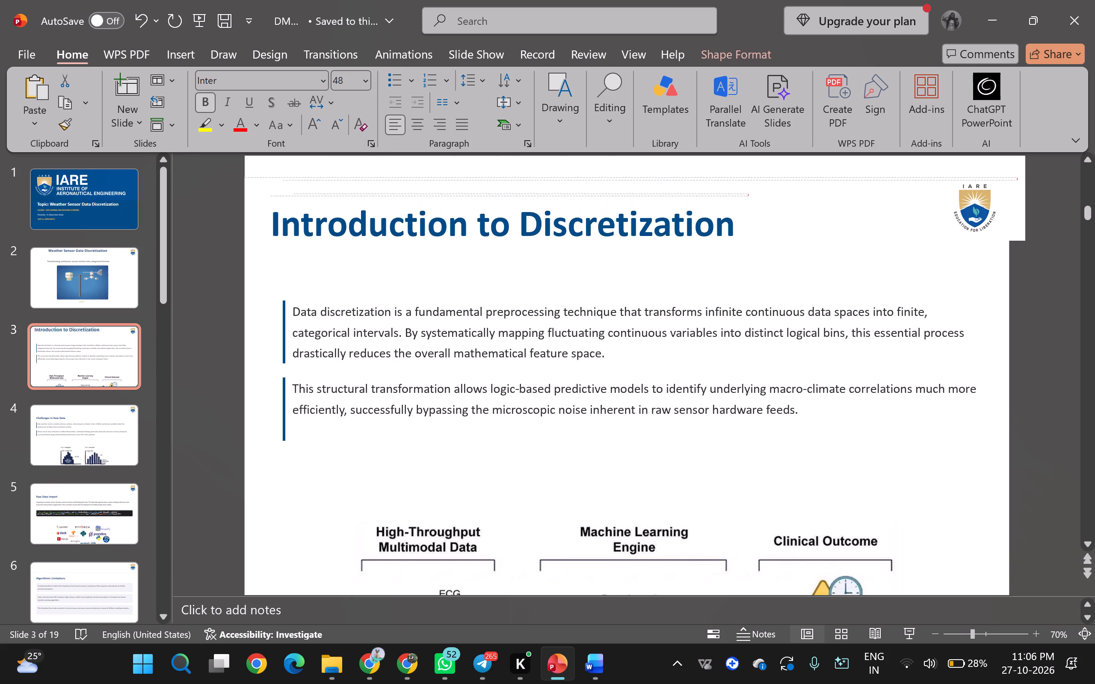
drag(649, 248, 649, 252)
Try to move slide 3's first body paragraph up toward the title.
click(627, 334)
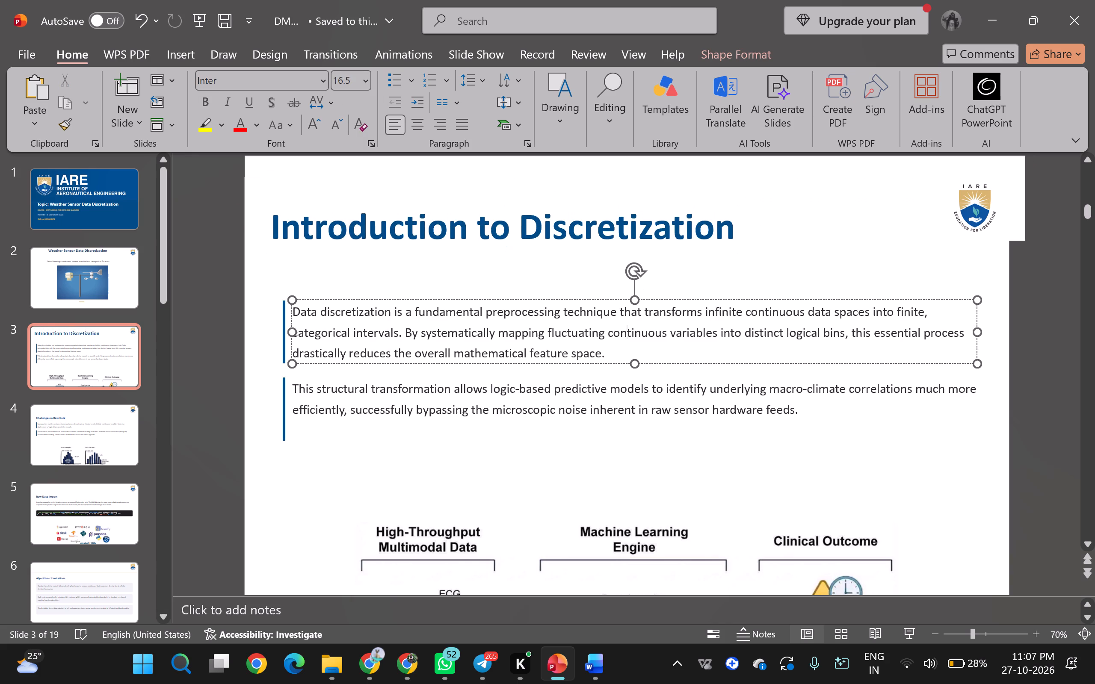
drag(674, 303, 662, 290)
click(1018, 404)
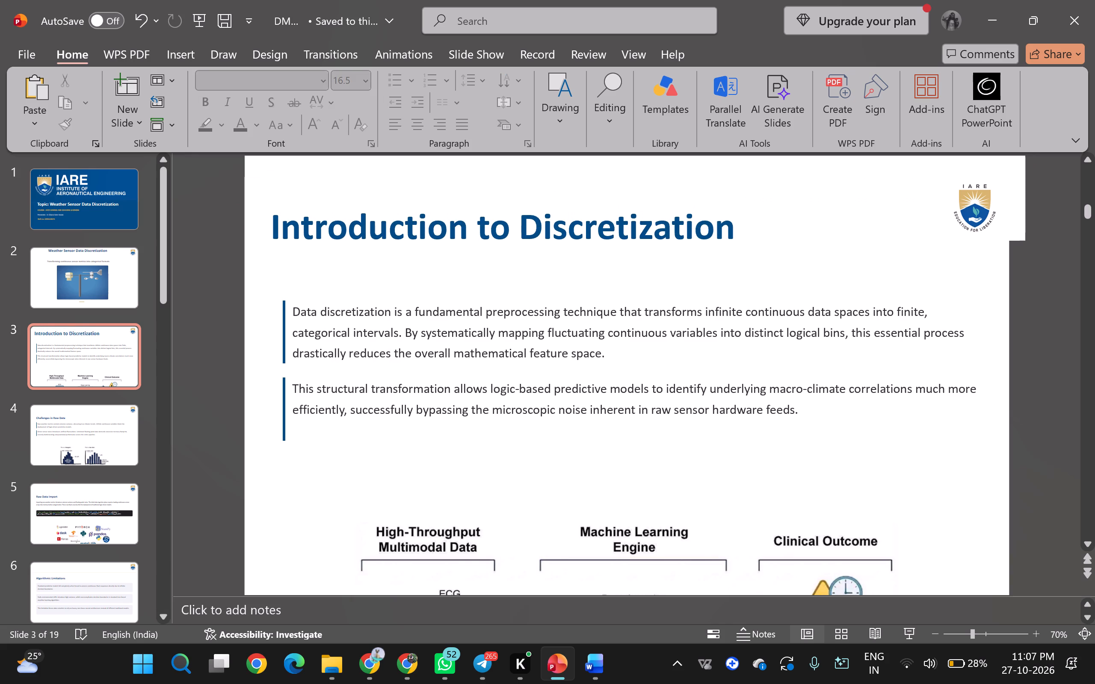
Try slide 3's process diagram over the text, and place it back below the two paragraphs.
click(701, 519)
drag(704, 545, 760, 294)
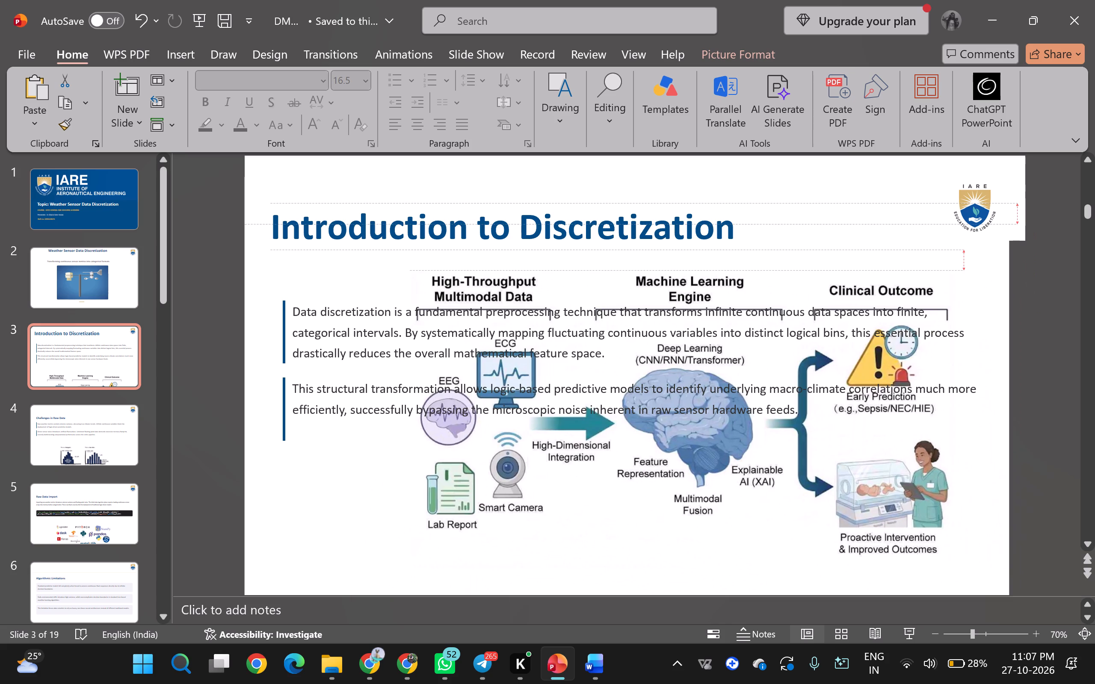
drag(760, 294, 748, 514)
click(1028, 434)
Move slide 3's two body paragraphs together with their blue side bars up to the lower edge of the title.
drag(968, 467, 971, 324)
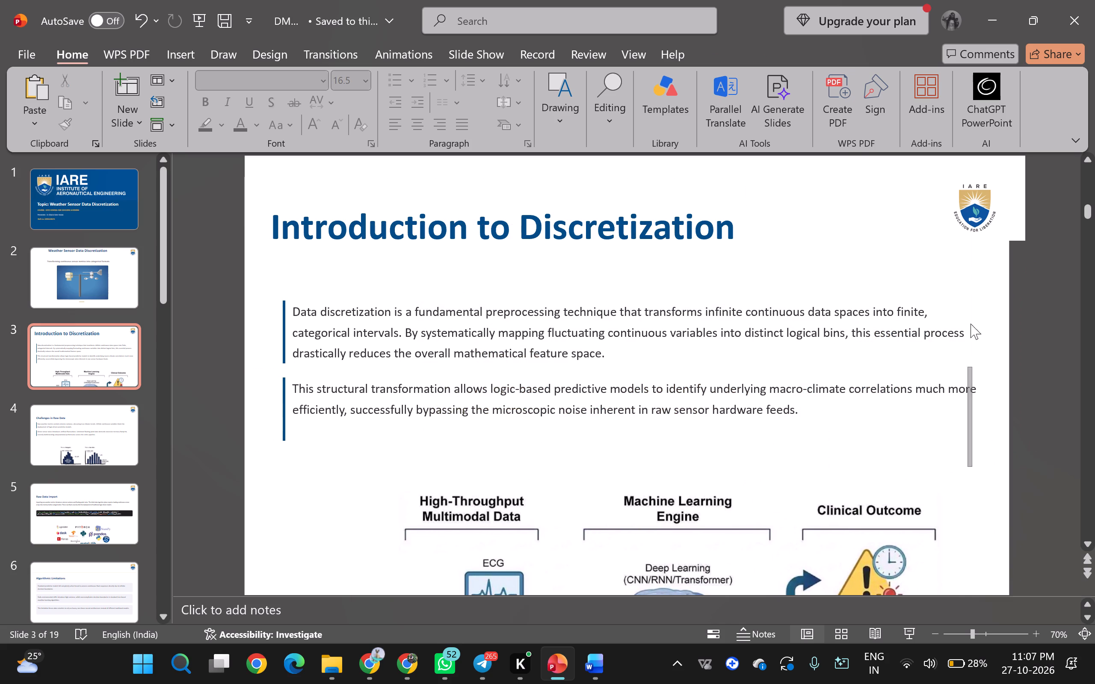
drag(971, 324, 256, 255)
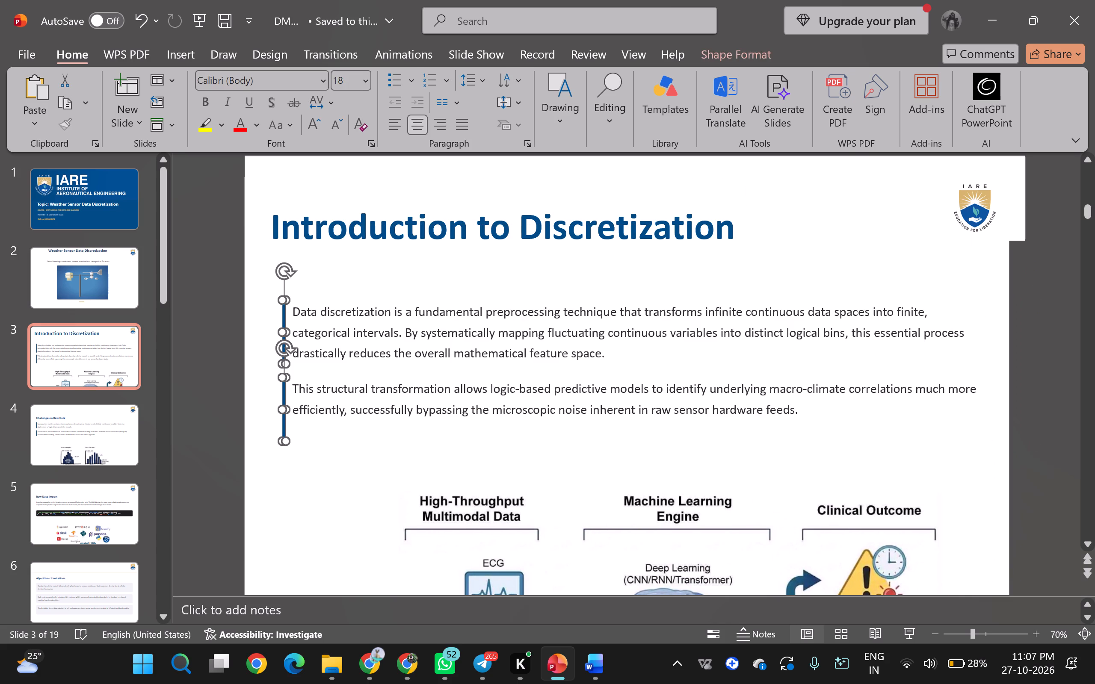
drag(1049, 466, 215, 252)
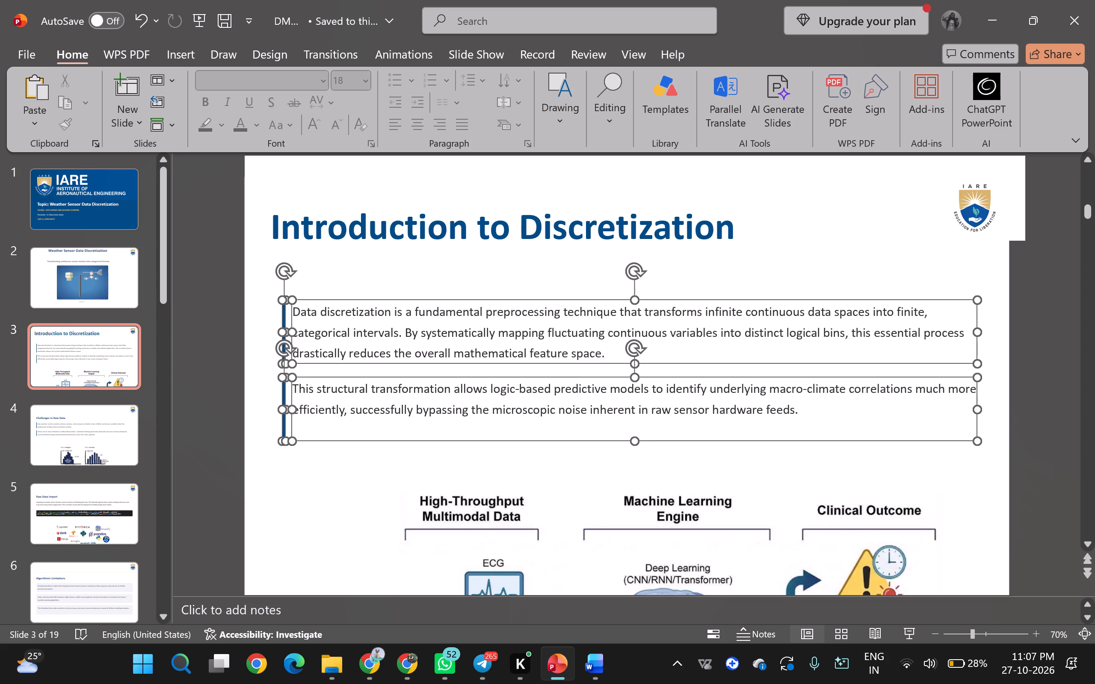
drag(368, 299, 349, 257)
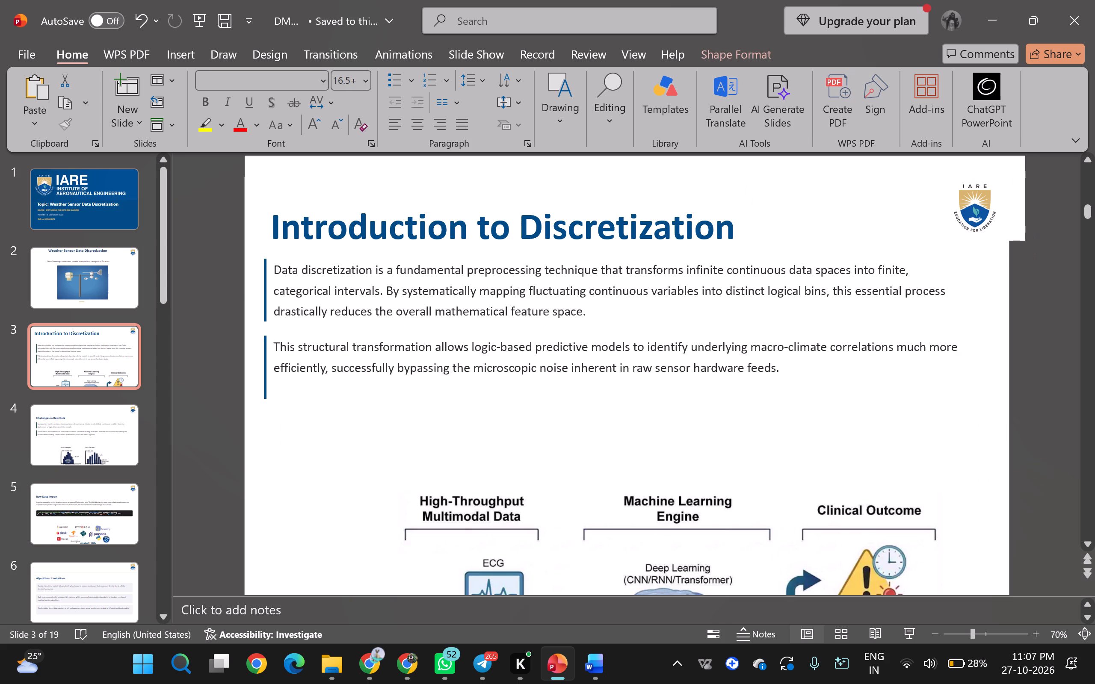
drag(349, 257, 360, 249)
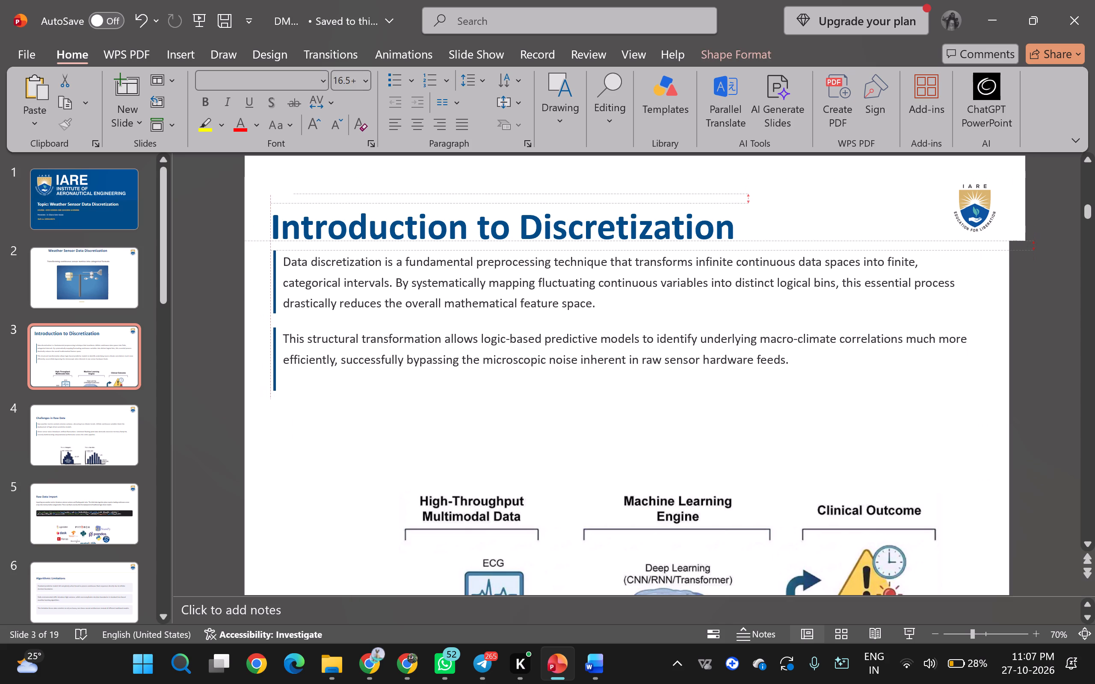
drag(360, 249, 362, 238)
Move slide 3's title up so it clears the first body paragraph.
click(533, 225)
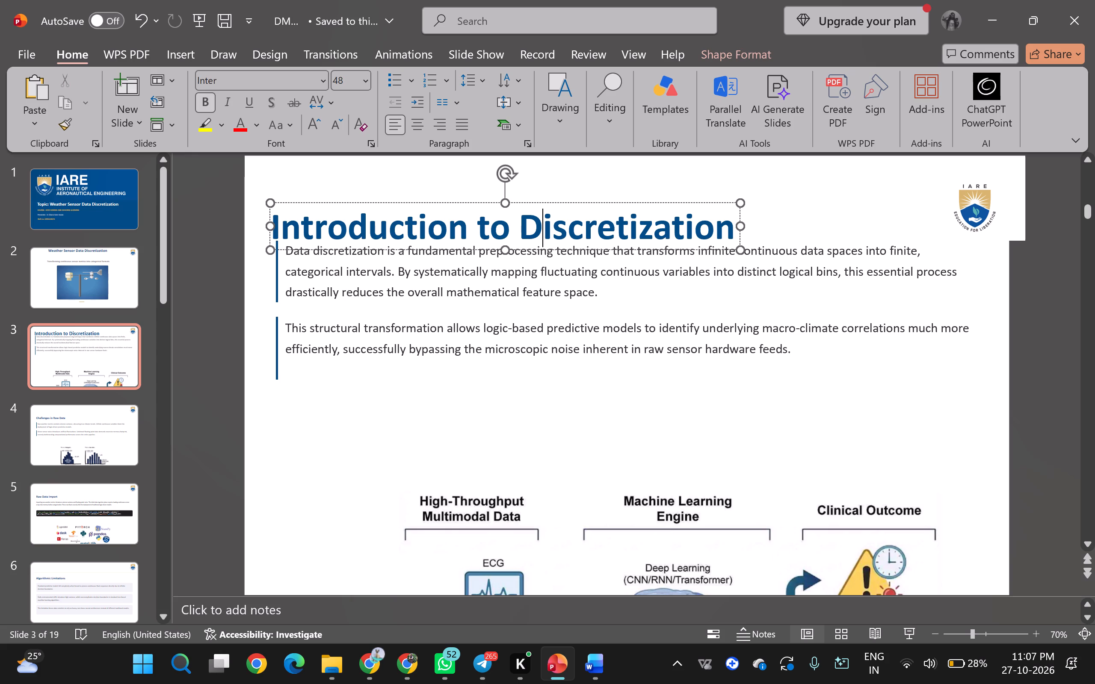
drag(557, 203, 554, 177)
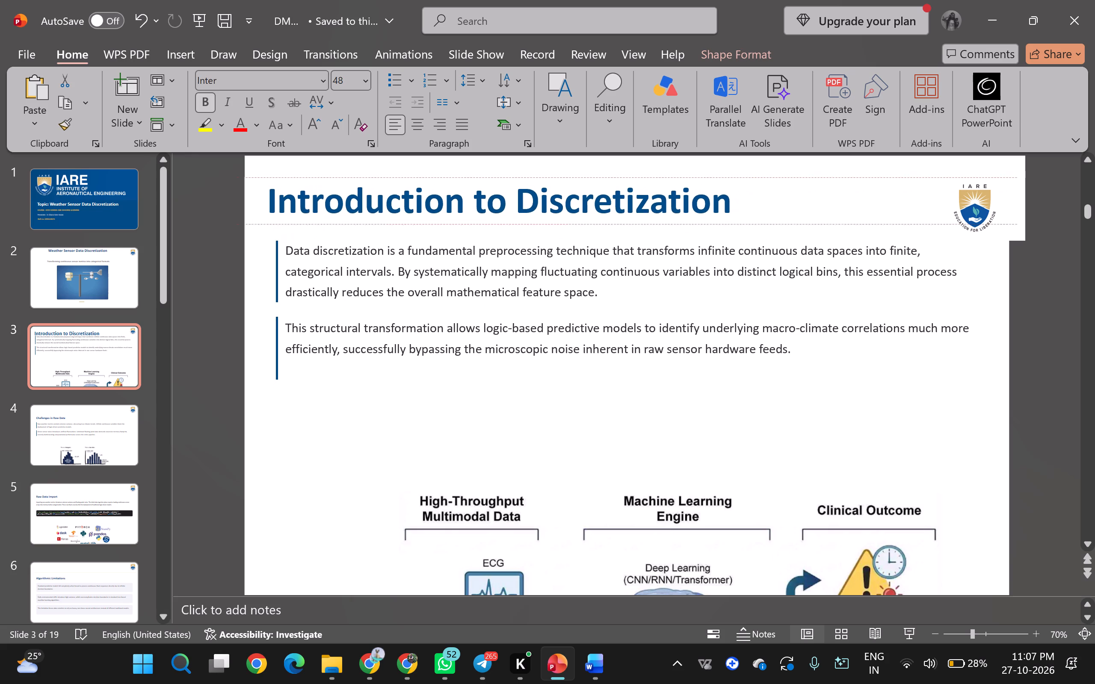
drag(554, 177, 556, 177)
Move slide 3's process diagram up, reduce its height from the top edge, and centre it below the second paragraph within the slide.
drag(700, 535, 680, 348)
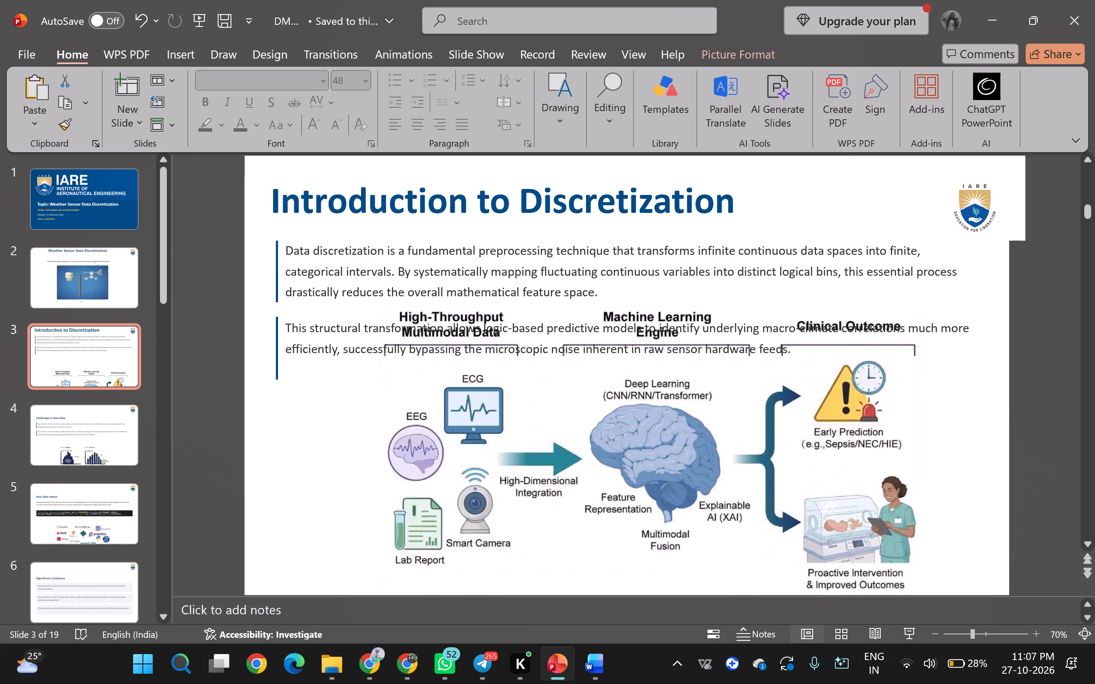
drag(680, 348, 666, 335)
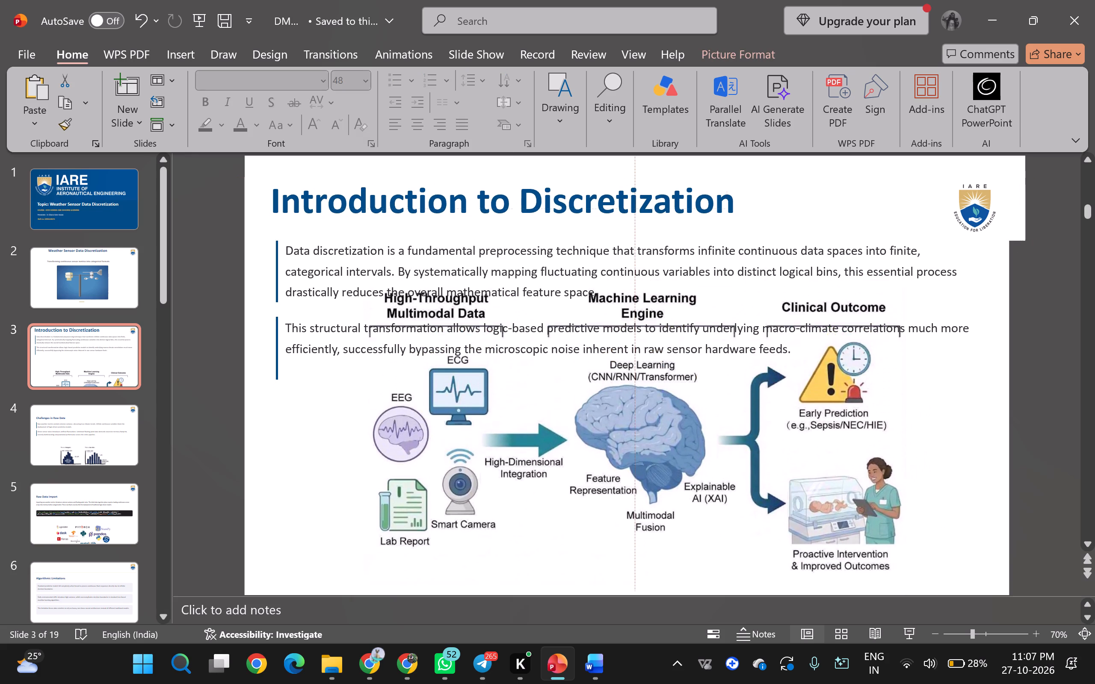
drag(666, 335, 667, 346)
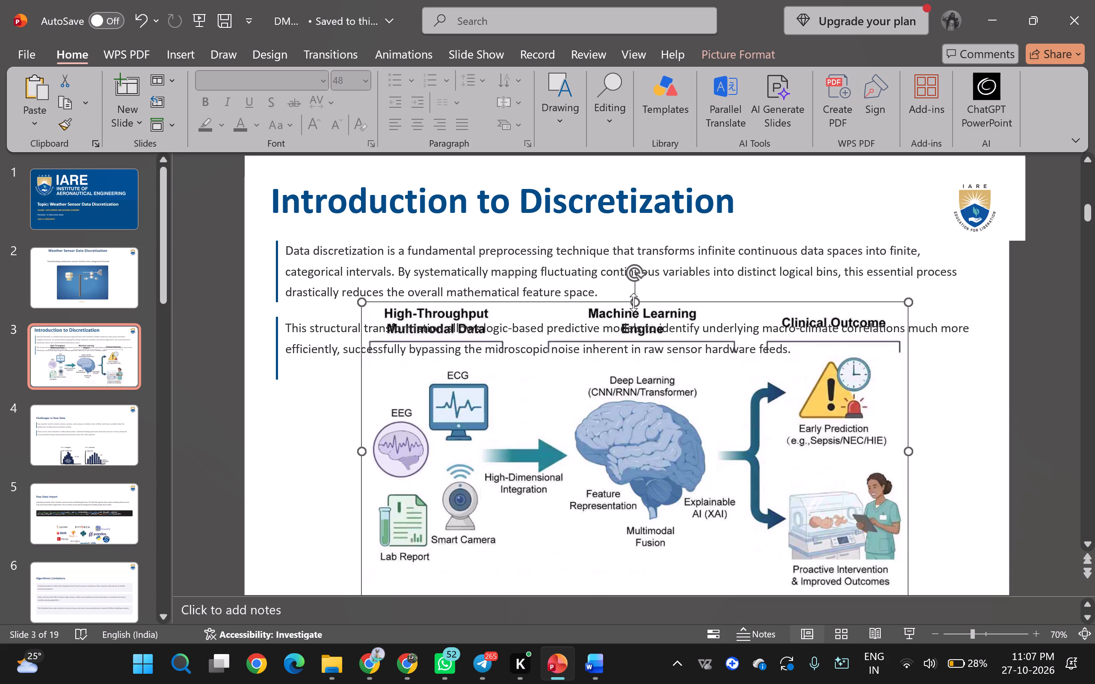
drag(634, 302, 628, 359)
drag(649, 458, 634, 461)
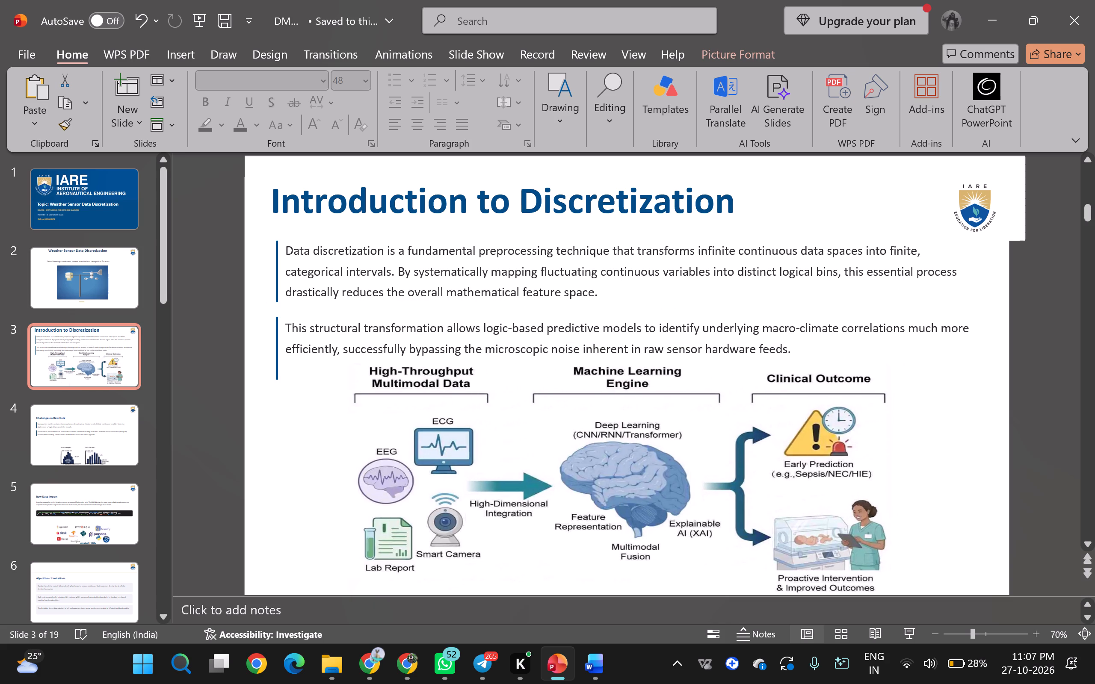
drag(634, 461, 645, 461)
click(1035, 422)
Move slide 4's title "Challenges in Raw Data" up into the white header band and bring it forward in front of the band.
scroll(1035, 422, down, 1)
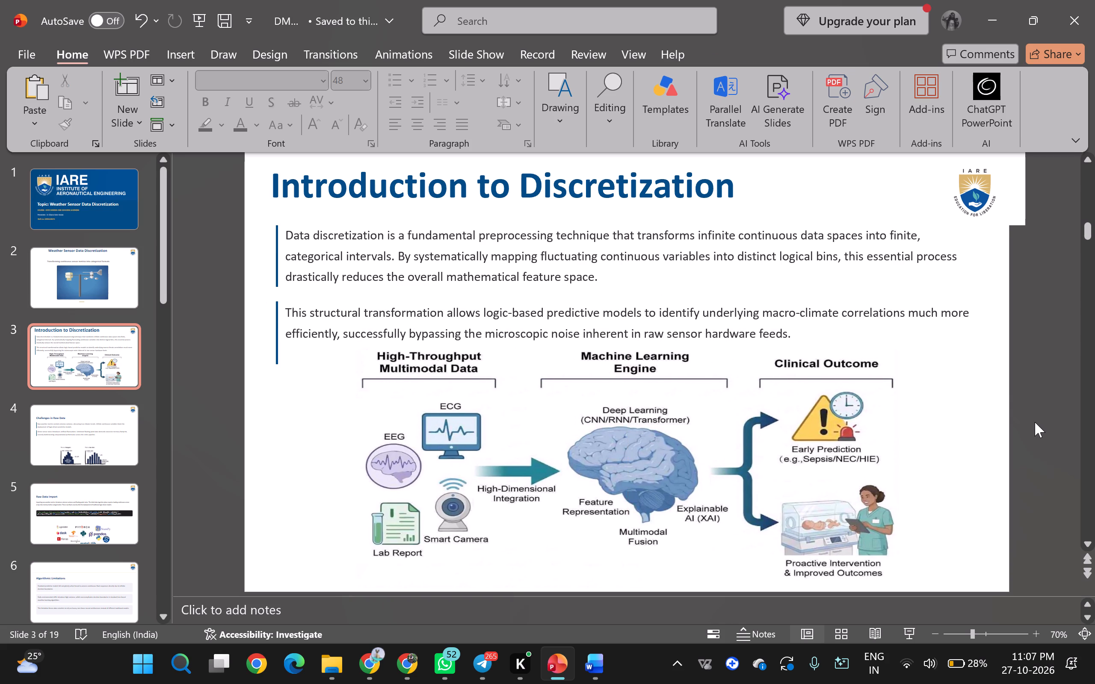
scroll(1039, 444, down, 2)
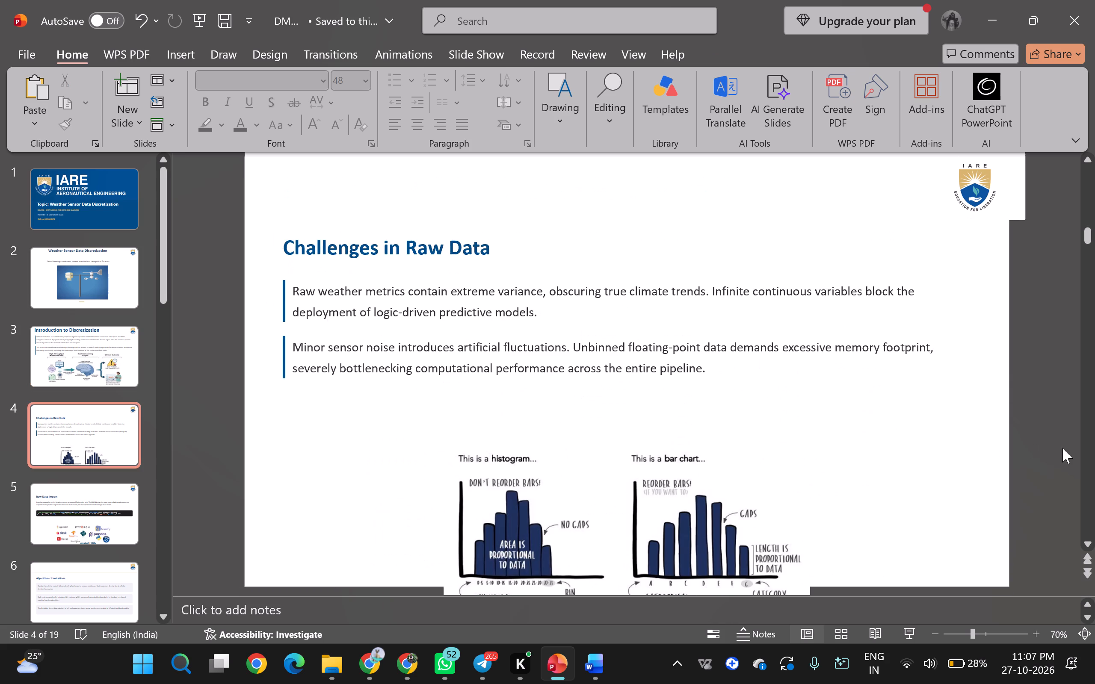
click(444, 241)
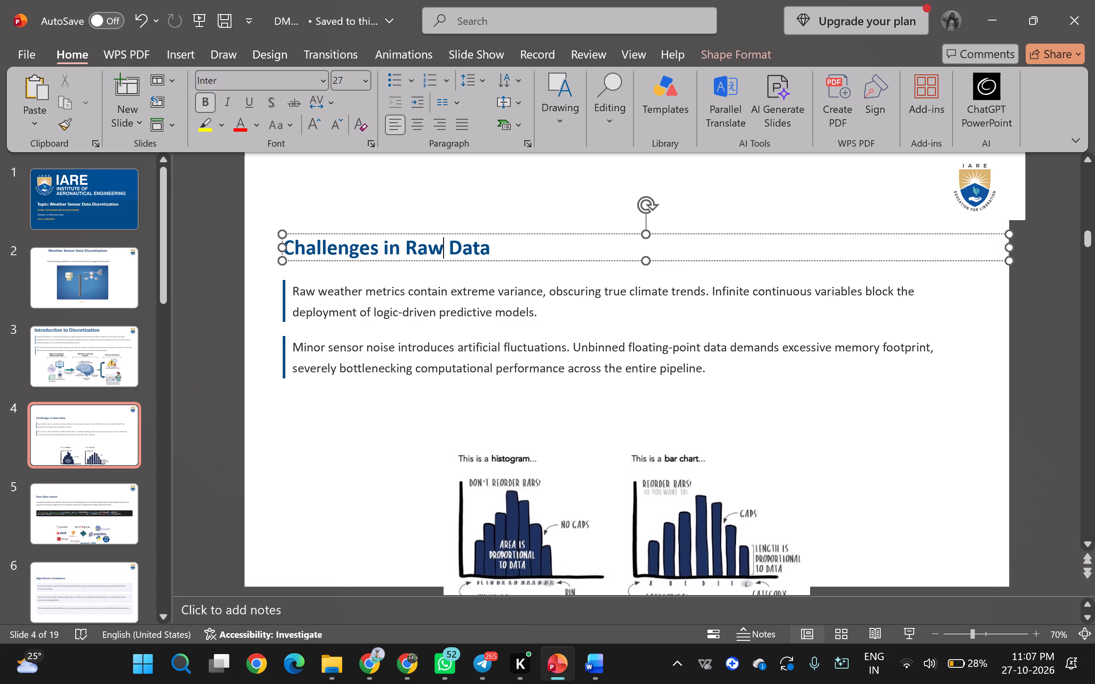
drag(496, 262, 478, 190)
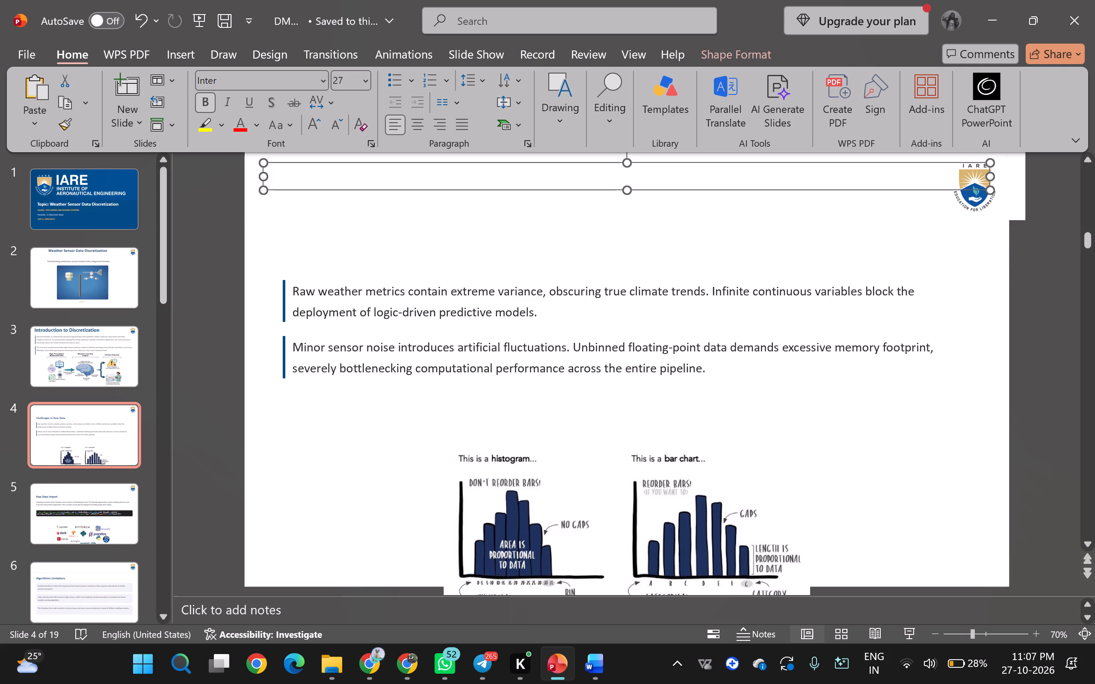
scroll(842, 195, up, 2)
click(753, 59)
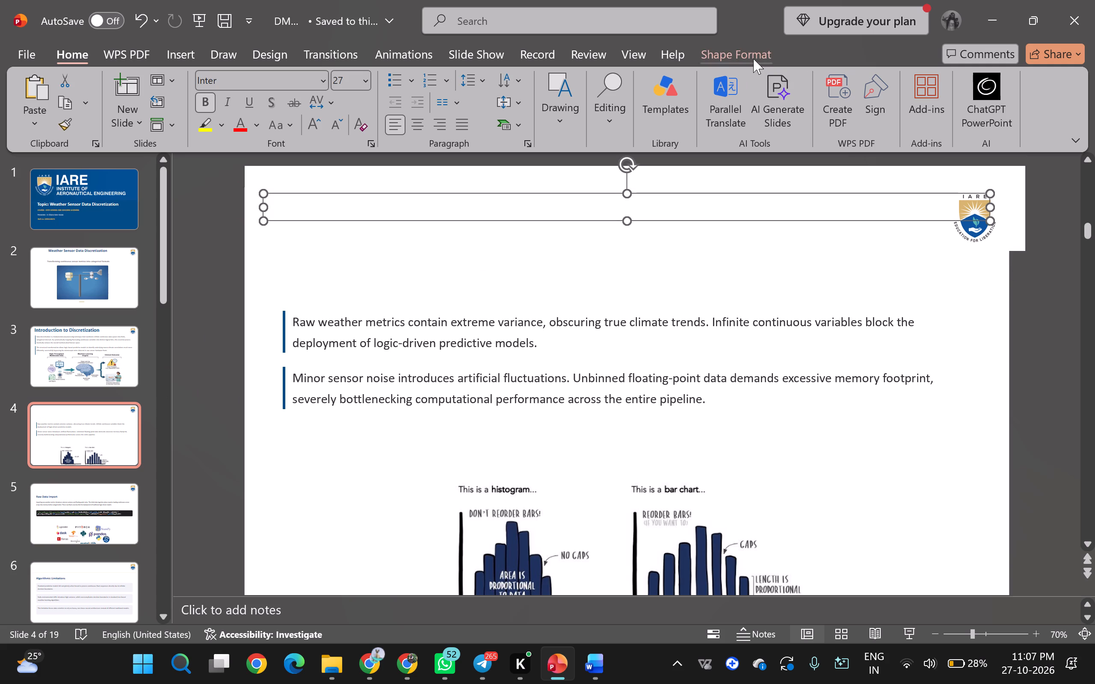
click(932, 631)
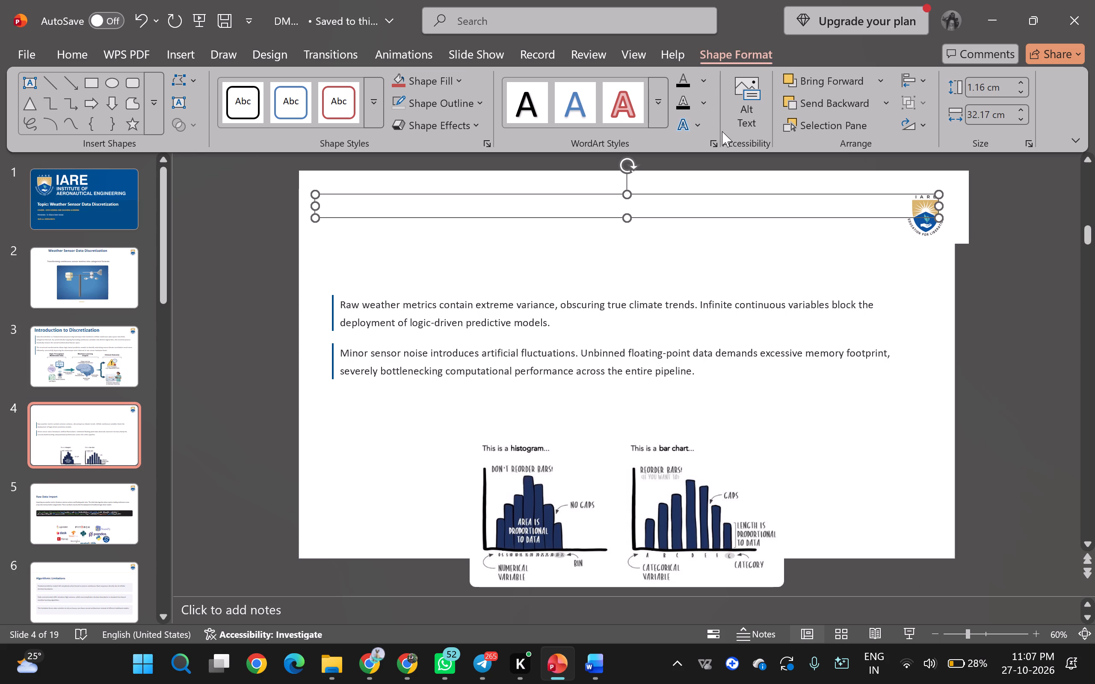
triple_click(844, 89)
triple_click(844, 89)
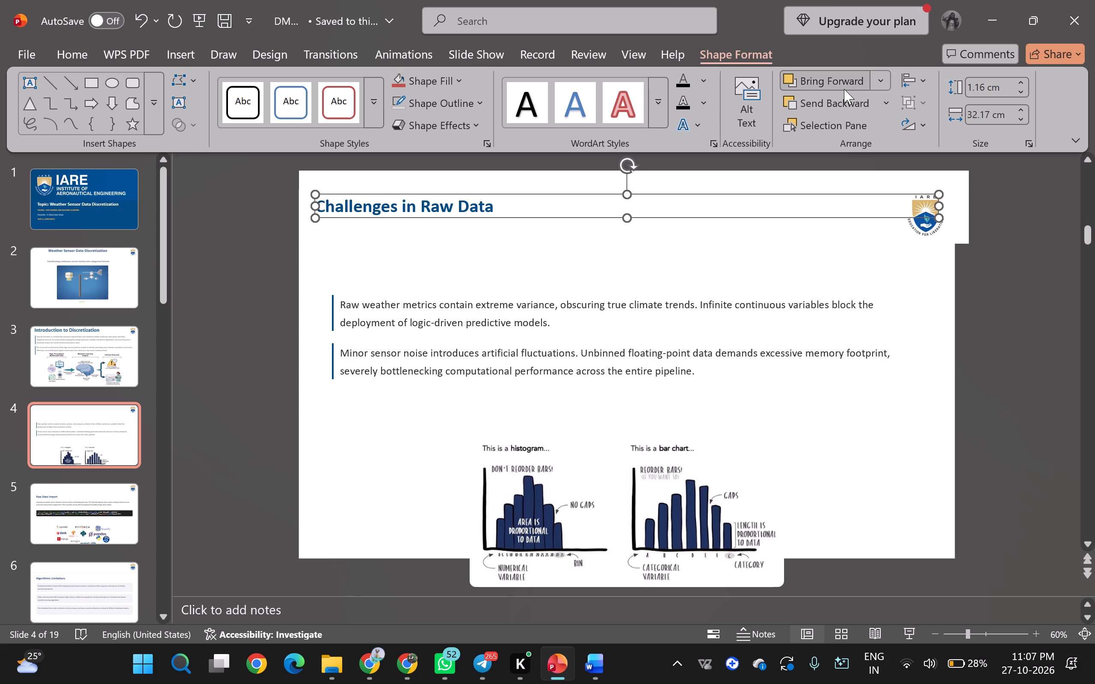
Set the font size of slide 4's title to 40.
click(78, 56)
click(366, 77)
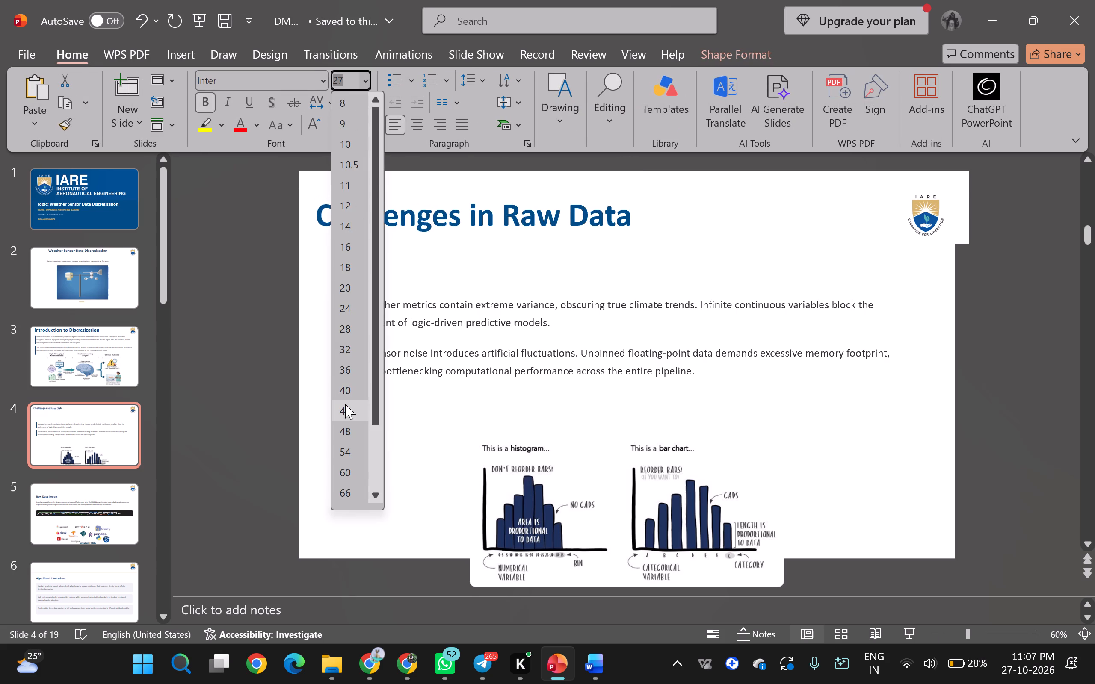
click(345, 396)
Move slide 4's two body paragraphs together with their blue side bars up to just below the title.
click(520, 296)
click(947, 429)
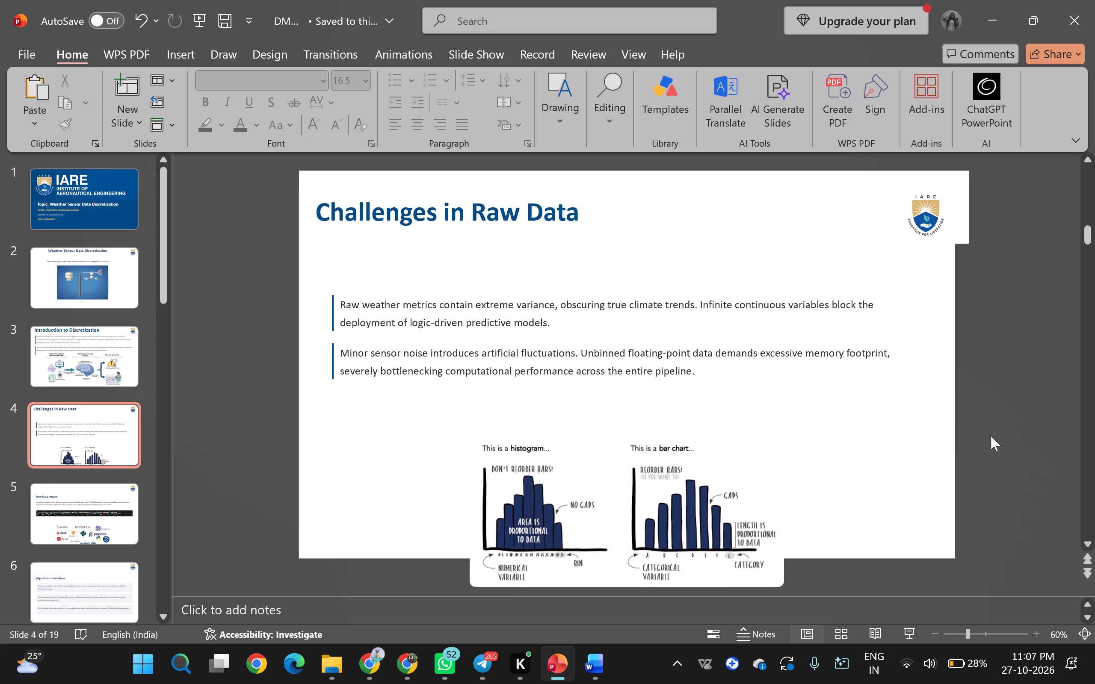
drag(985, 389, 266, 269)
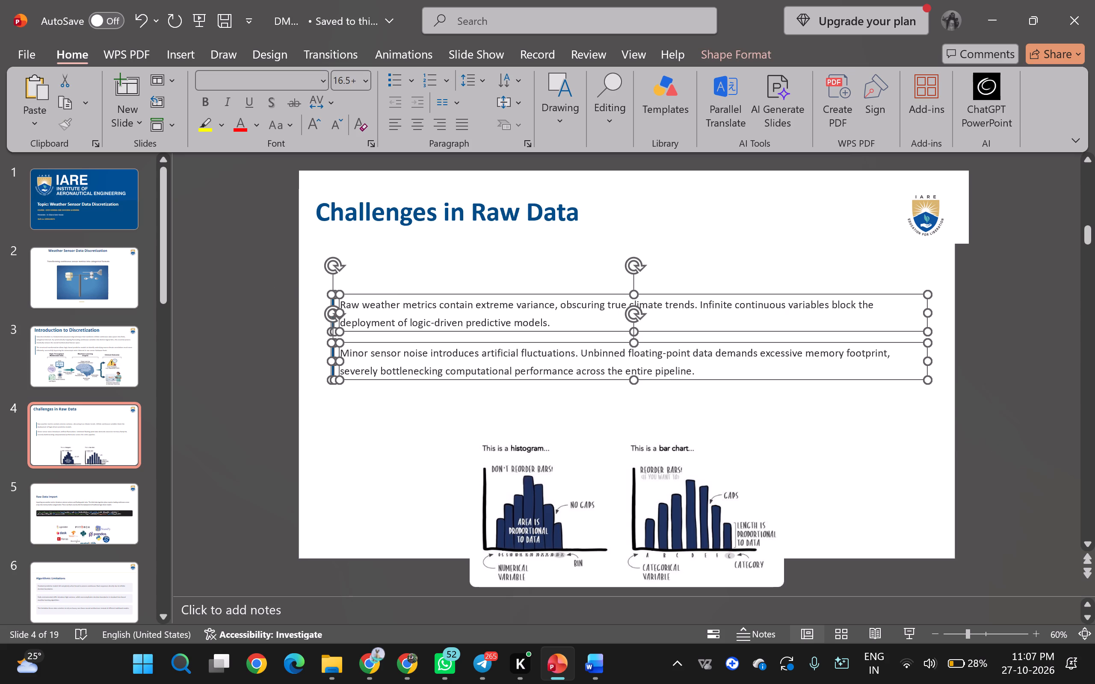
drag(676, 330, 663, 288)
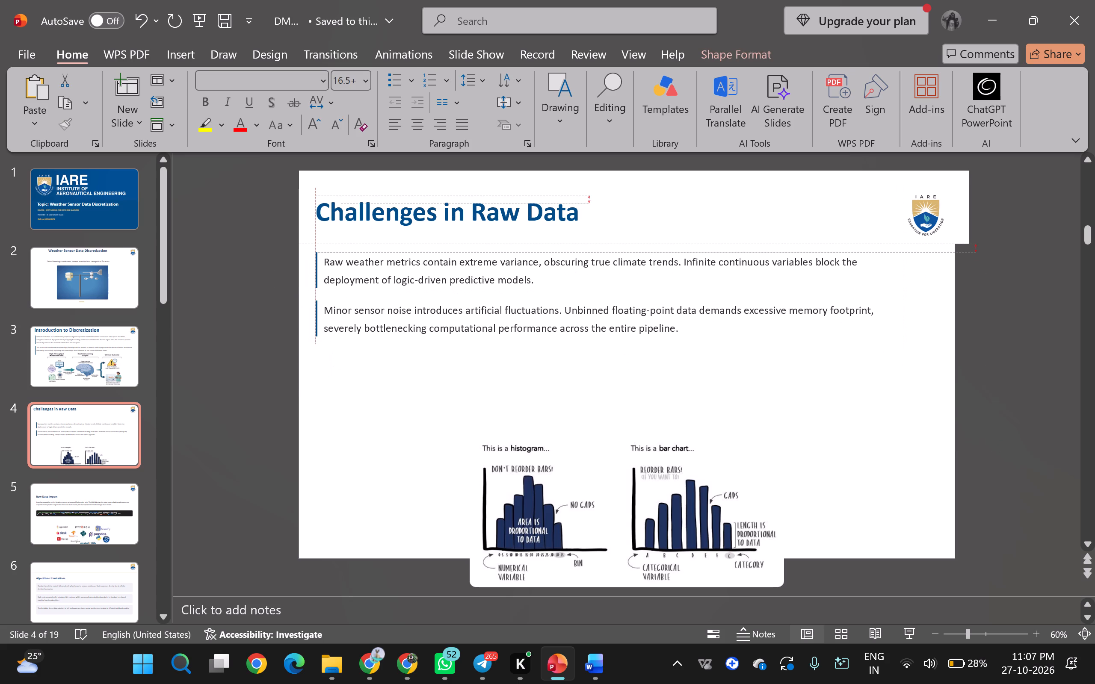
drag(663, 288, 665, 304)
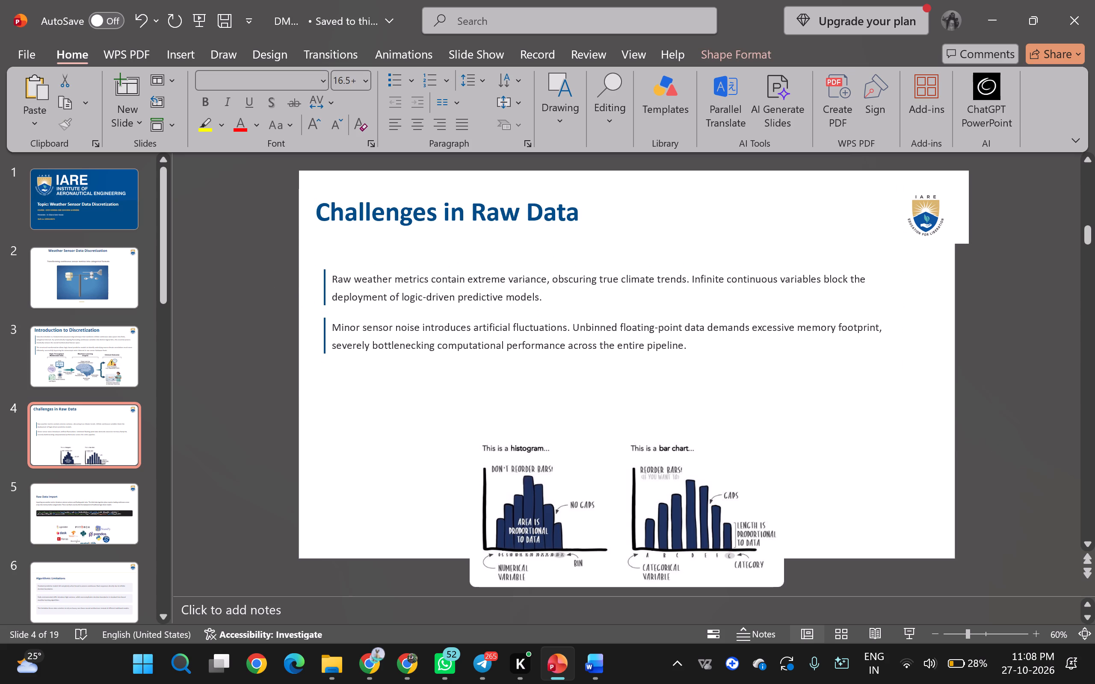
drag(665, 304, 663, 291)
Move slide 4's histogram and bar chart picture up below the second paragraph and enlarge it to fill the space within the slide.
drag(659, 505, 655, 494)
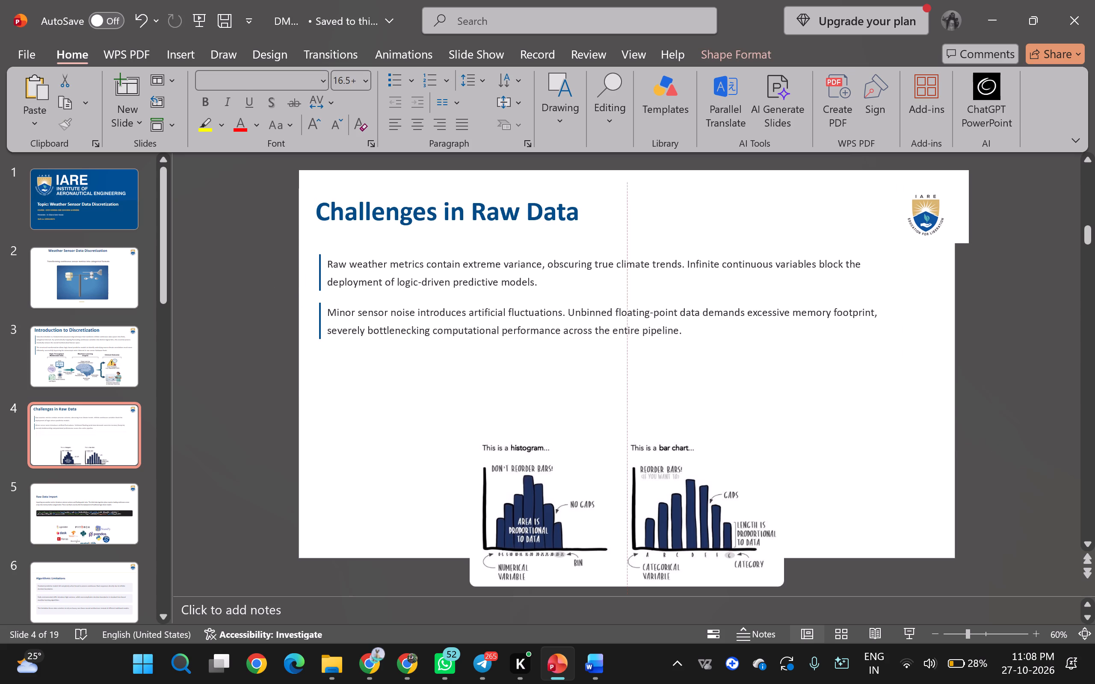
drag(655, 494, 615, 420)
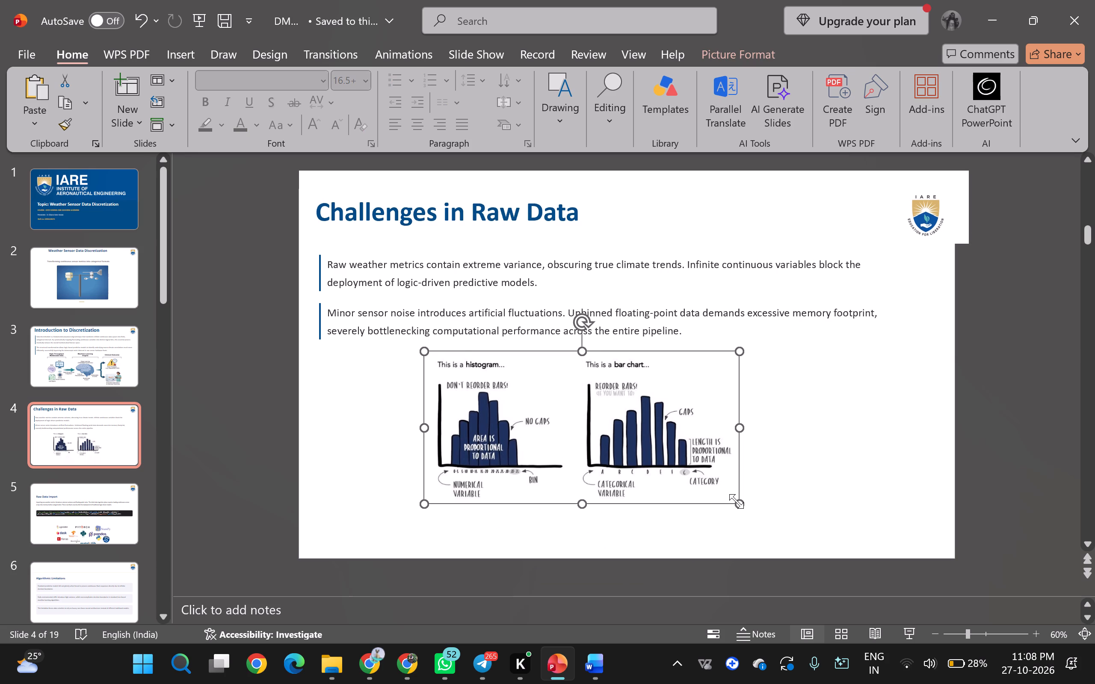
drag(736, 501, 831, 532)
drag(767, 501, 738, 500)
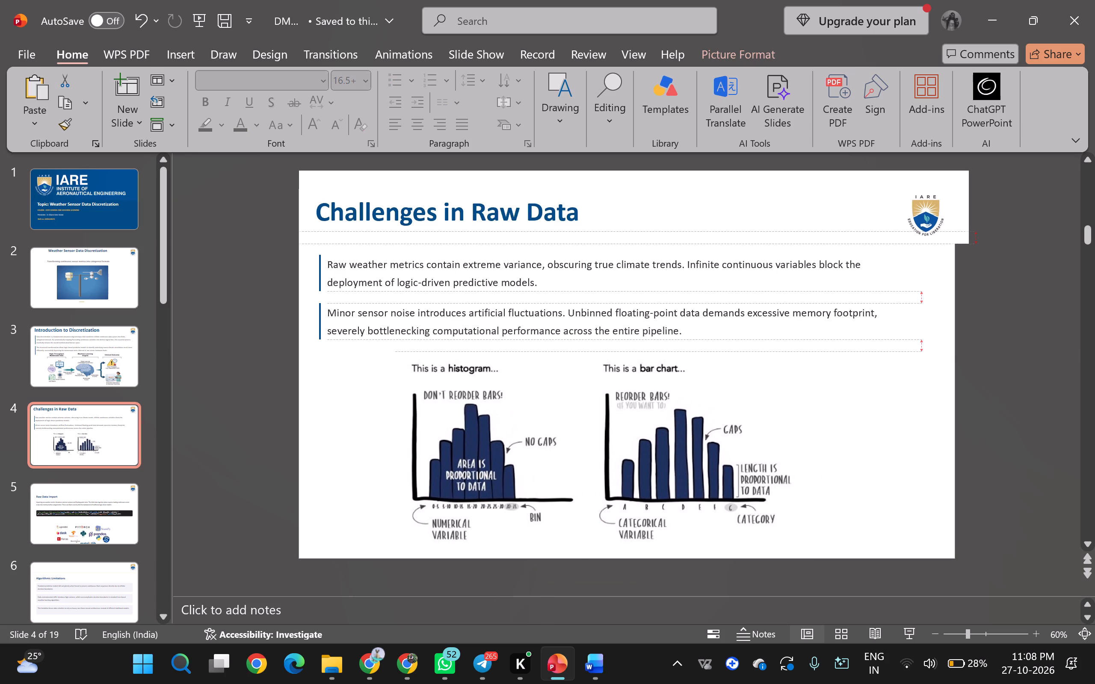
drag(738, 500, 744, 503)
click(983, 468)
Move slide 5's title "Raw Data Import" up into the white header band, level with the crest.
scroll(983, 468, down, 1)
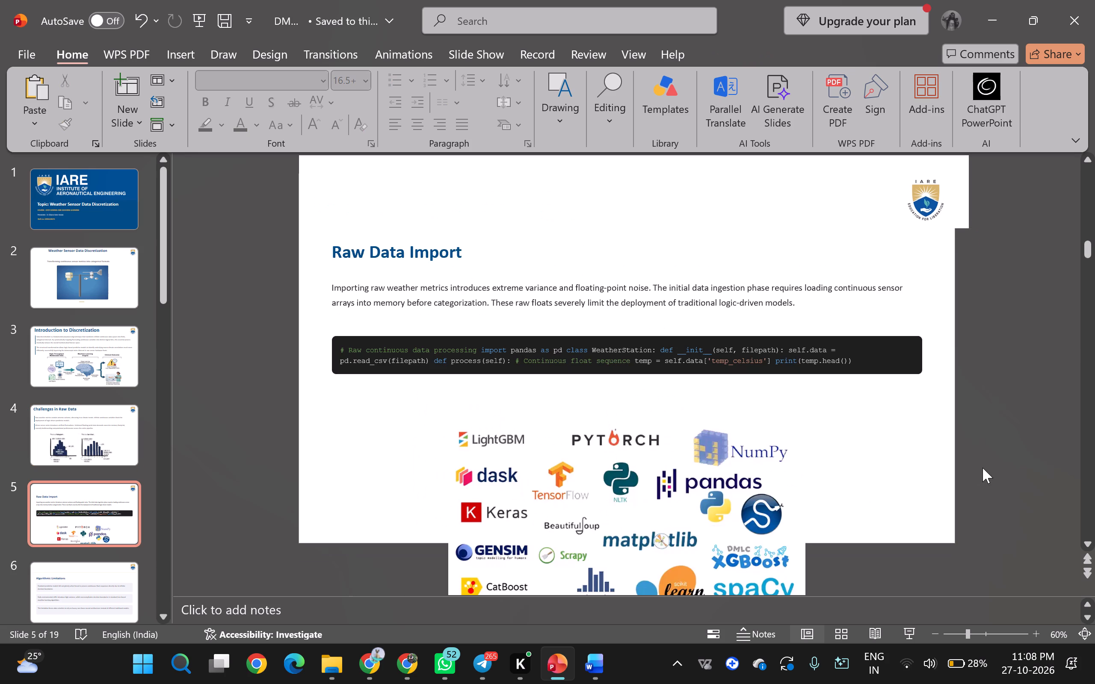
scroll(73, 385, down, 3)
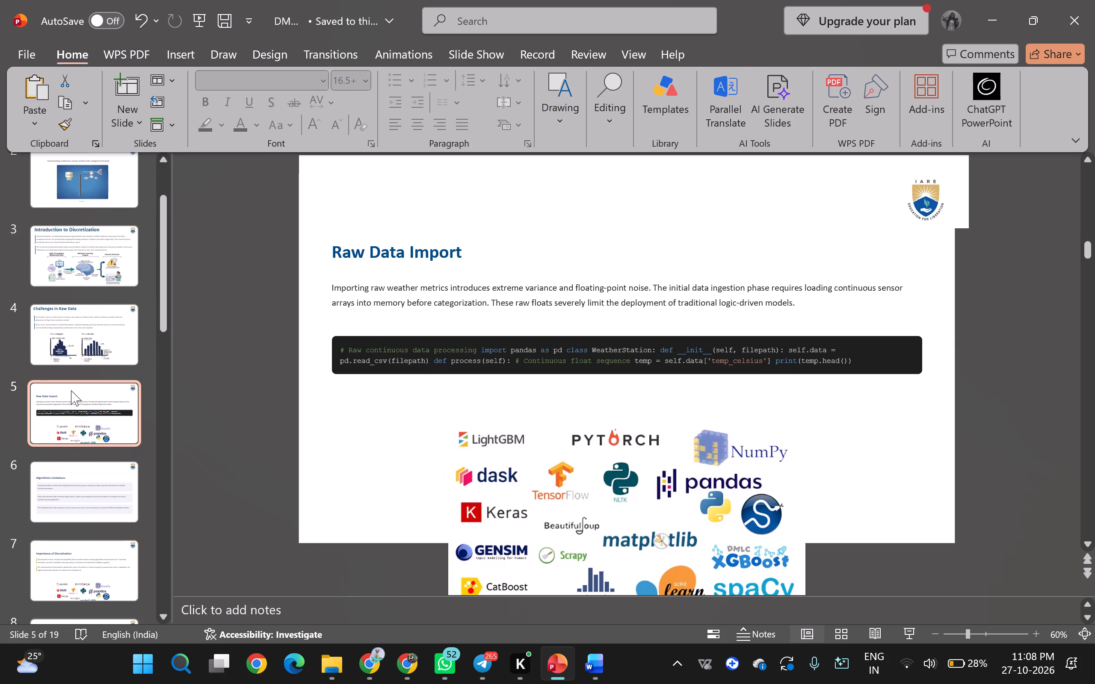
scroll(71, 390, down, 2)
click(409, 264)
drag(474, 261, 465, 218)
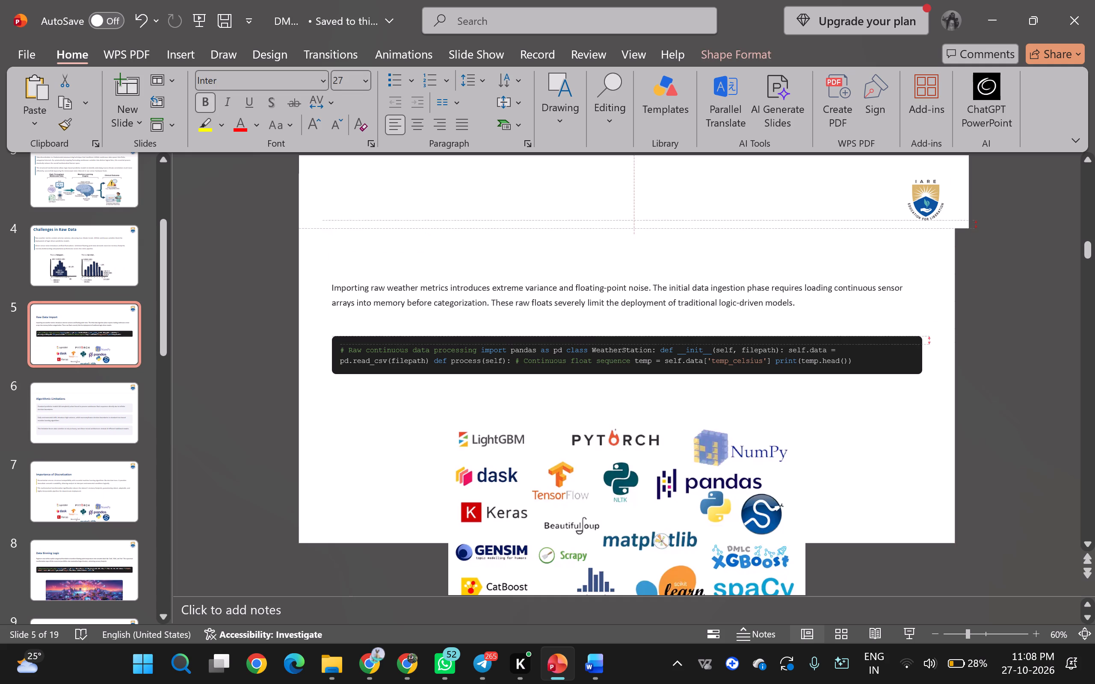
drag(465, 218, 462, 192)
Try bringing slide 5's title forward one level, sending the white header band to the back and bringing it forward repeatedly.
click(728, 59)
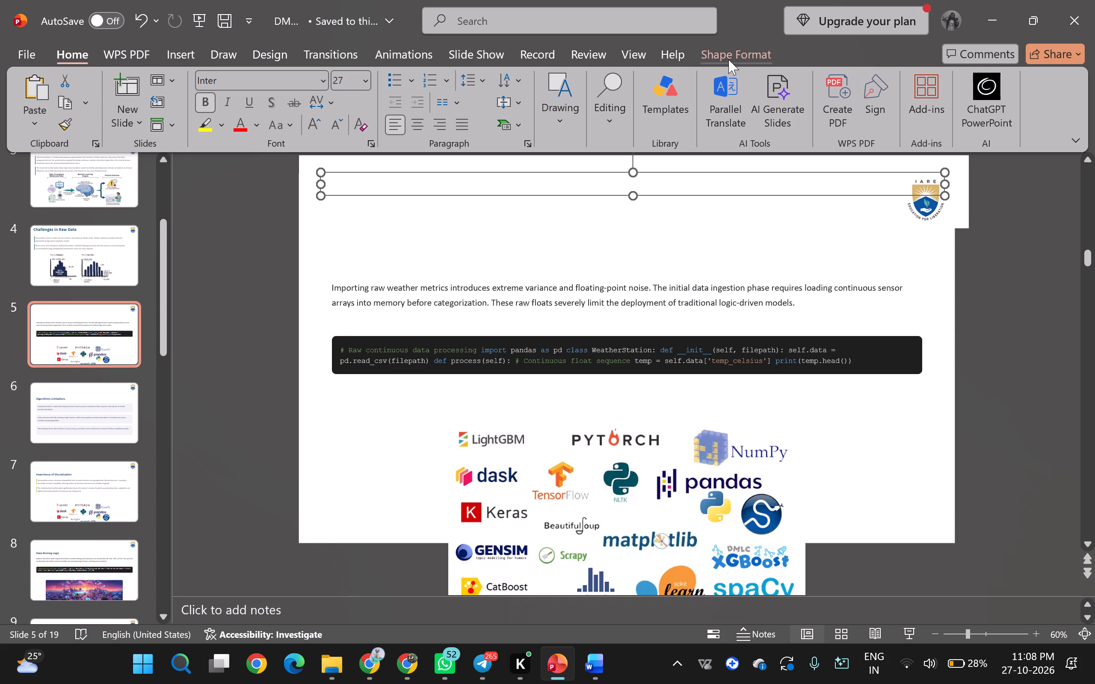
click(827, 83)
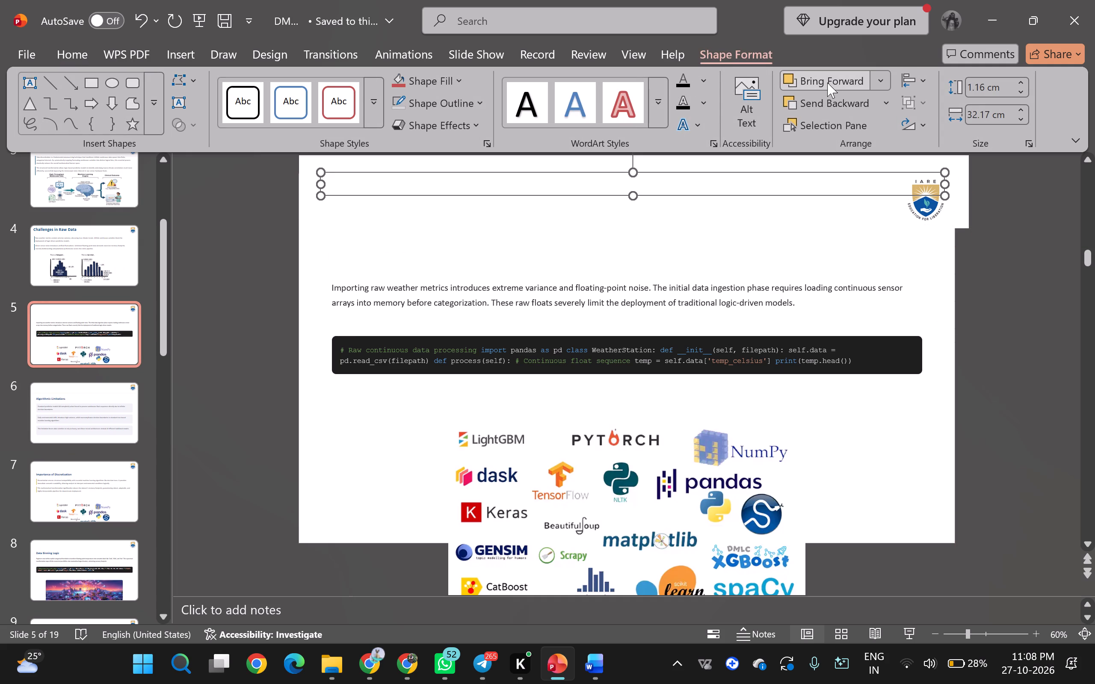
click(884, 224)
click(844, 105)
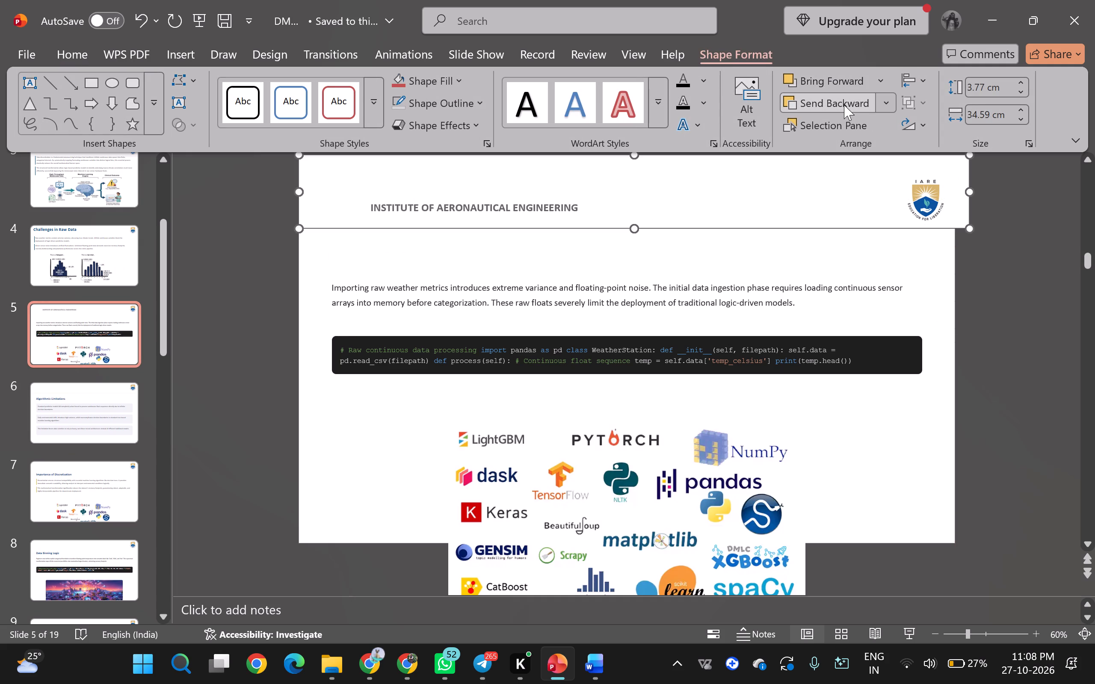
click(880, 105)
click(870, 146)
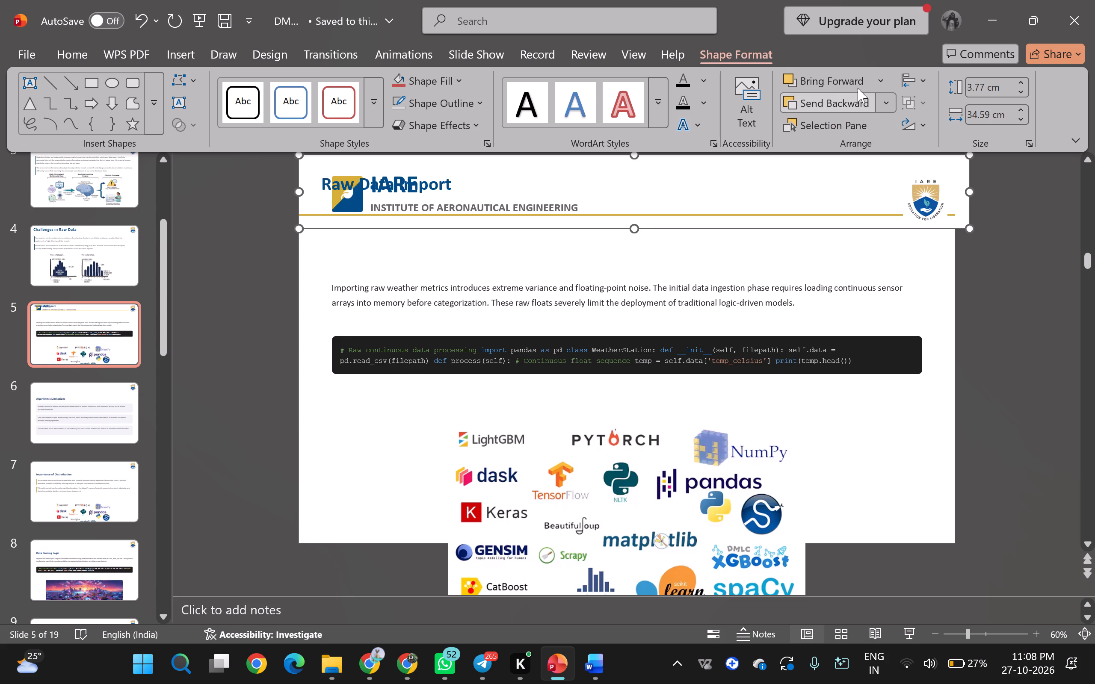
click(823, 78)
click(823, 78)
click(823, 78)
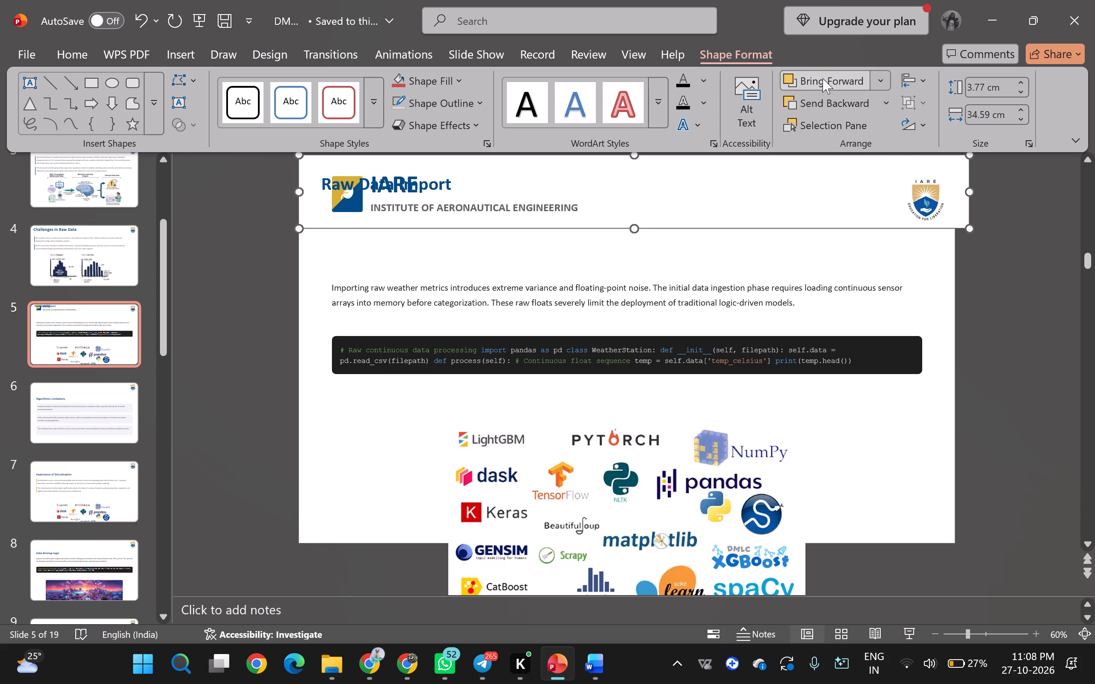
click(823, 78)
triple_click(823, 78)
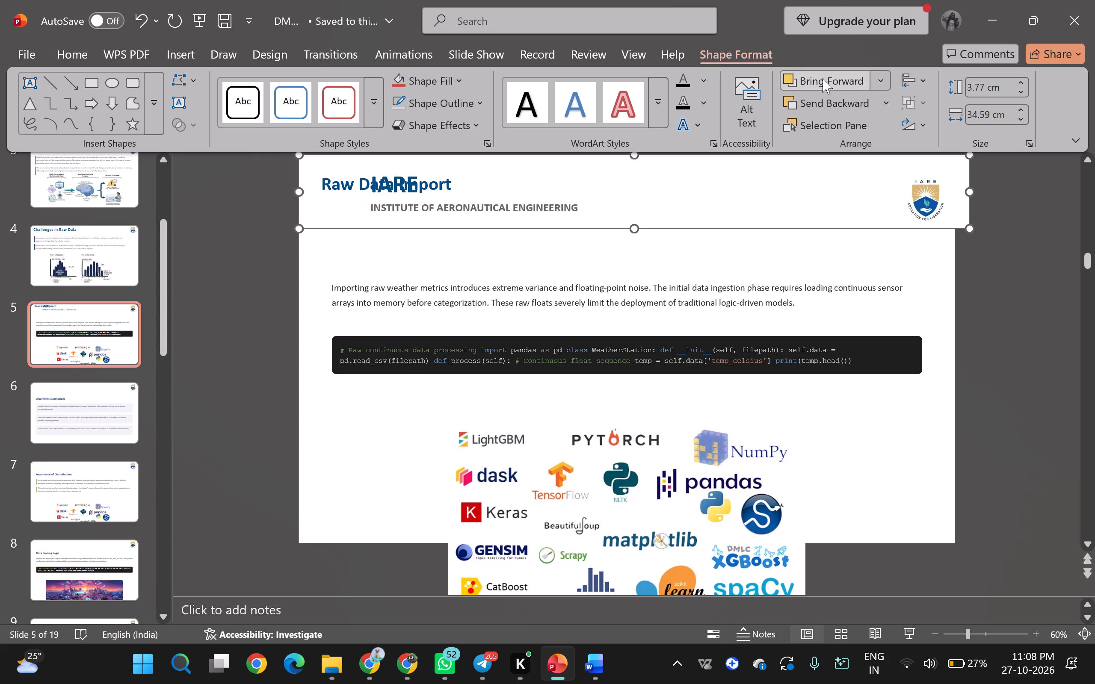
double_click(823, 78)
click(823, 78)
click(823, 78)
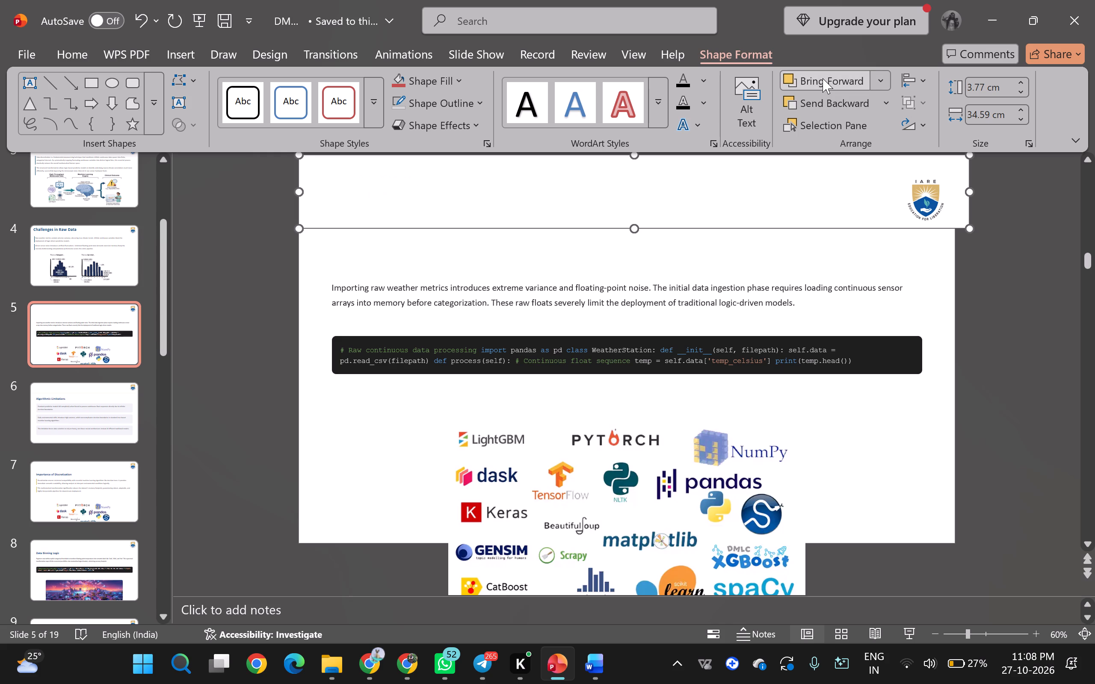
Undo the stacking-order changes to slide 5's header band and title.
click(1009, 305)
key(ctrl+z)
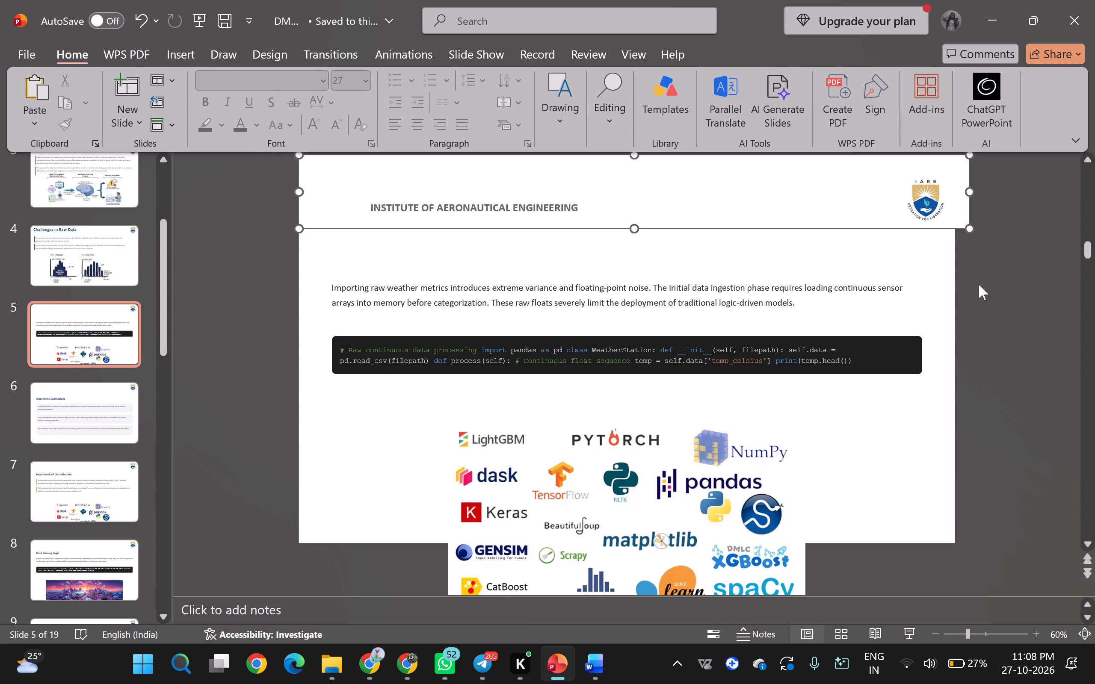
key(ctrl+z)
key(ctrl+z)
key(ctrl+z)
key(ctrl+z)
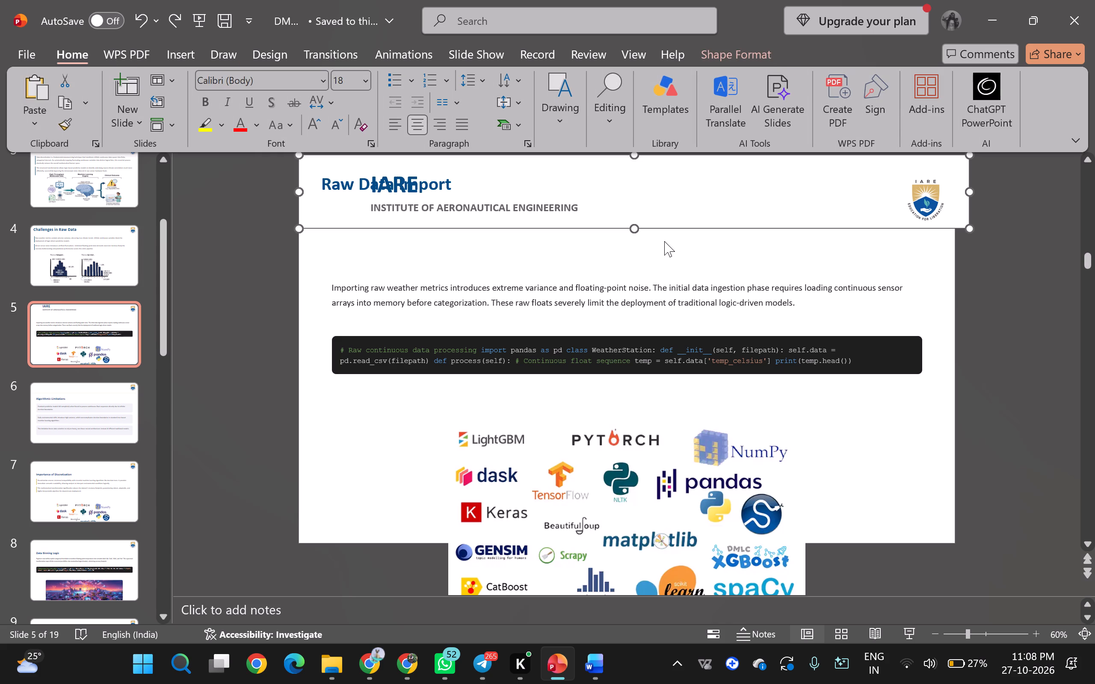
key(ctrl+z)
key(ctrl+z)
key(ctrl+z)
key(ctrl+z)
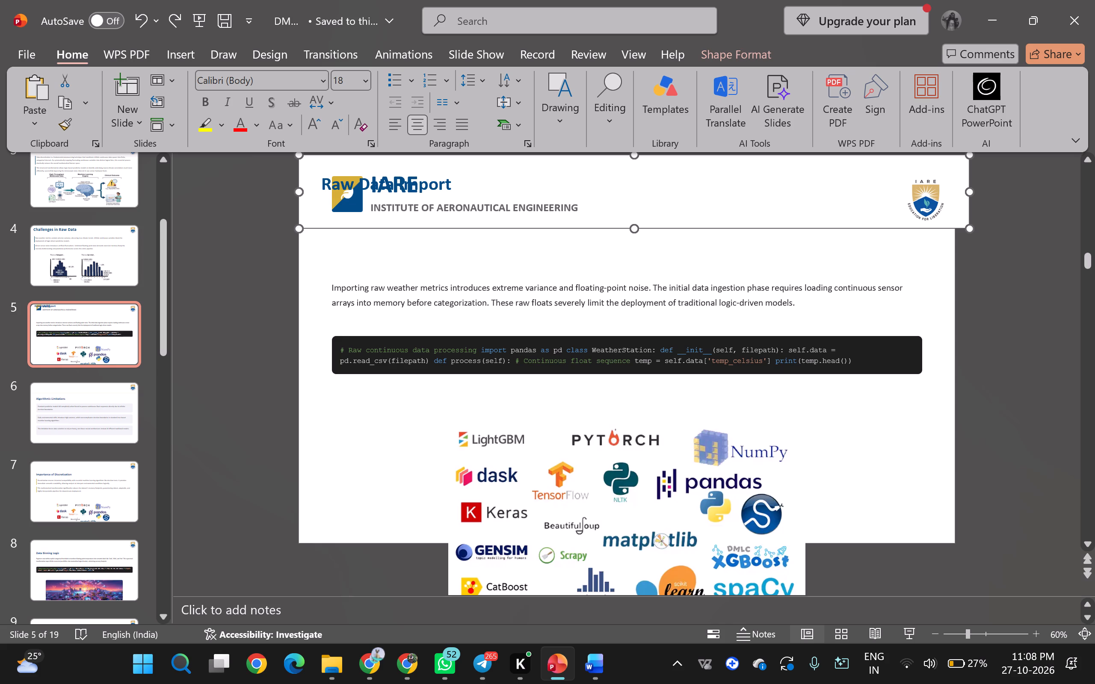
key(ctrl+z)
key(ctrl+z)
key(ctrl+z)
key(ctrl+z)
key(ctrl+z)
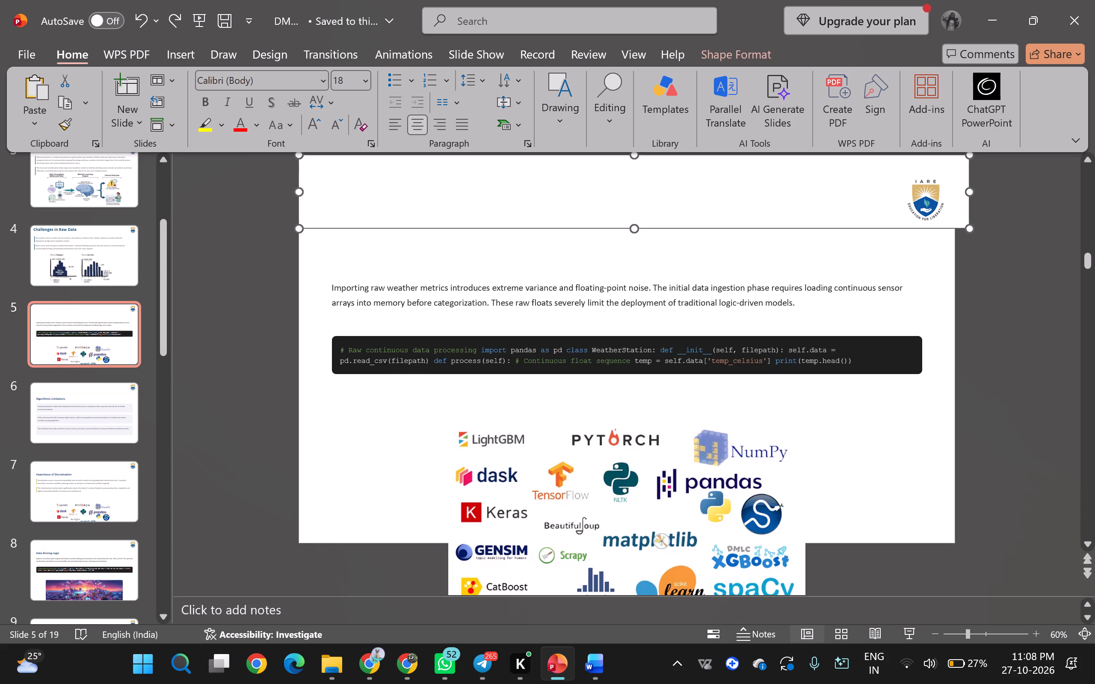
Bring slide 5's title to the front of the white header band.
click(740, 48)
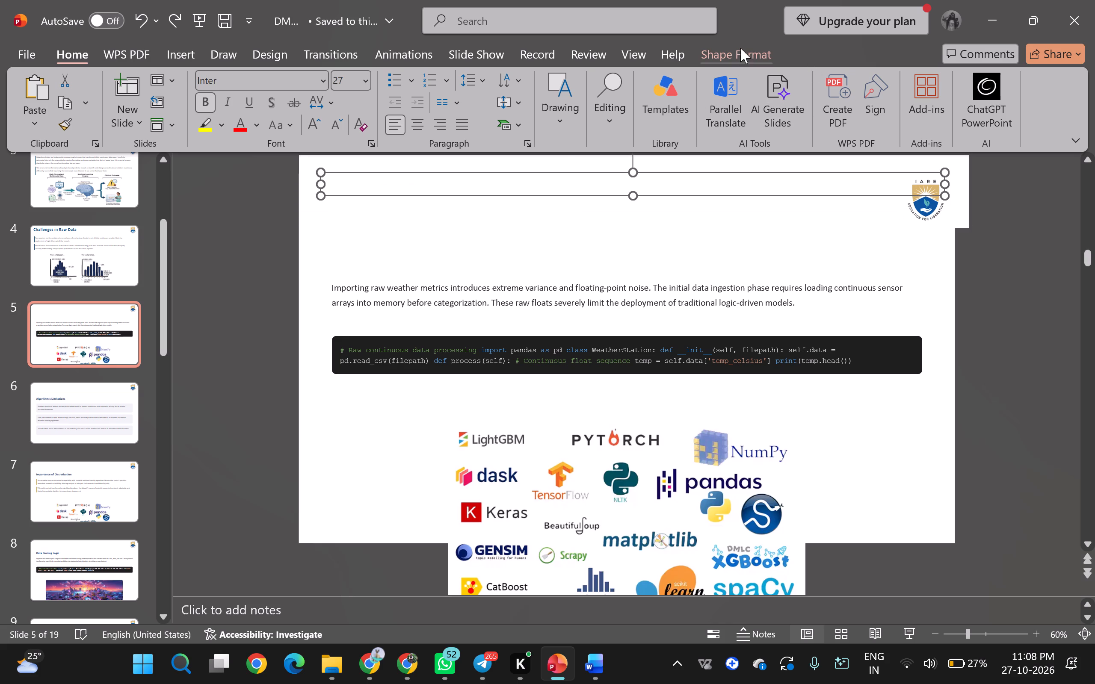
click(826, 74)
click(882, 80)
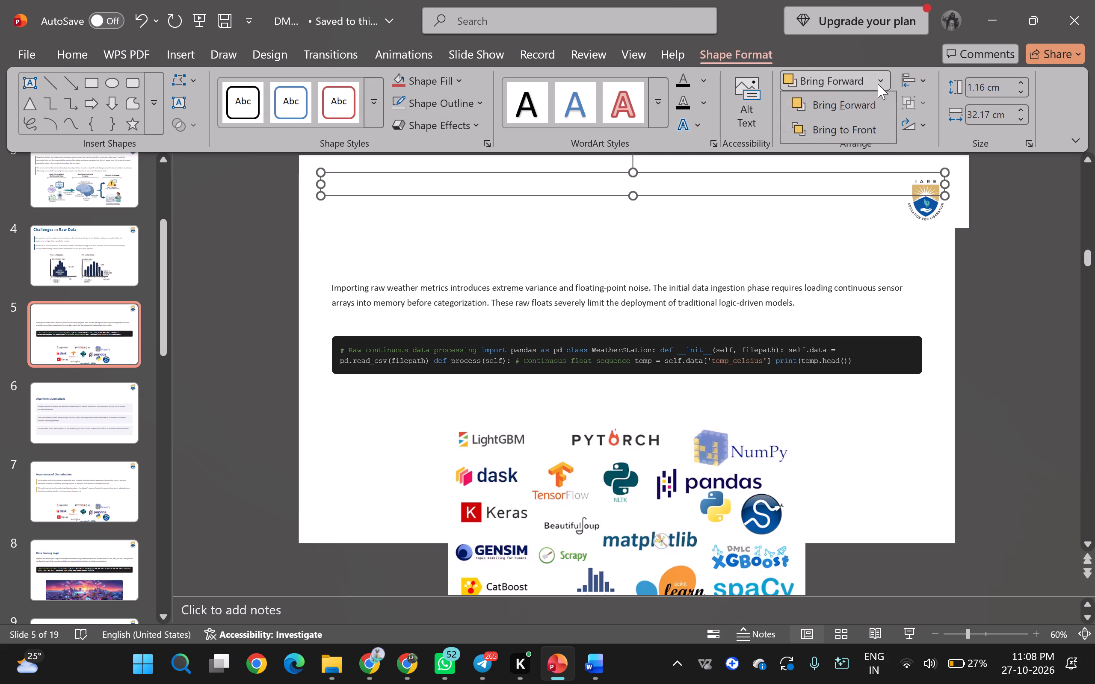
click(855, 124)
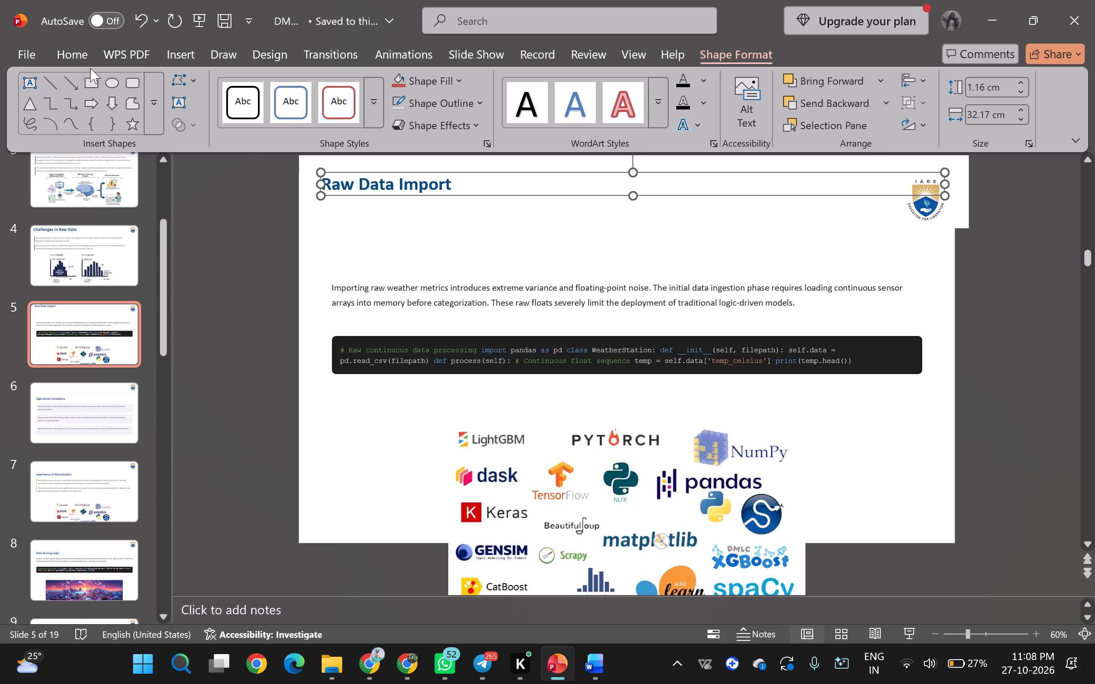
click(80, 57)
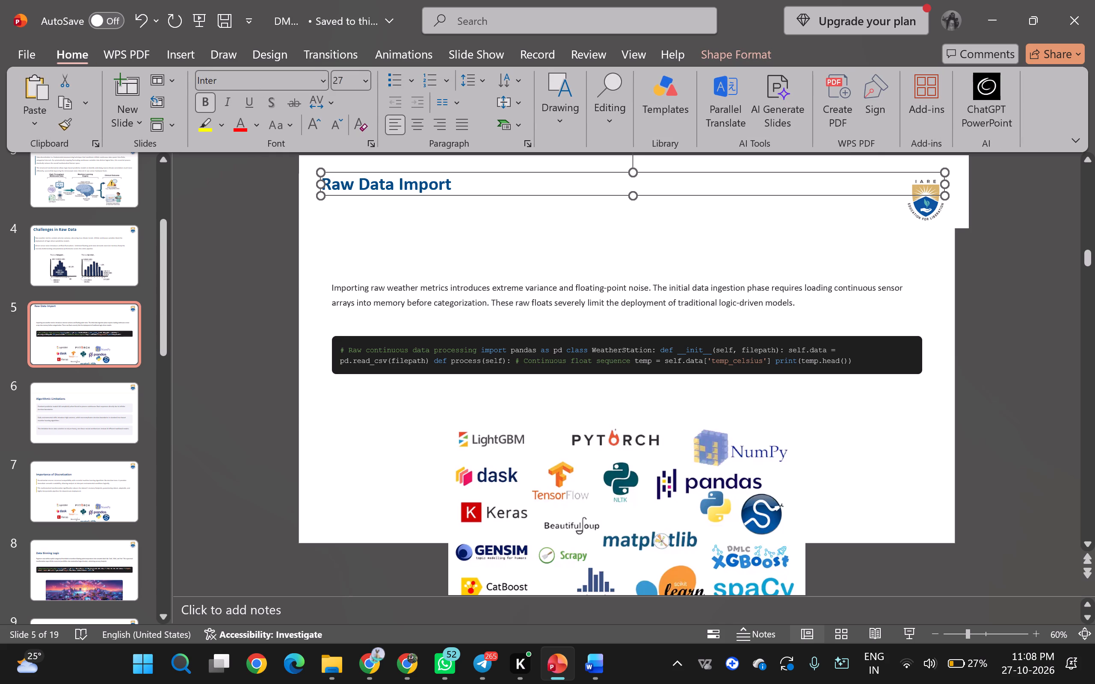
Move slide 5's body paragraph up to just below the white header band, slightly closer to the slide's left margin.
click(476, 289)
drag(497, 323, 480, 300)
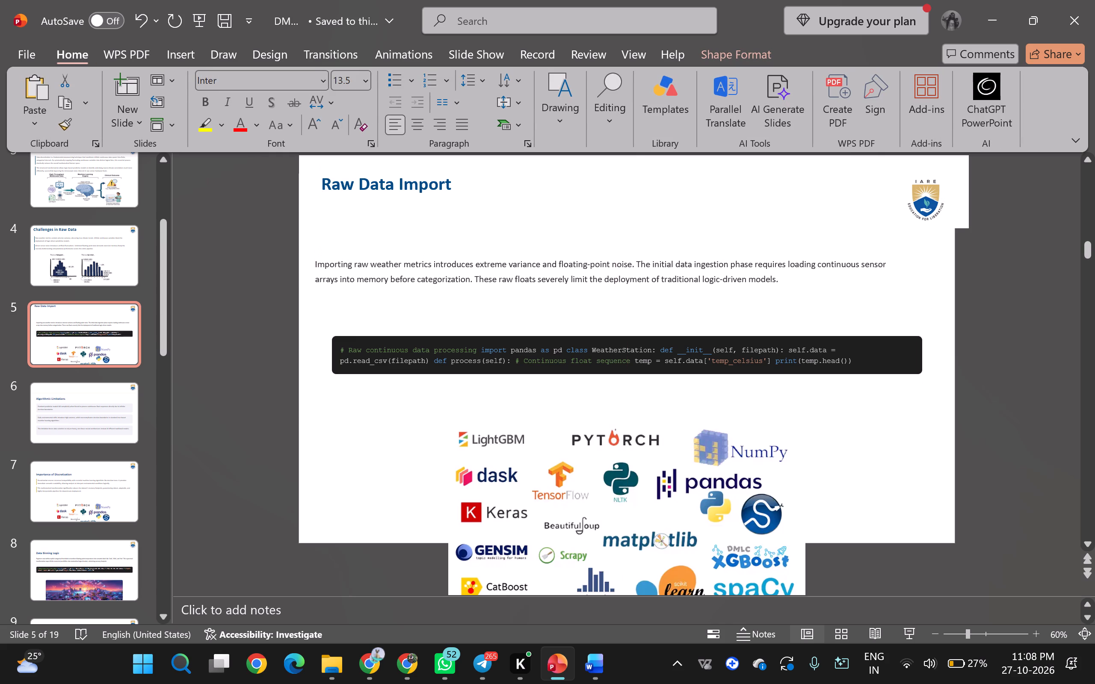
drag(480, 300, 491, 287)
Move slide 5's black code box and its code text up to sit just beneath the body paragraph.
click(547, 360)
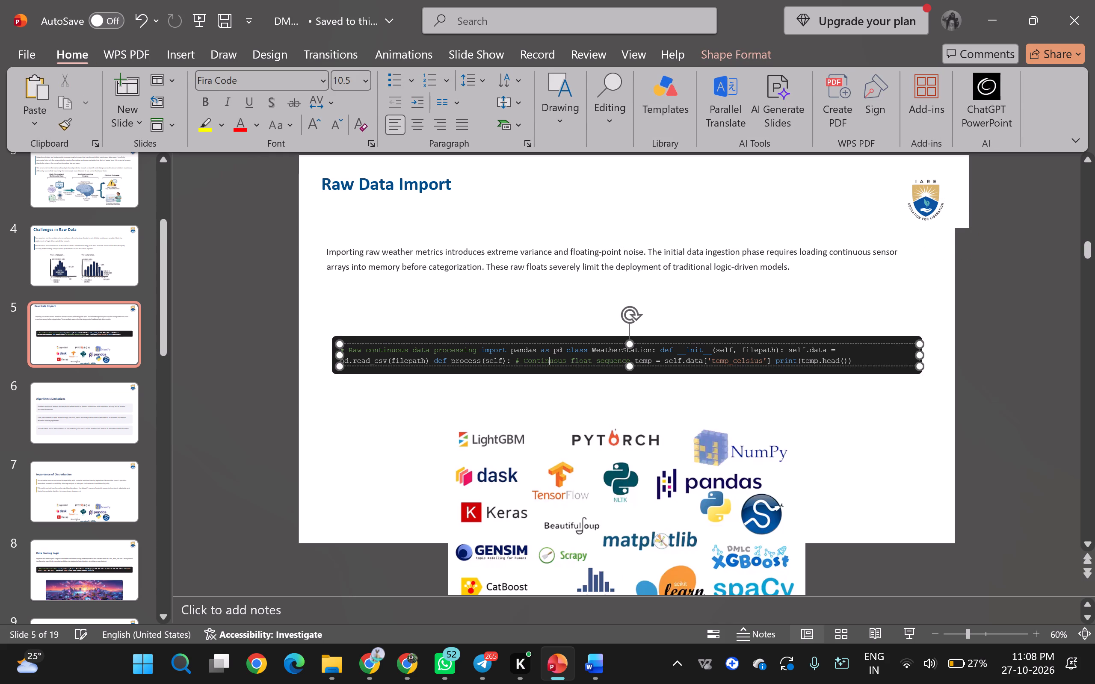
click(546, 372)
drag(546, 372, 539, 330)
drag(536, 336, 520, 296)
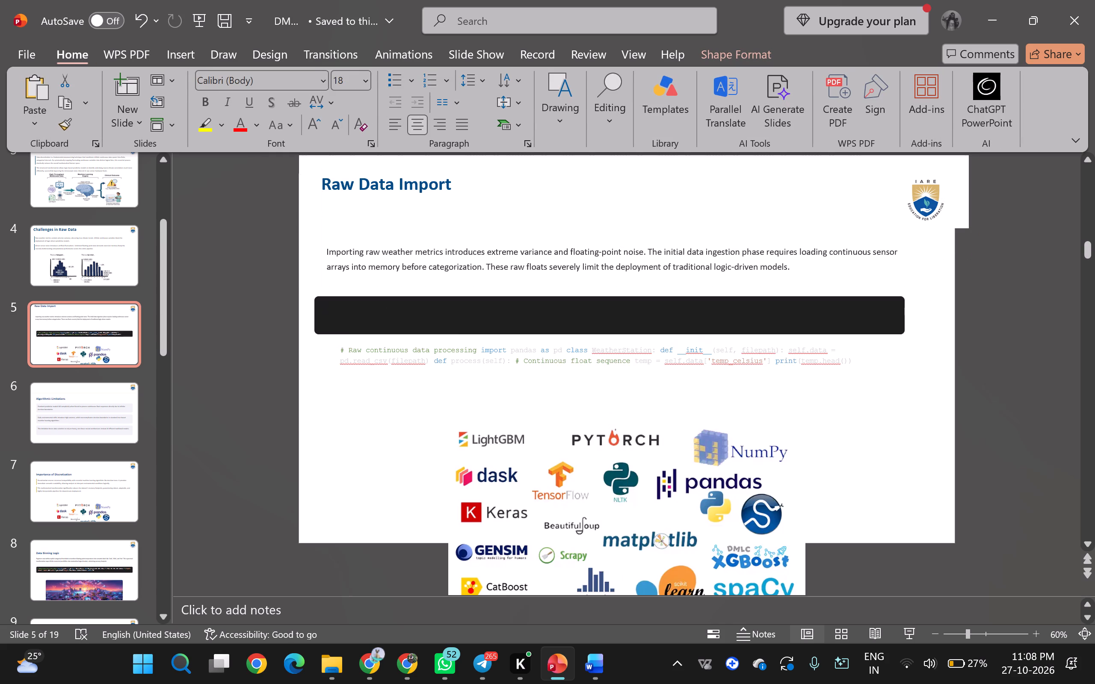
drag(520, 296, 527, 291)
click(533, 348)
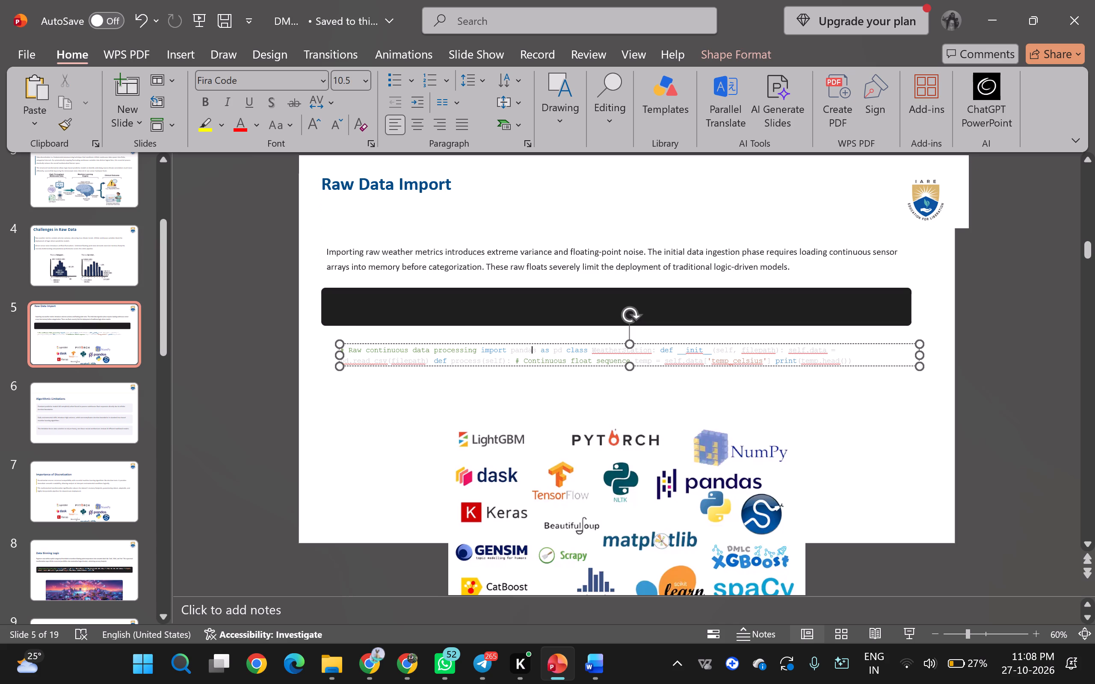
drag(540, 344, 530, 300)
Move slide 5's library-logos picture up below the code box so that it fits within the slide.
drag(616, 492, 605, 436)
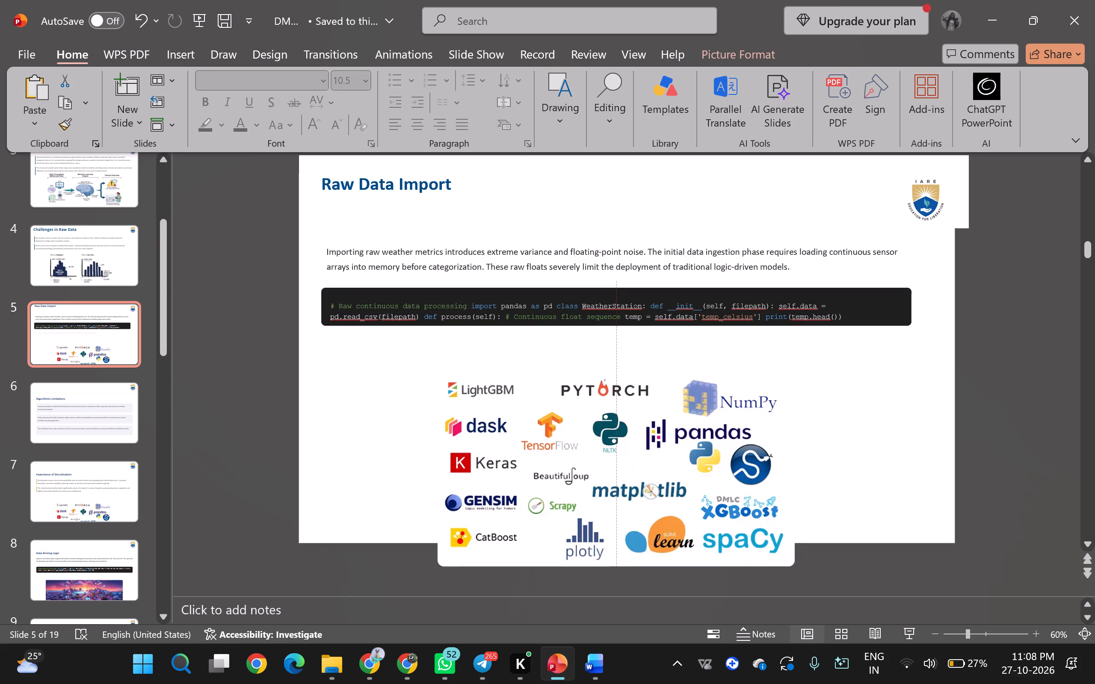
drag(605, 436, 608, 407)
click(1030, 394)
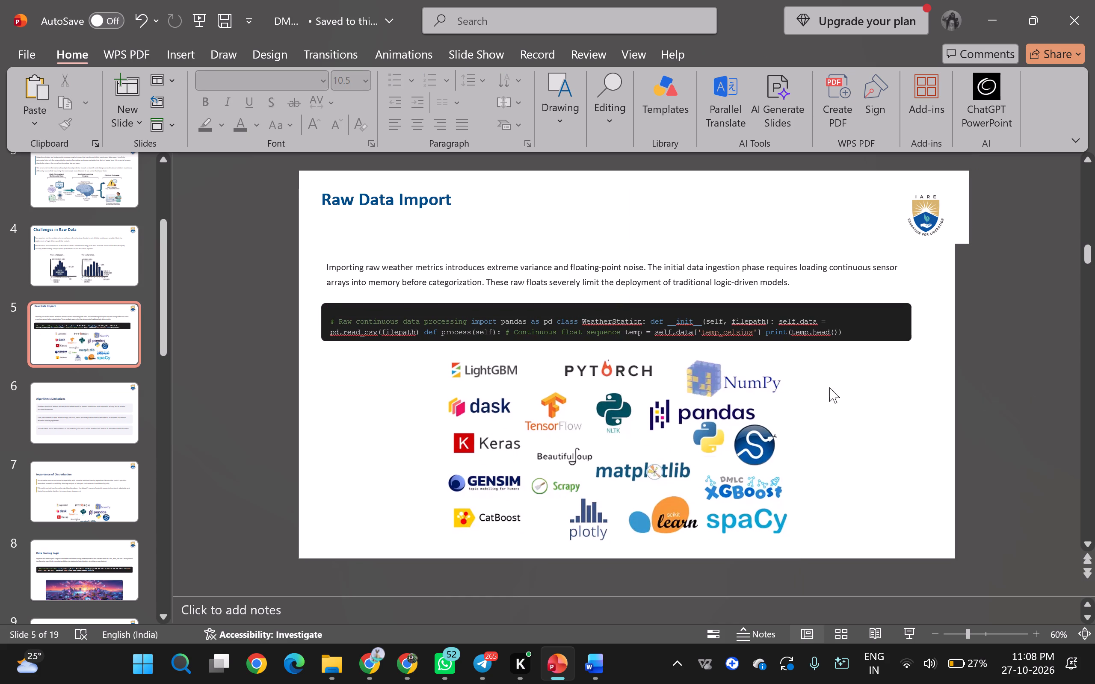
Lower the "Raw Data Import" title slightly within slide 5's white header band.
click(408, 202)
drag(438, 215, 438, 252)
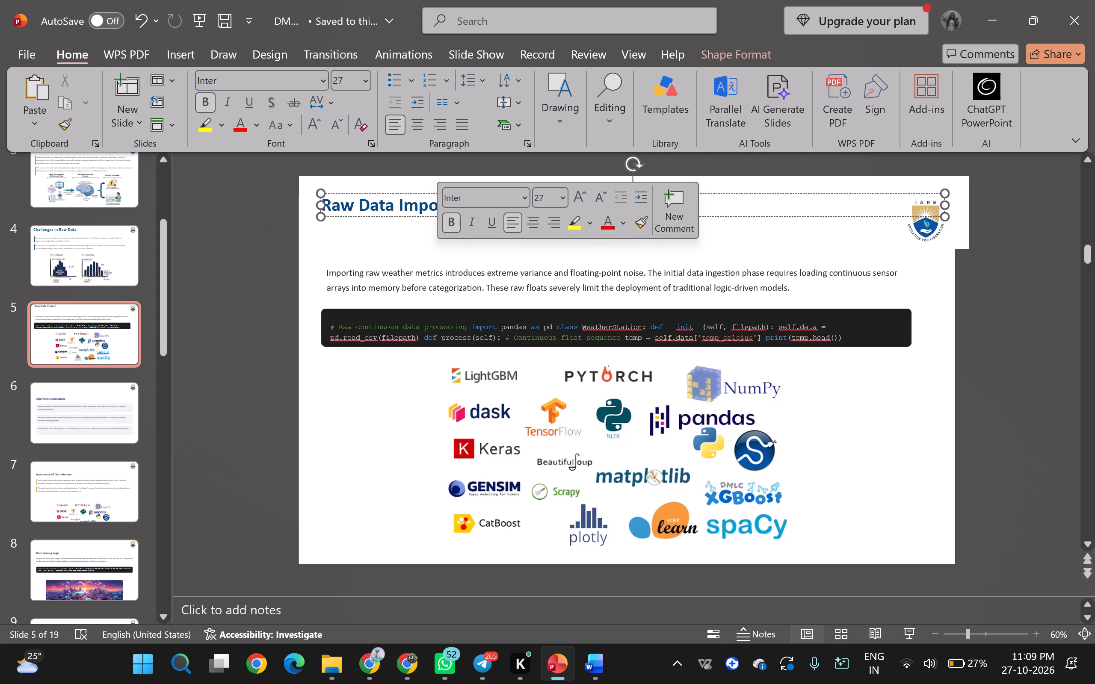
drag(381, 193, 385, 219)
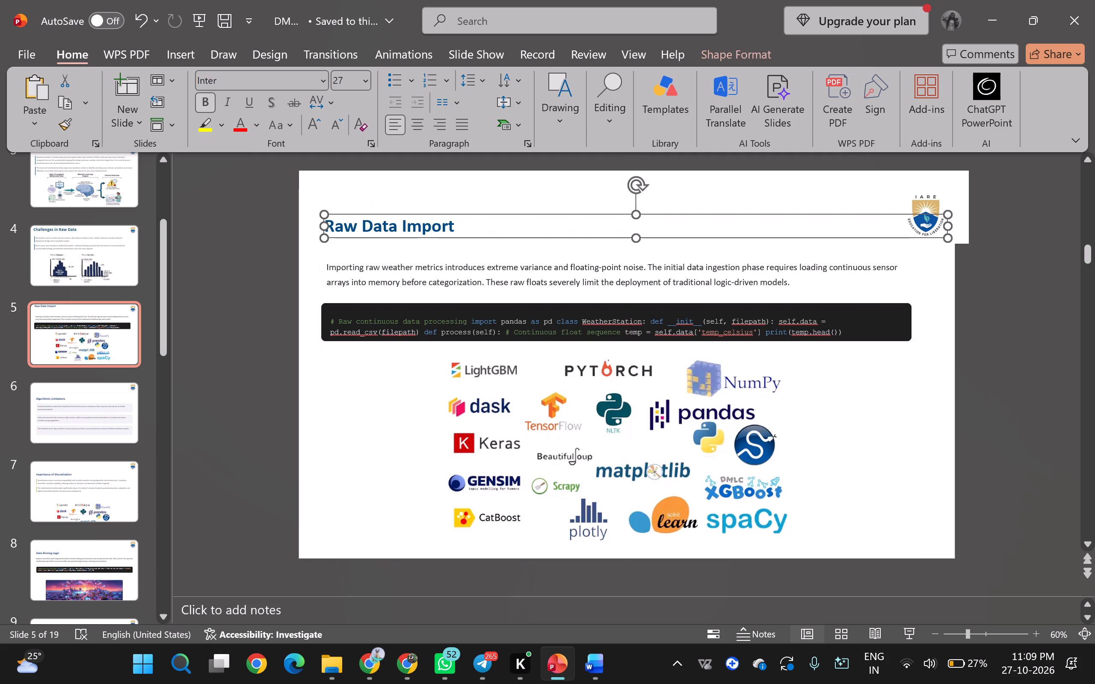
click(1013, 318)
Preview slide 6, "Algorithmic Limitations", as a full-screen slide show to check its layout.
scroll(1013, 309, down, 1)
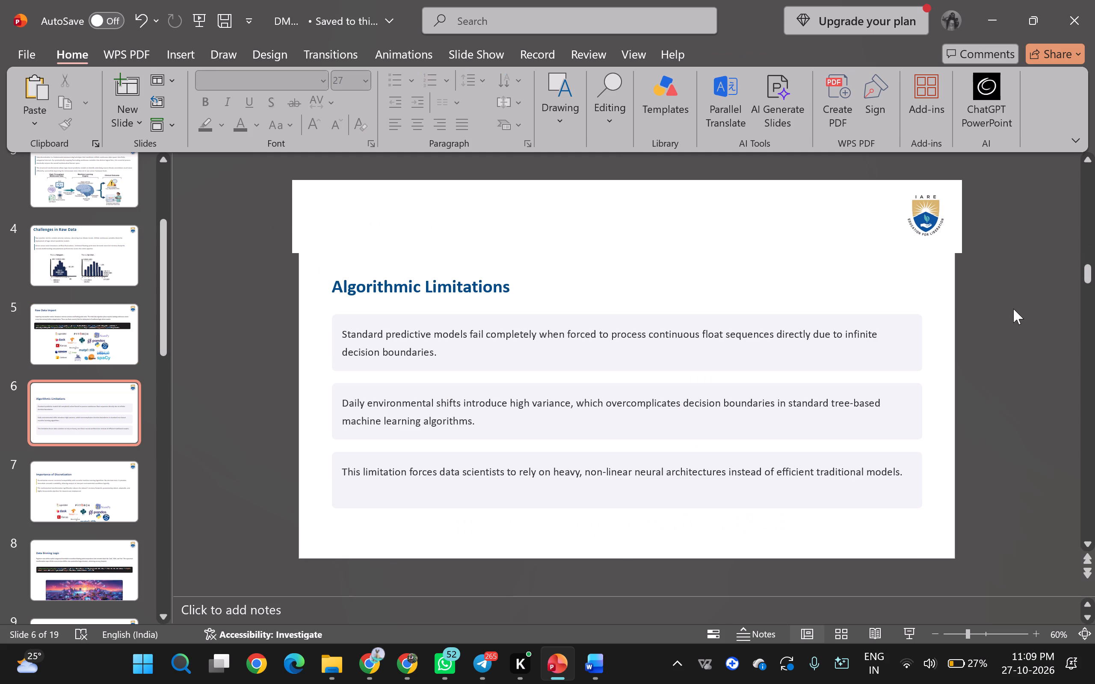
scroll(985, 351, down, 1)
scroll(985, 370, up, 1)
click(906, 635)
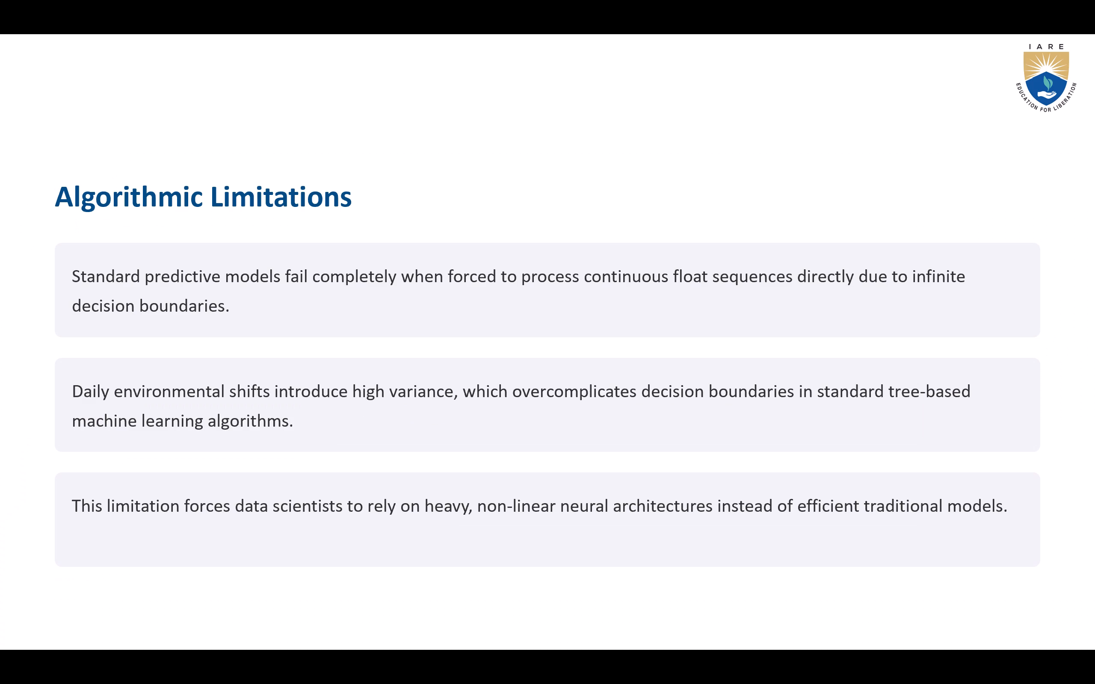
key(Escape)
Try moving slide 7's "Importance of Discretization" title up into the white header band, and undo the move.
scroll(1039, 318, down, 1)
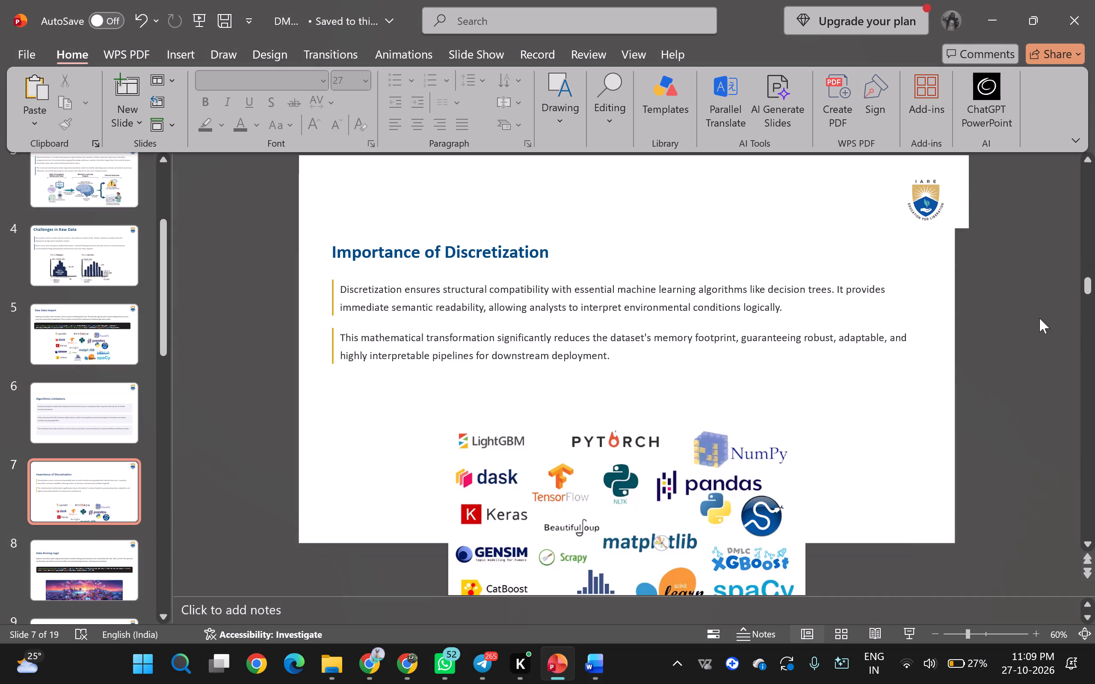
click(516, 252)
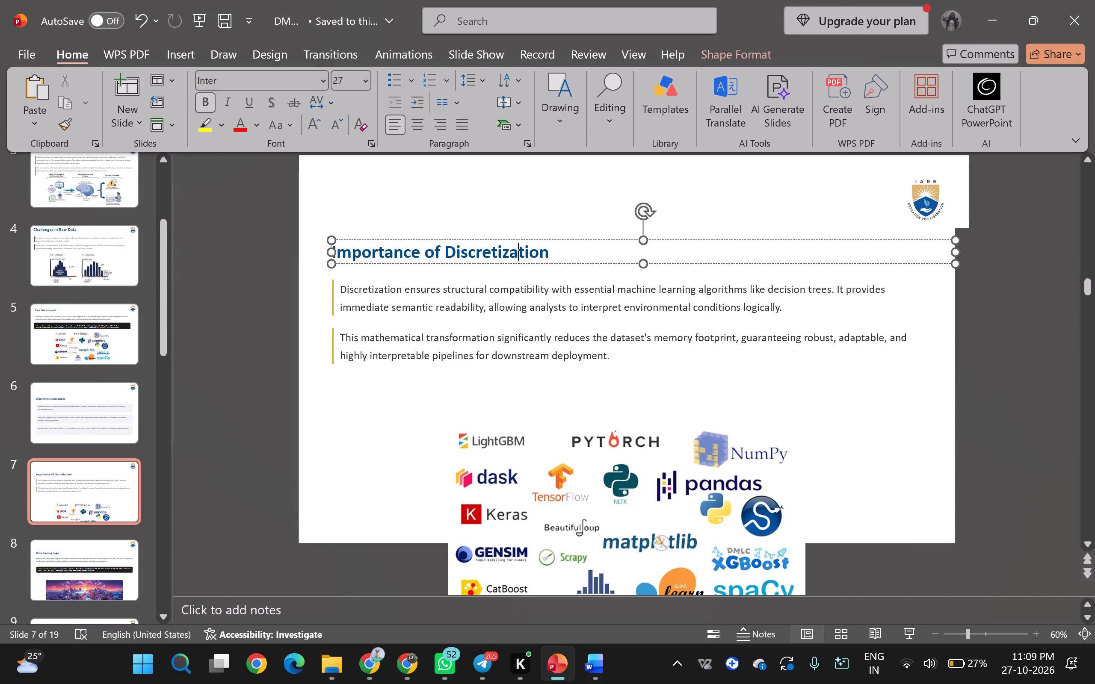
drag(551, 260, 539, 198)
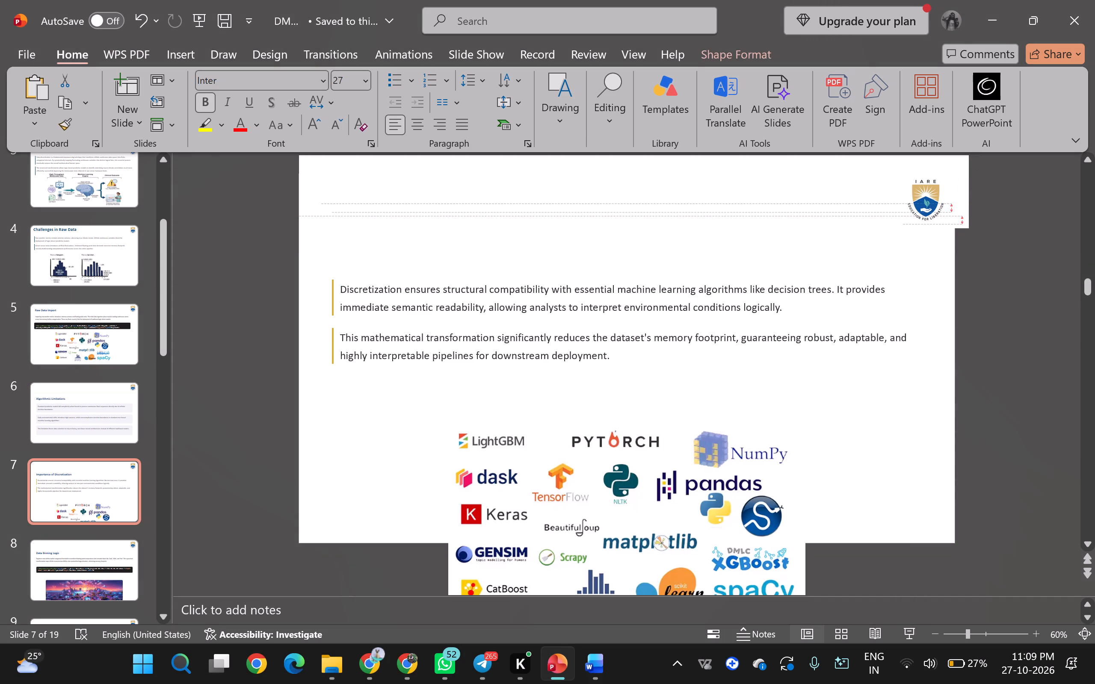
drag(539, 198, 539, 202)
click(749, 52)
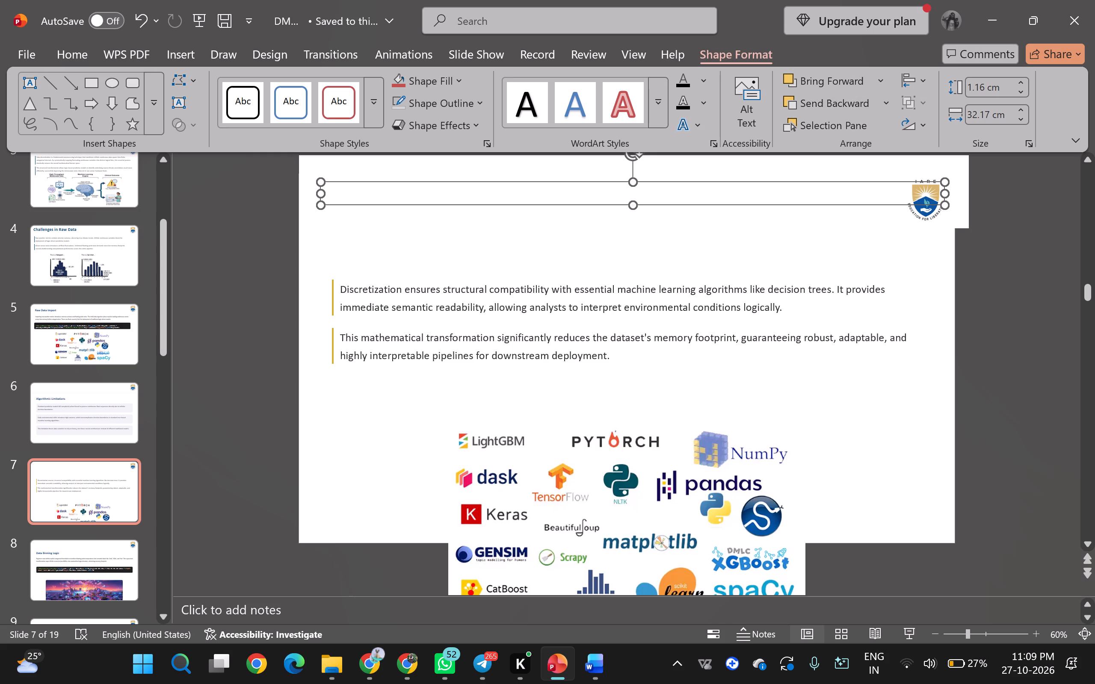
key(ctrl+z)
Delete the library-logos picture from slide 7 and preview the slide full screen.
click(728, 496)
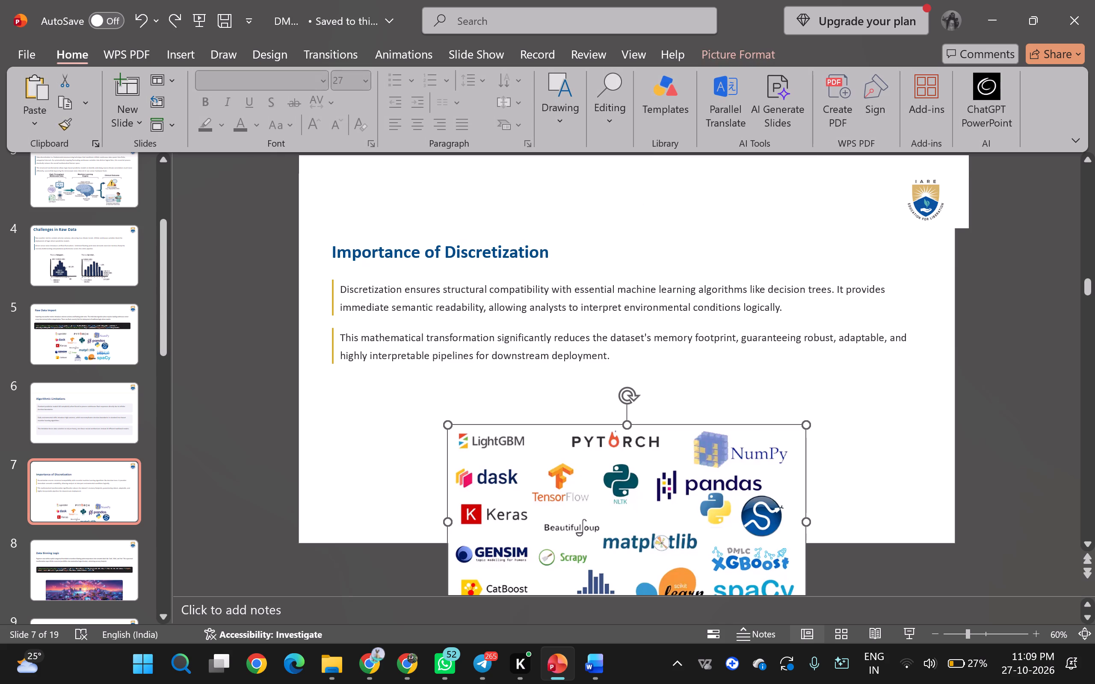
key(Delete)
click(913, 631)
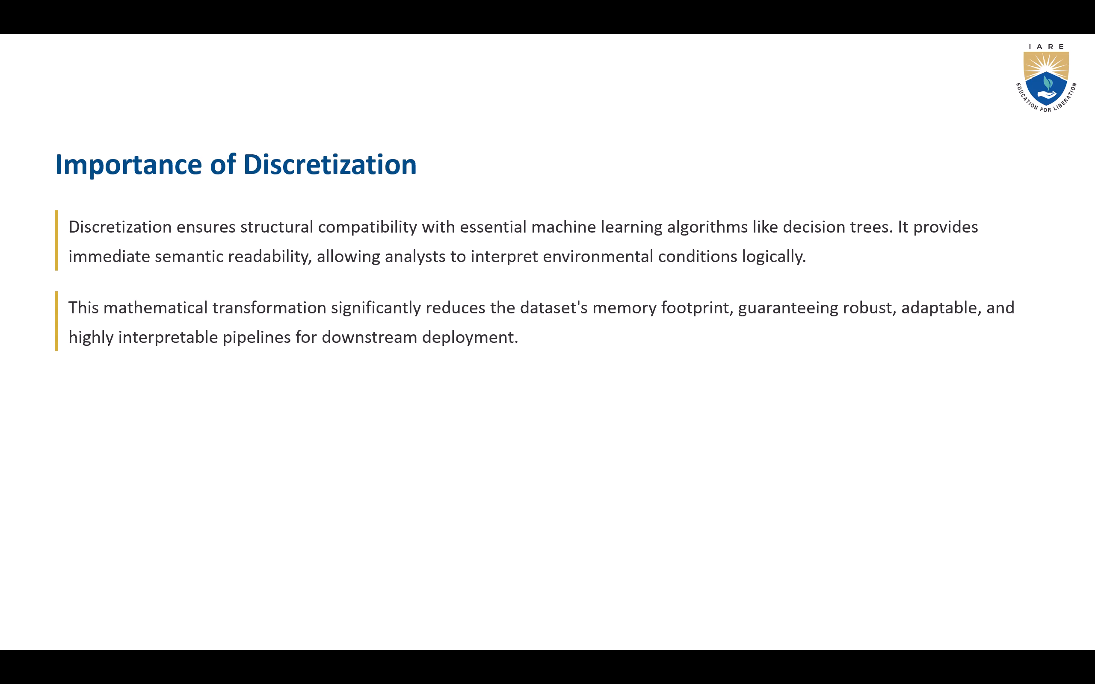
key(Escape)
Set slide 7's second paragraph, "This mathematical transformation…", to font size 28 with 1.5 line spacing.
click(617, 379)
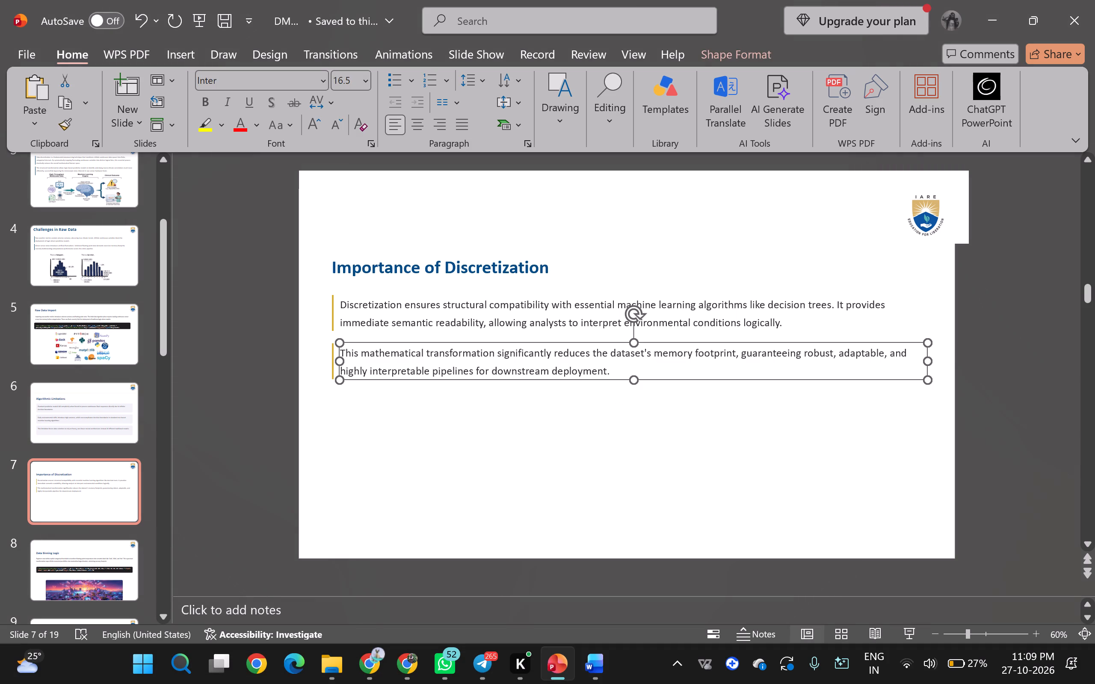
click(367, 83)
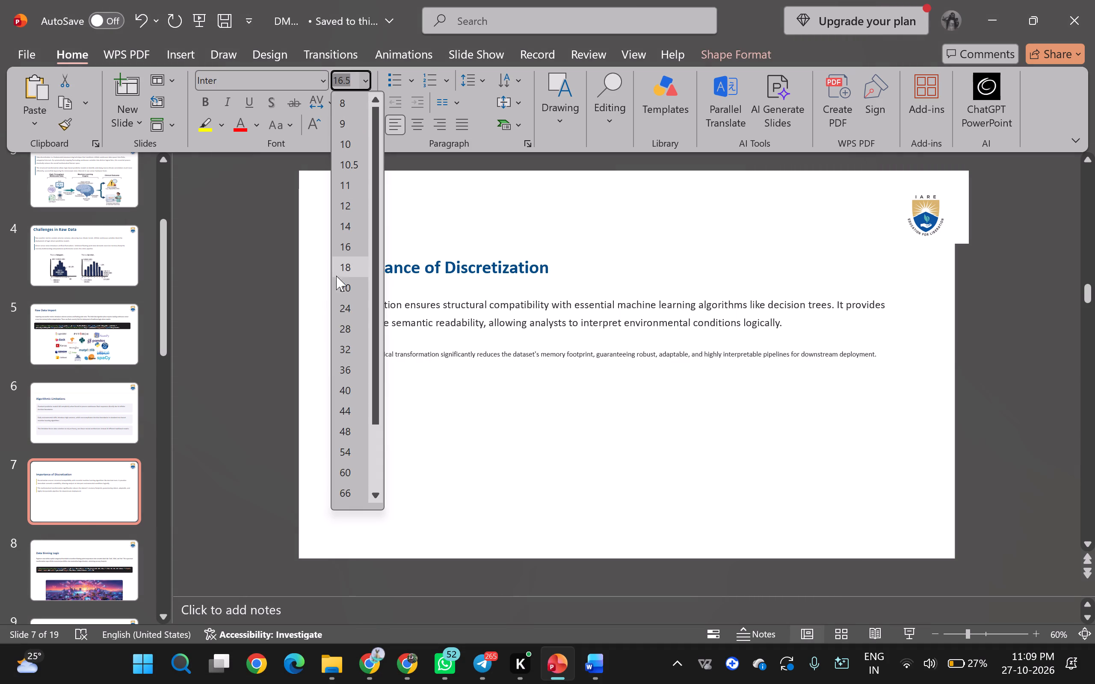
click(349, 334)
click(476, 82)
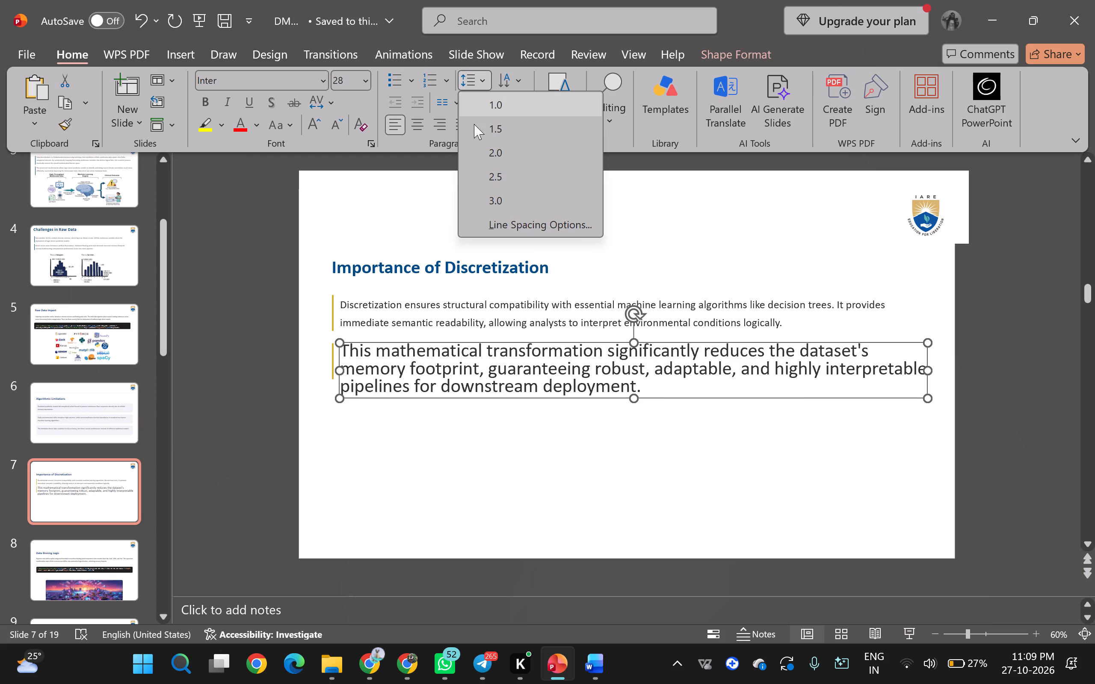
click(493, 130)
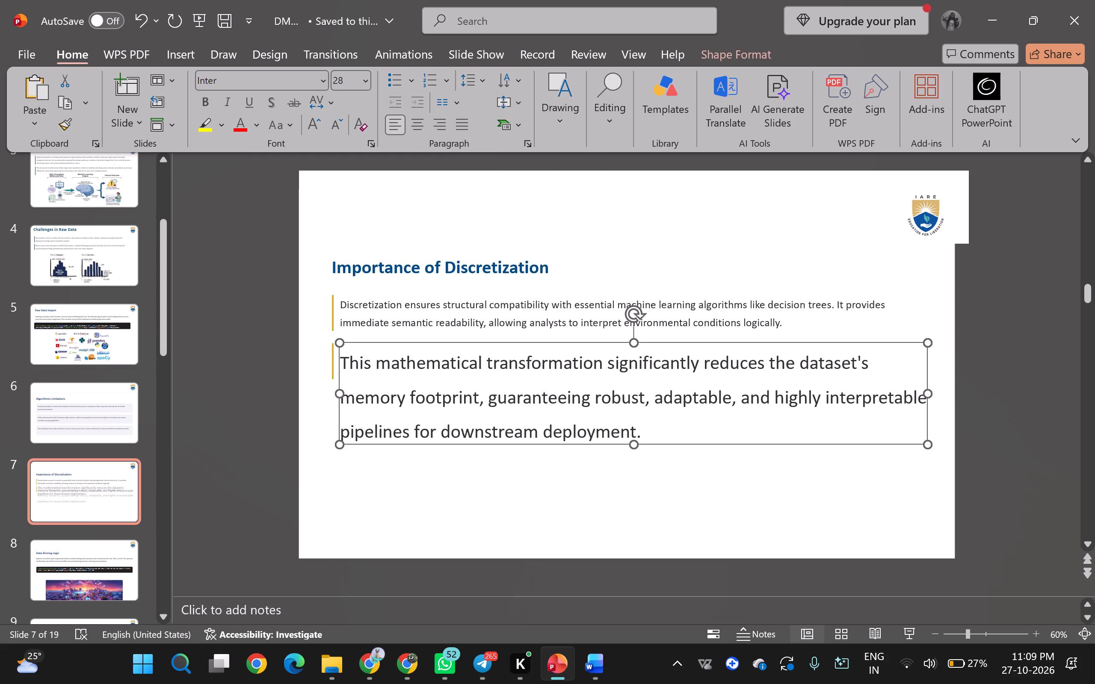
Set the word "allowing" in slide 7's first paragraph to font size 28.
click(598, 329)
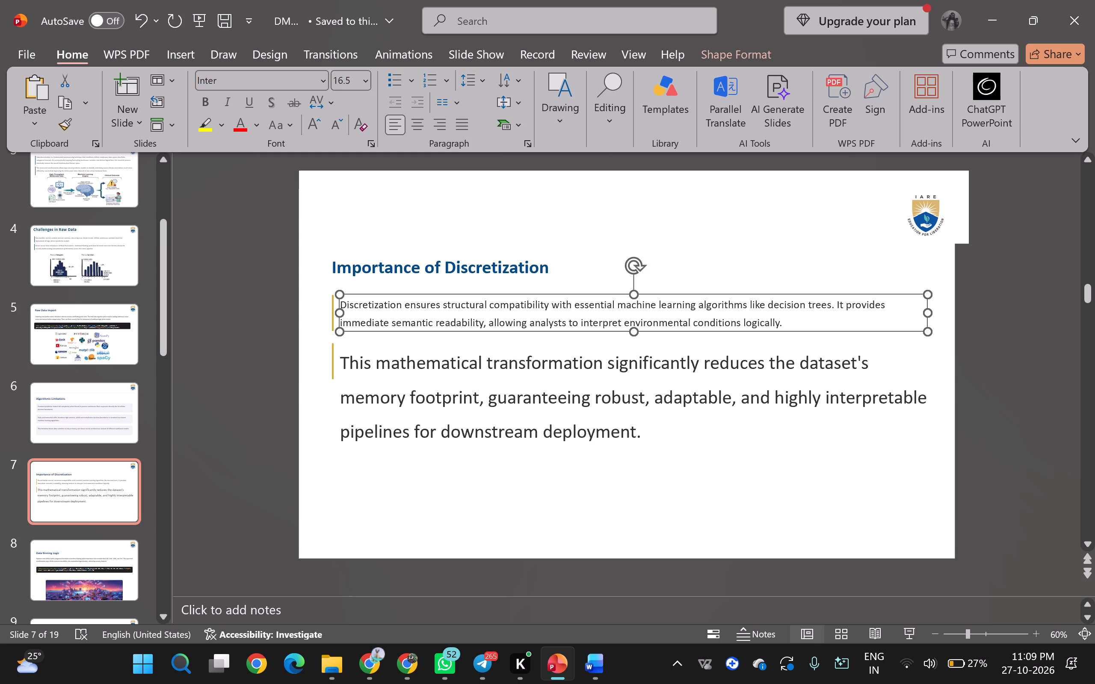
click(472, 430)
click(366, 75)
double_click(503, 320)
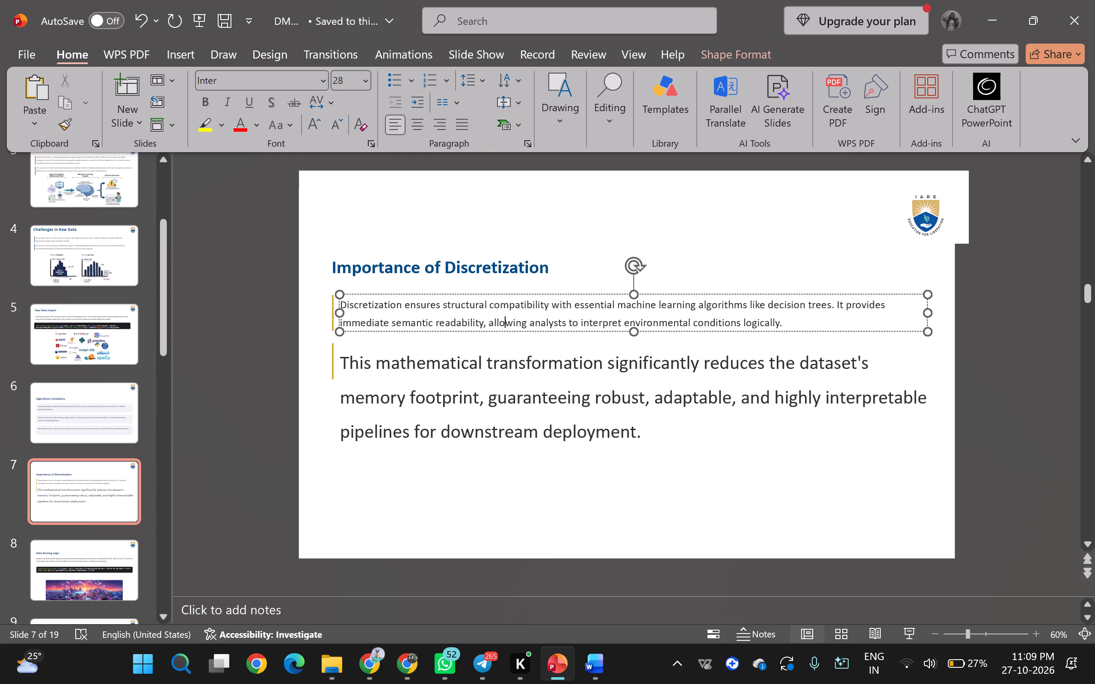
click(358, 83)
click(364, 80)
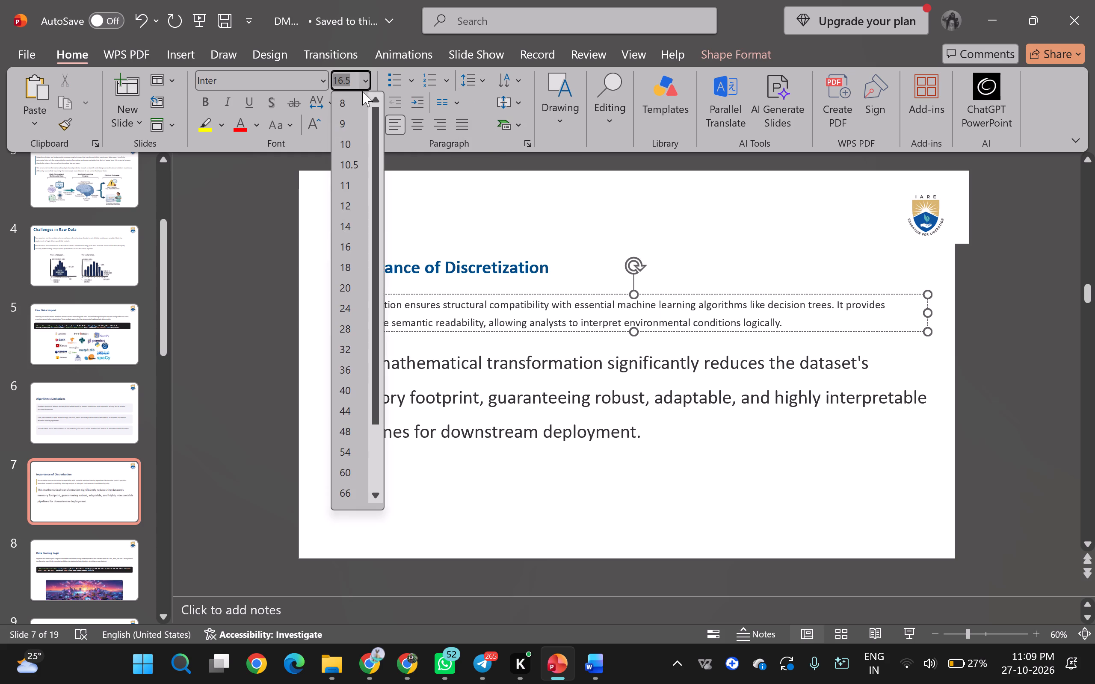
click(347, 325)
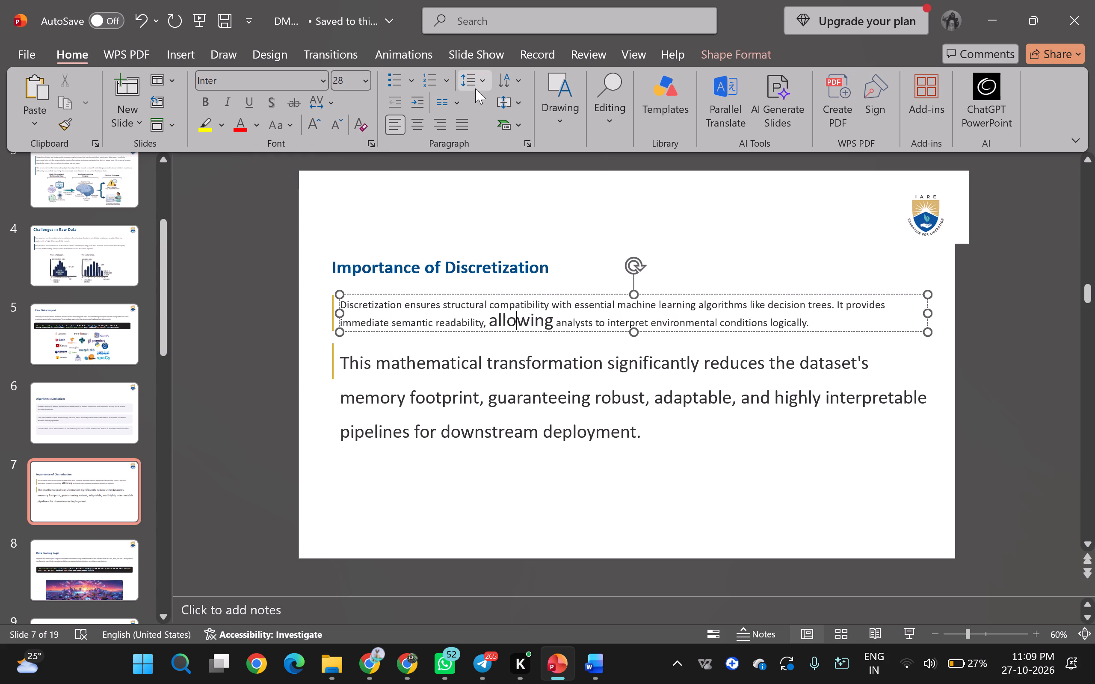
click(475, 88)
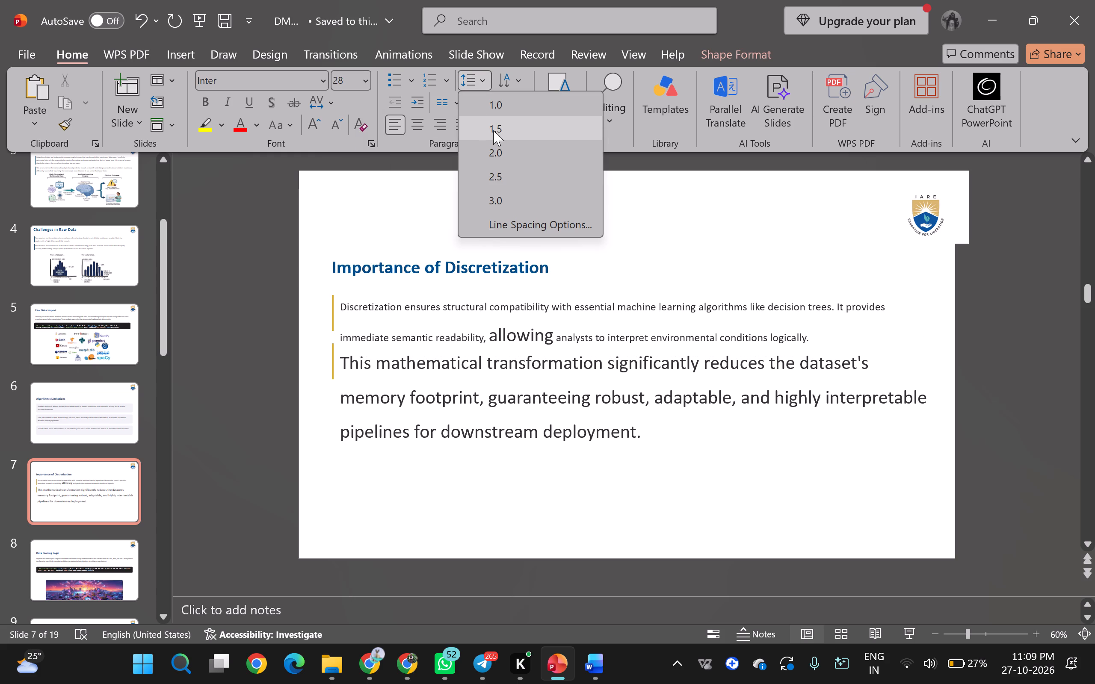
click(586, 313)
Set all of slide 7's first paragraph, "Discretization ensures…", to font size 28 with 1.5 line spacing.
key(ctrl+a)
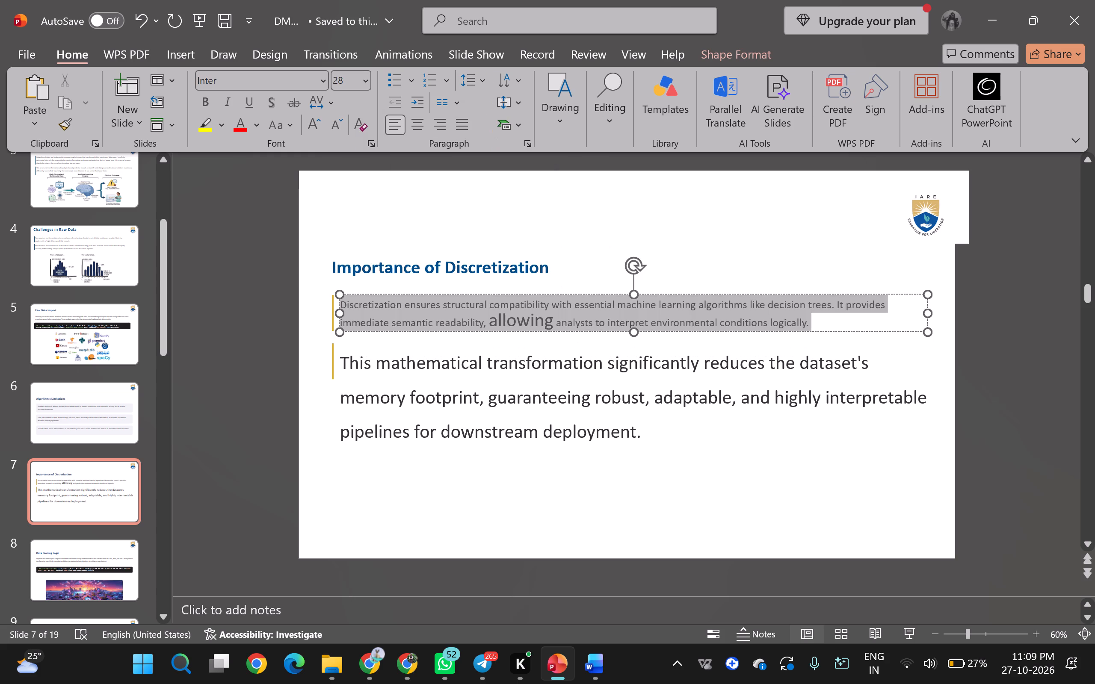
click(371, 85)
click(370, 82)
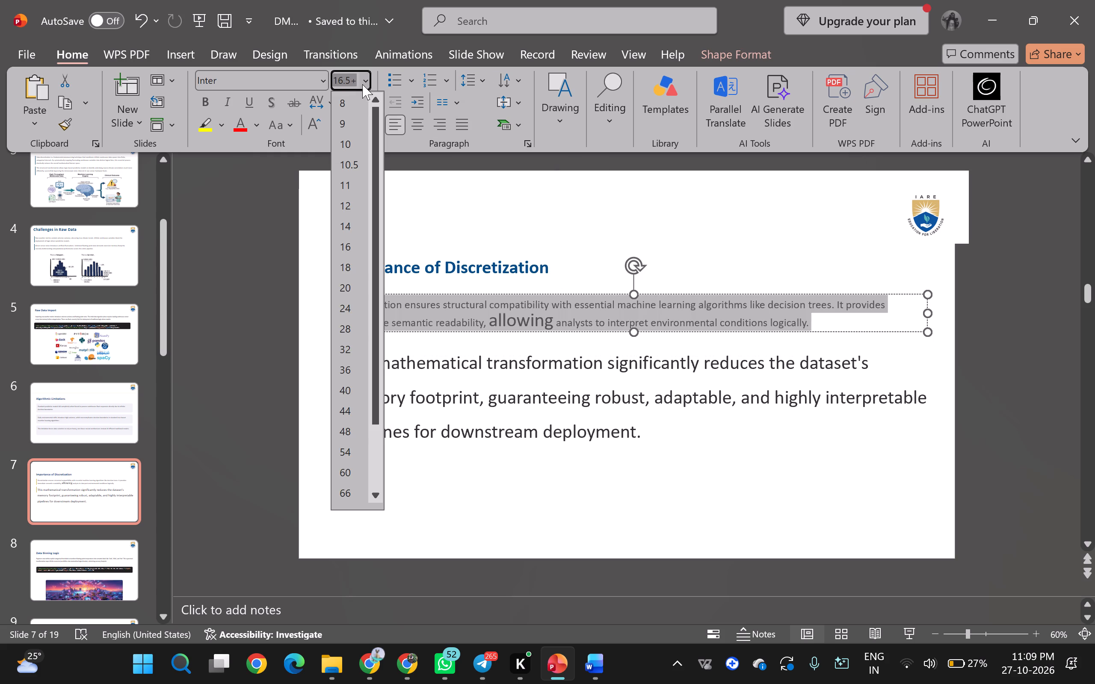
click(344, 325)
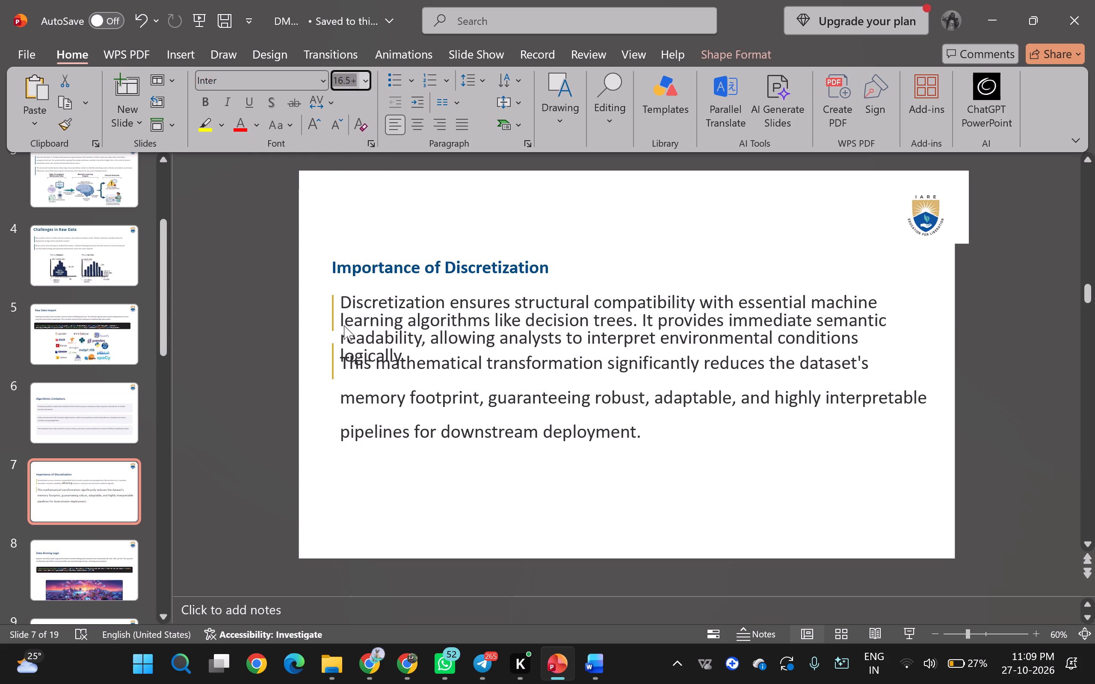
click(485, 81)
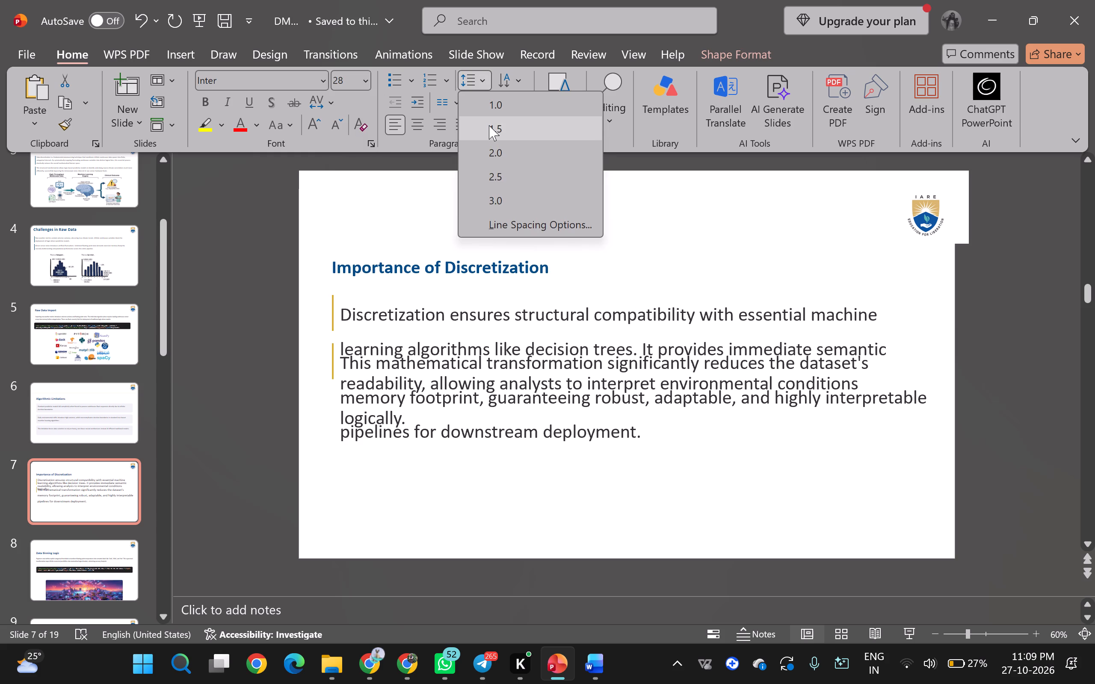
click(489, 125)
Move slide 7's second paragraph down below the last line of the first paragraph.
click(654, 448)
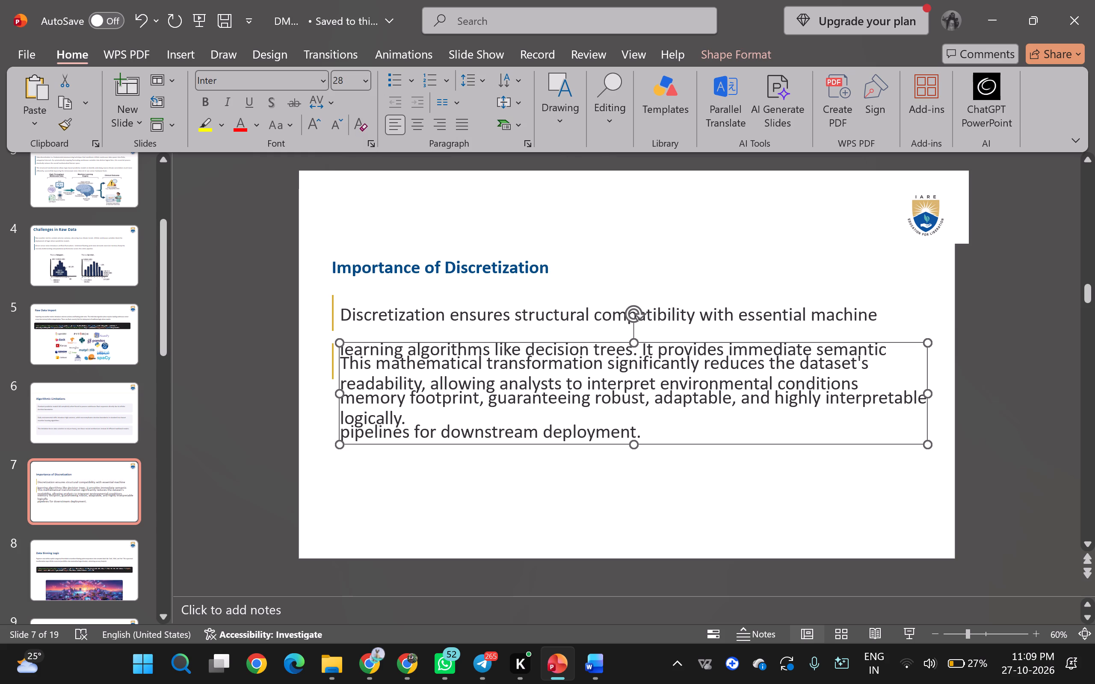
drag(684, 450, 685, 542)
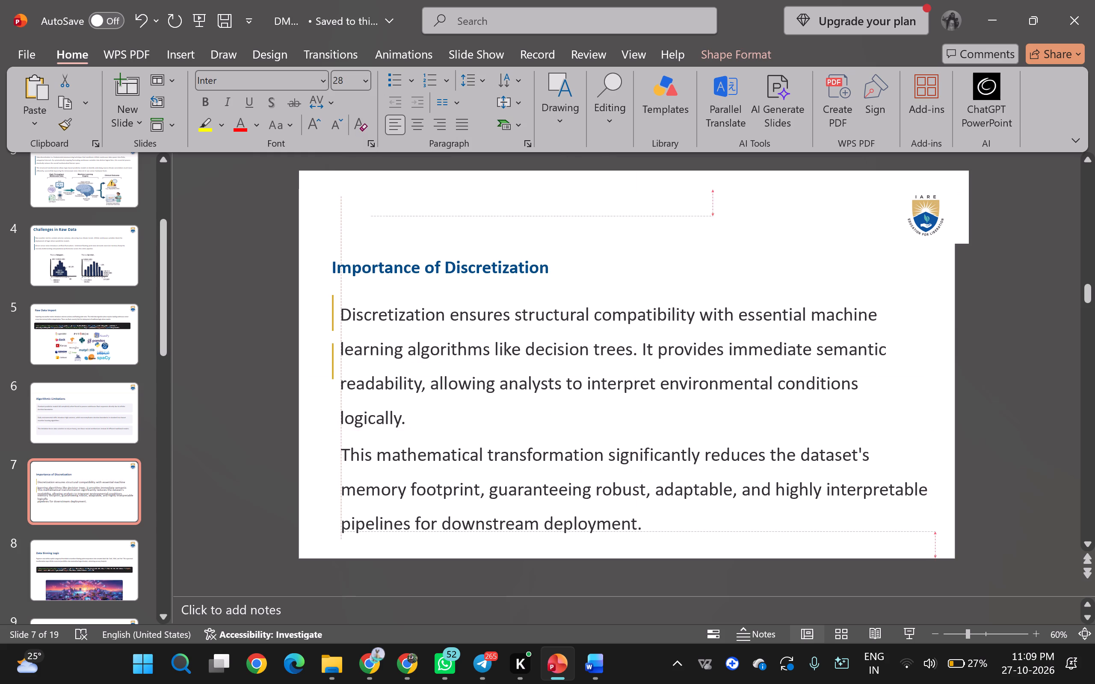
drag(685, 542, 684, 545)
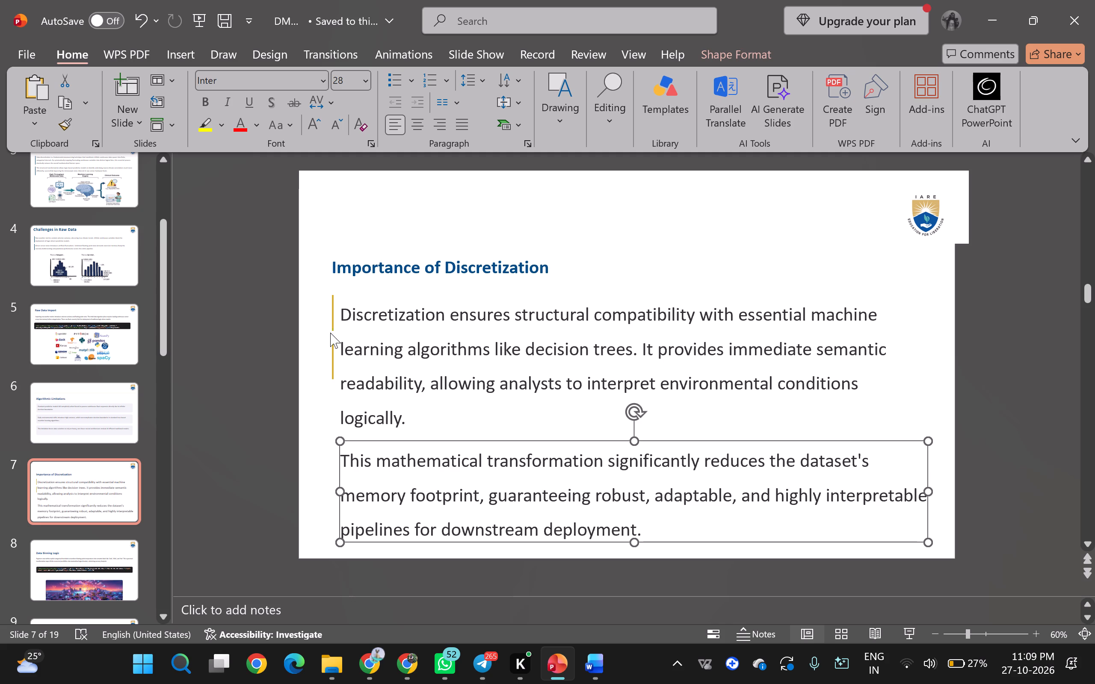
Move slide 7's two yellow accent bars down so each stands beside its own enlarged paragraph.
drag(328, 349, 326, 464)
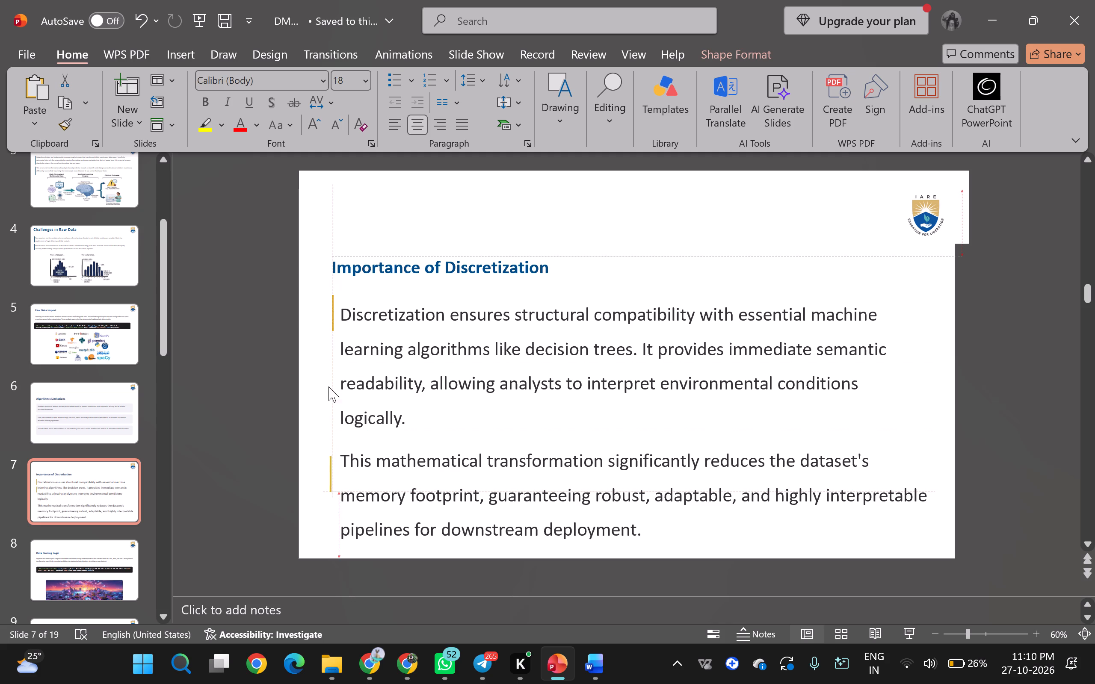
drag(331, 304, 330, 324)
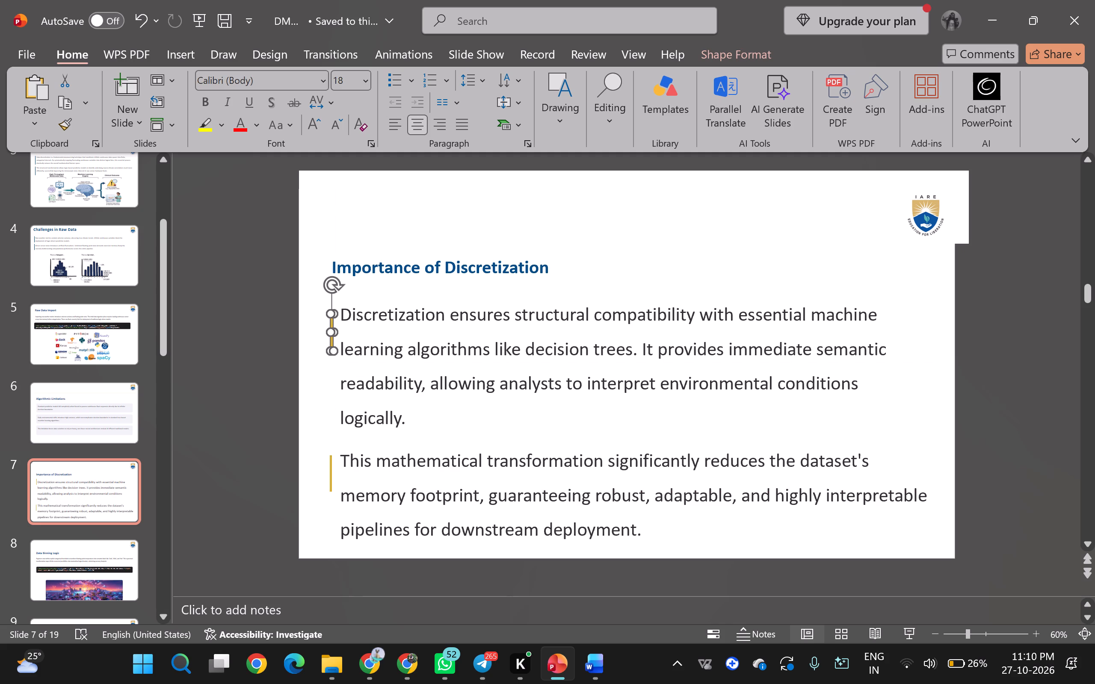
click(919, 633)
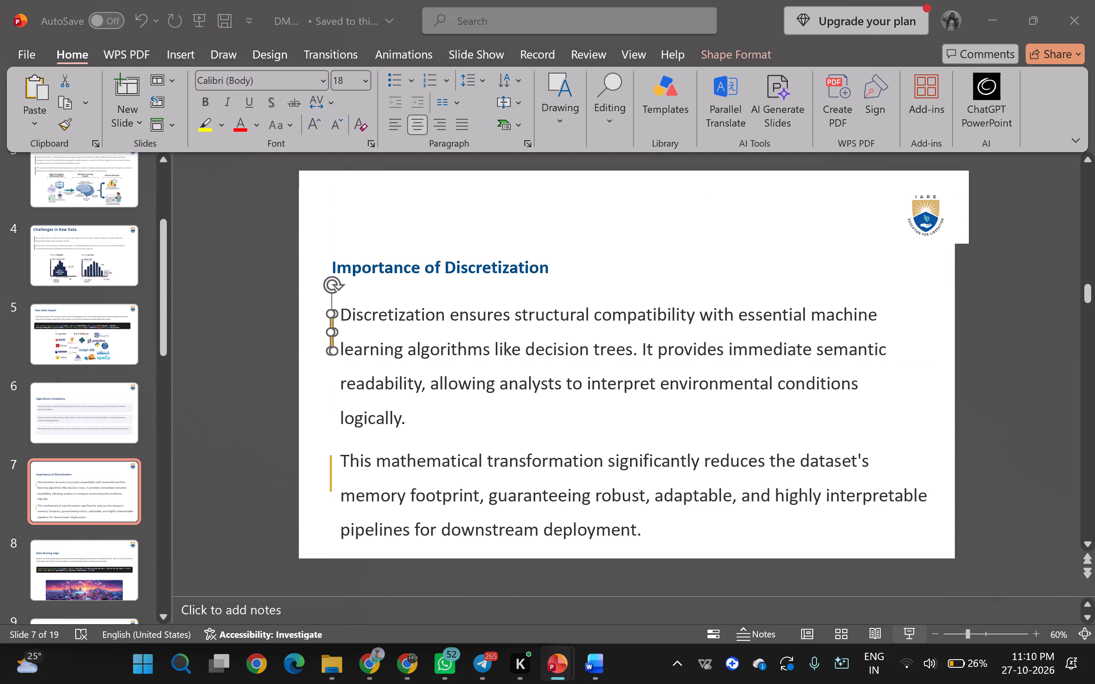
key(Escape)
Move slide 8's AI city picture up to sit directly below the code block, inside the slide's bottom edge.
scroll(92, 362, down, 4)
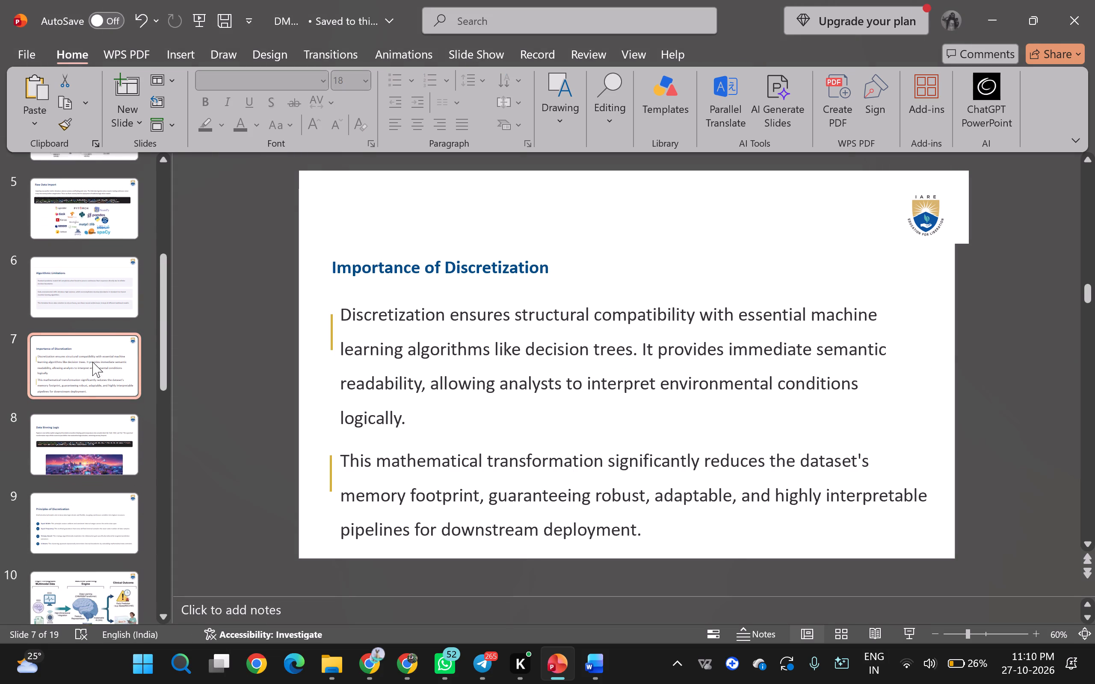
scroll(92, 362, down, 2)
click(89, 340)
drag(693, 519, 681, 475)
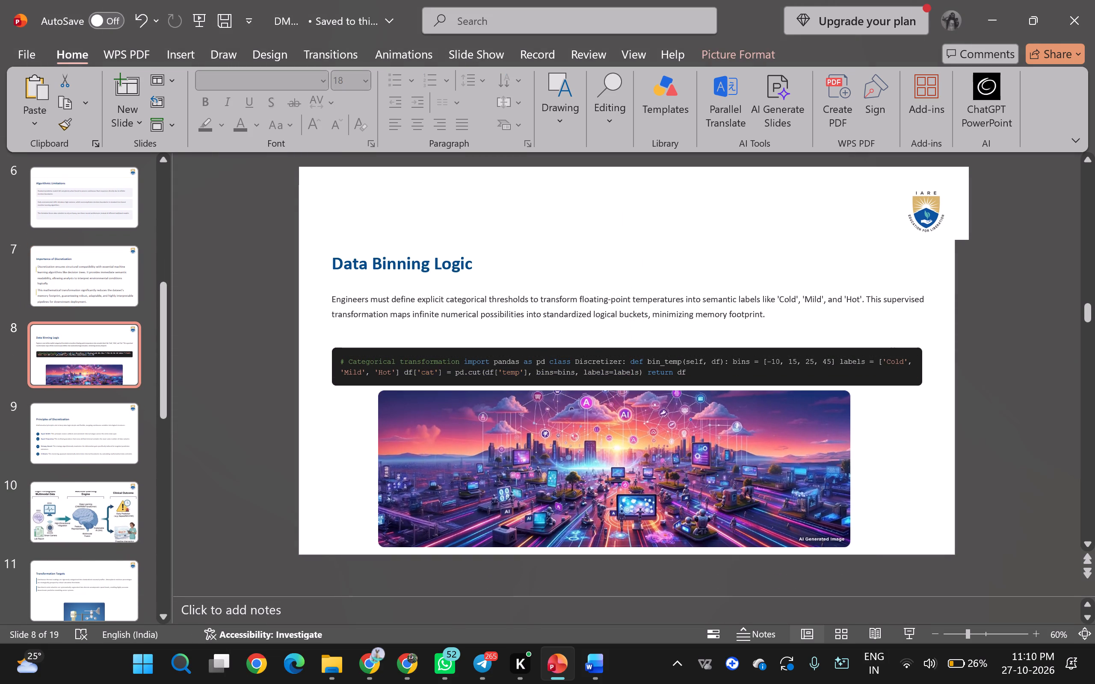
drag(681, 475, 682, 475)
click(1016, 407)
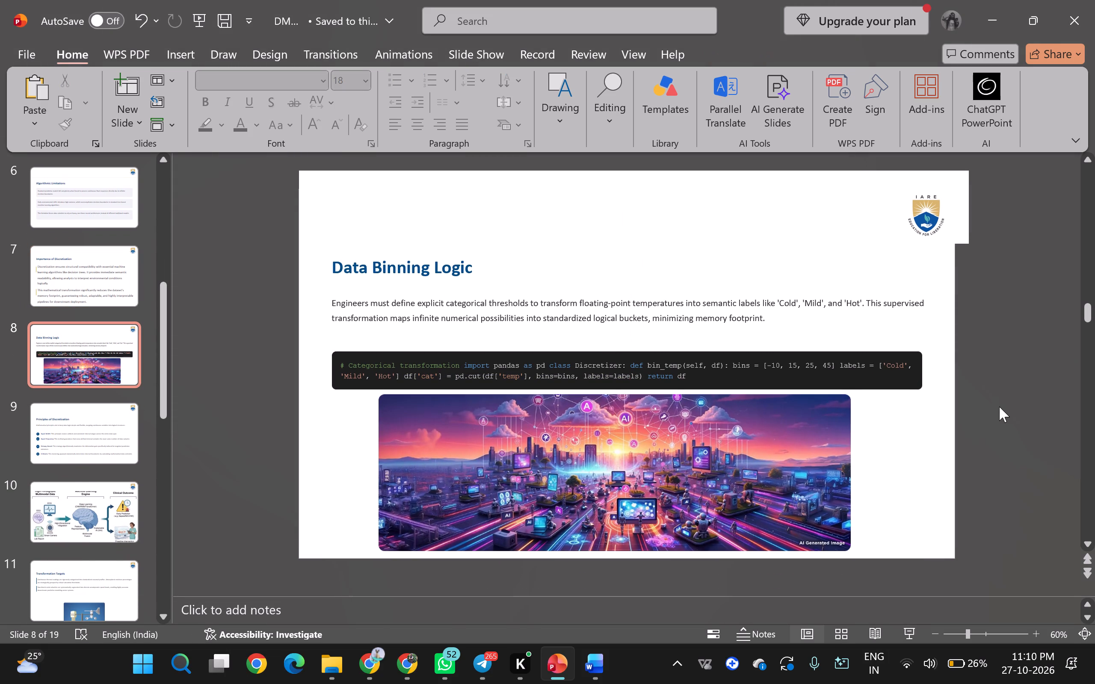
Move slide 10's machine learning diagram up to the slide's bottom edge and bring it forward in front of the header band.
scroll(999, 407, down, 2)
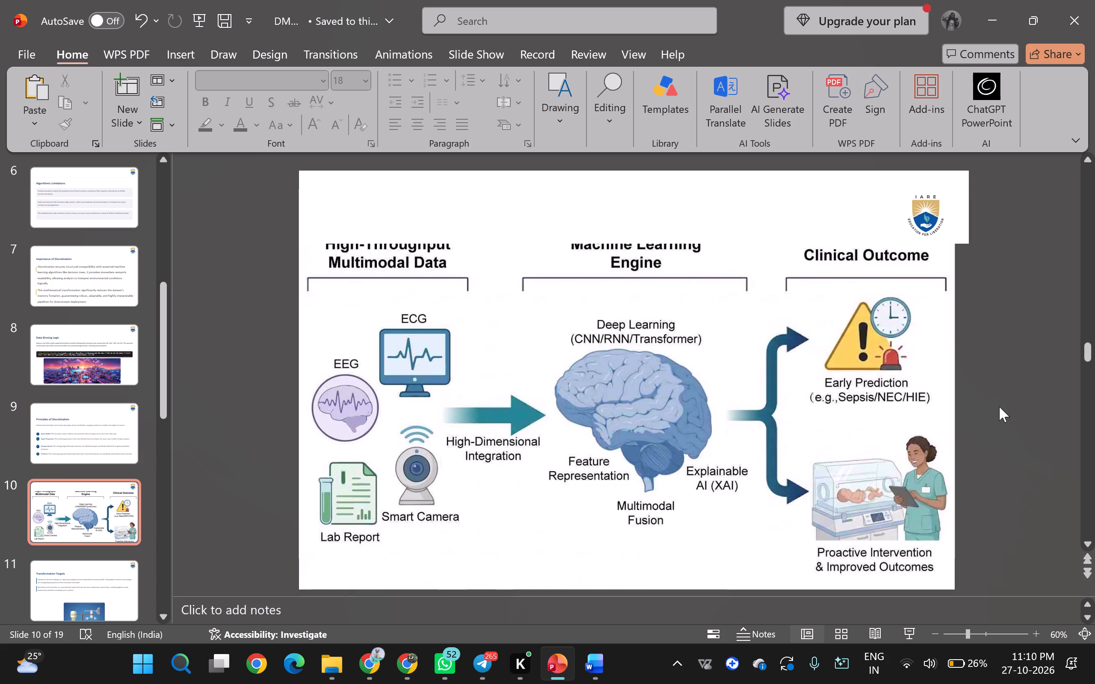
click(471, 263)
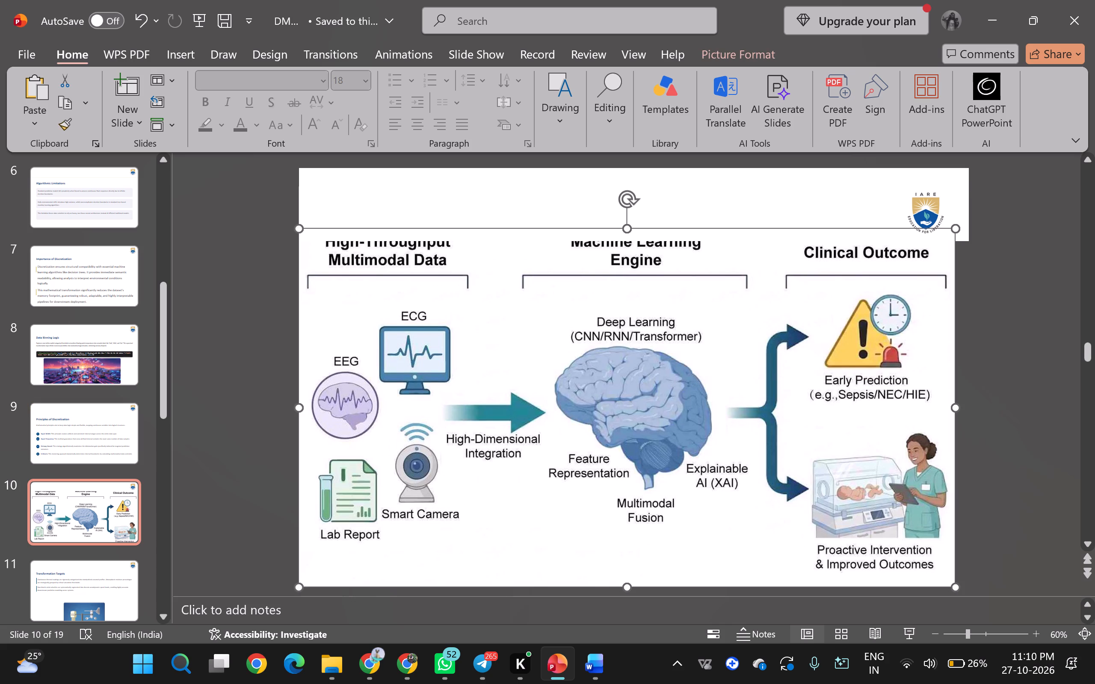
click(737, 53)
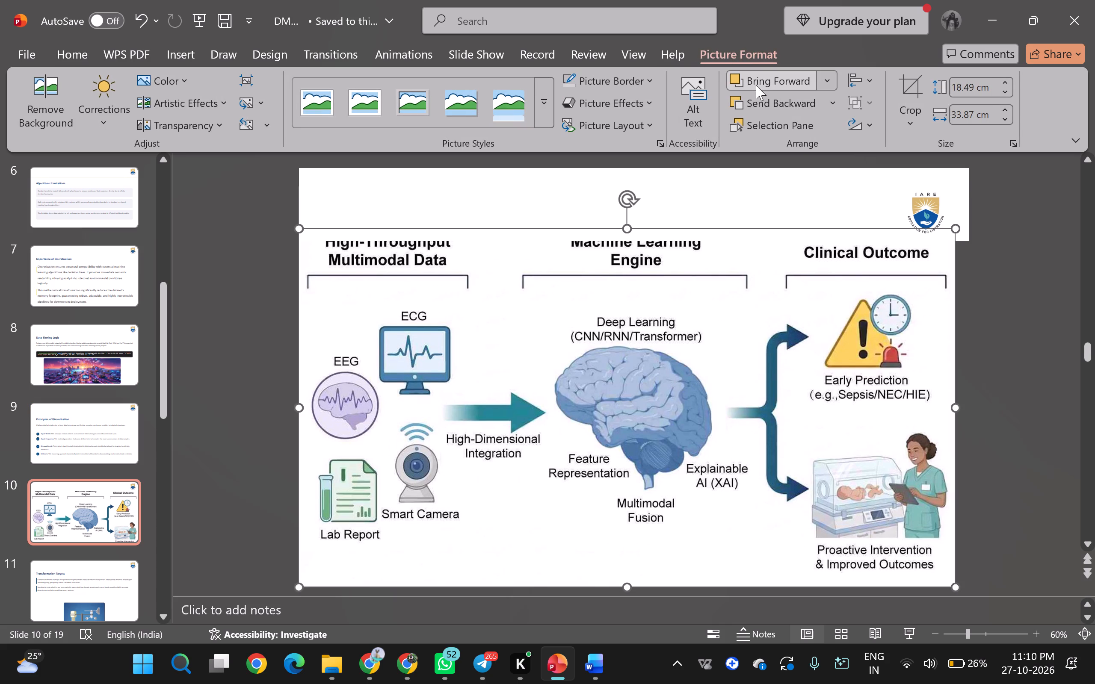
click(756, 85)
drag(754, 371, 755, 382)
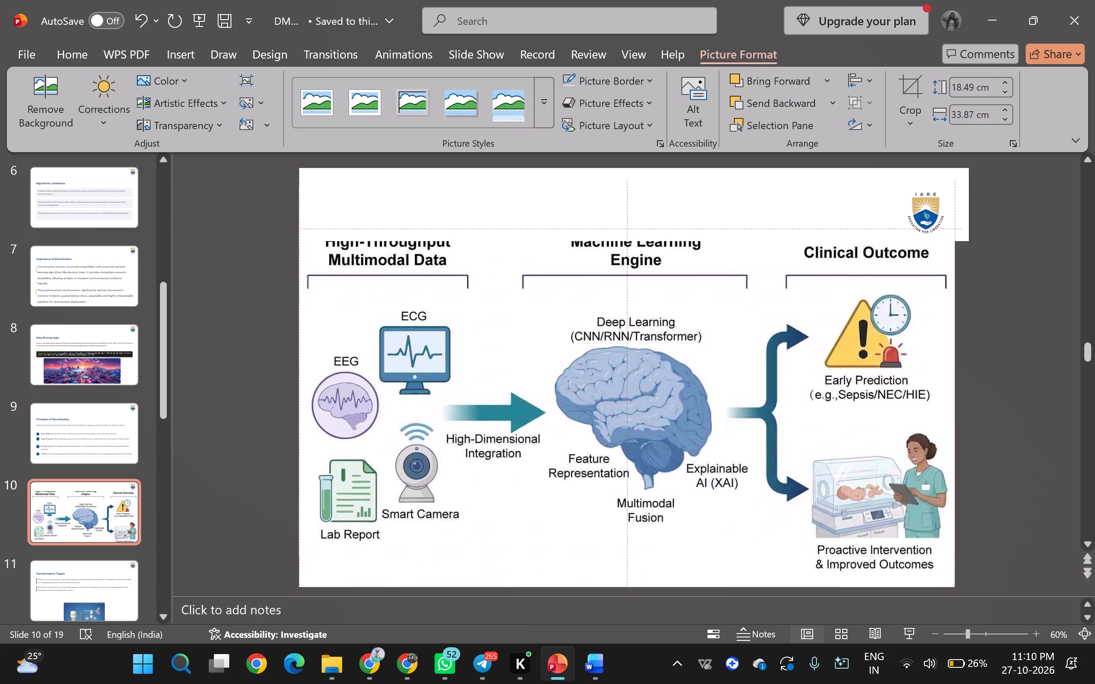
drag(755, 382, 762, 337)
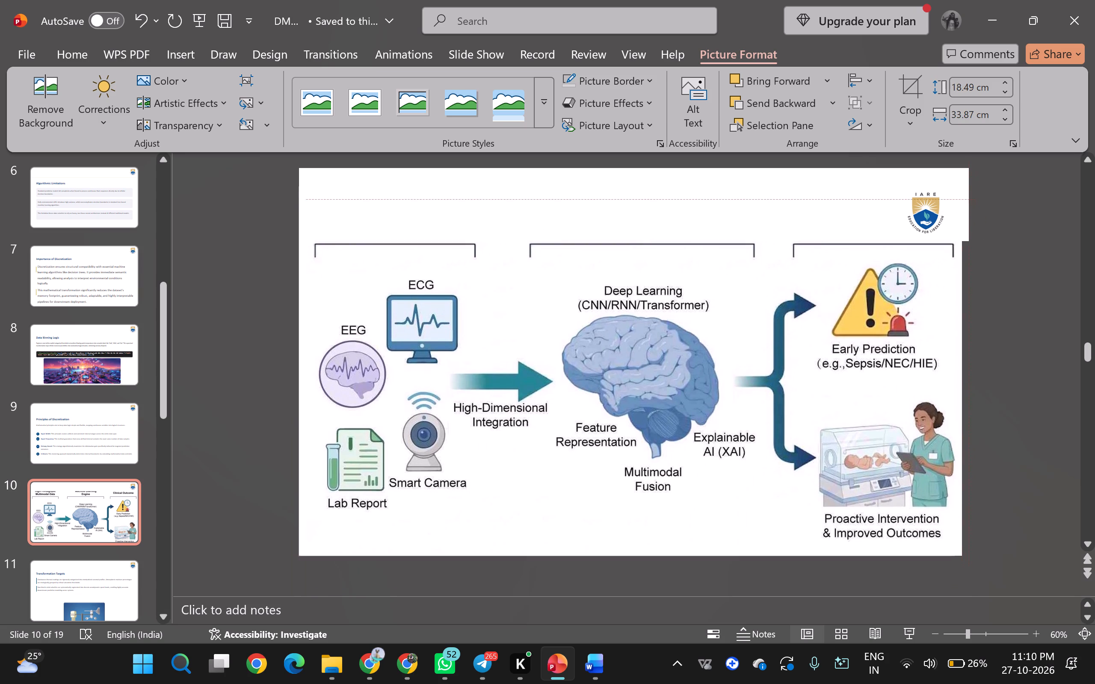
drag(762, 337, 755, 336)
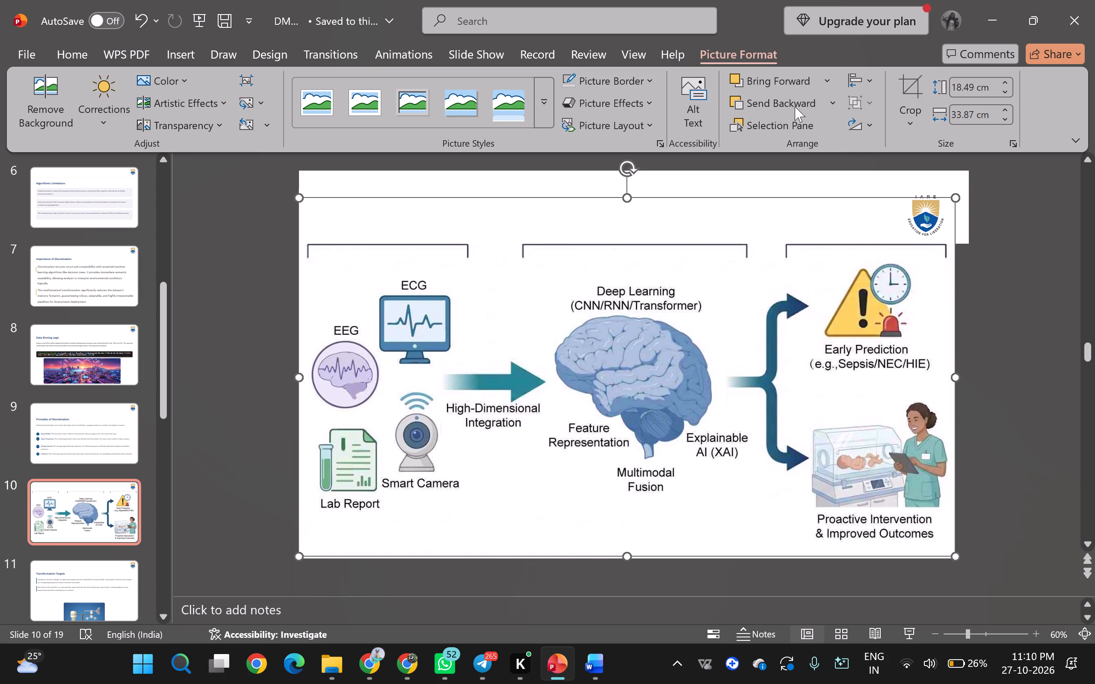
double_click(778, 80)
triple_click(778, 80)
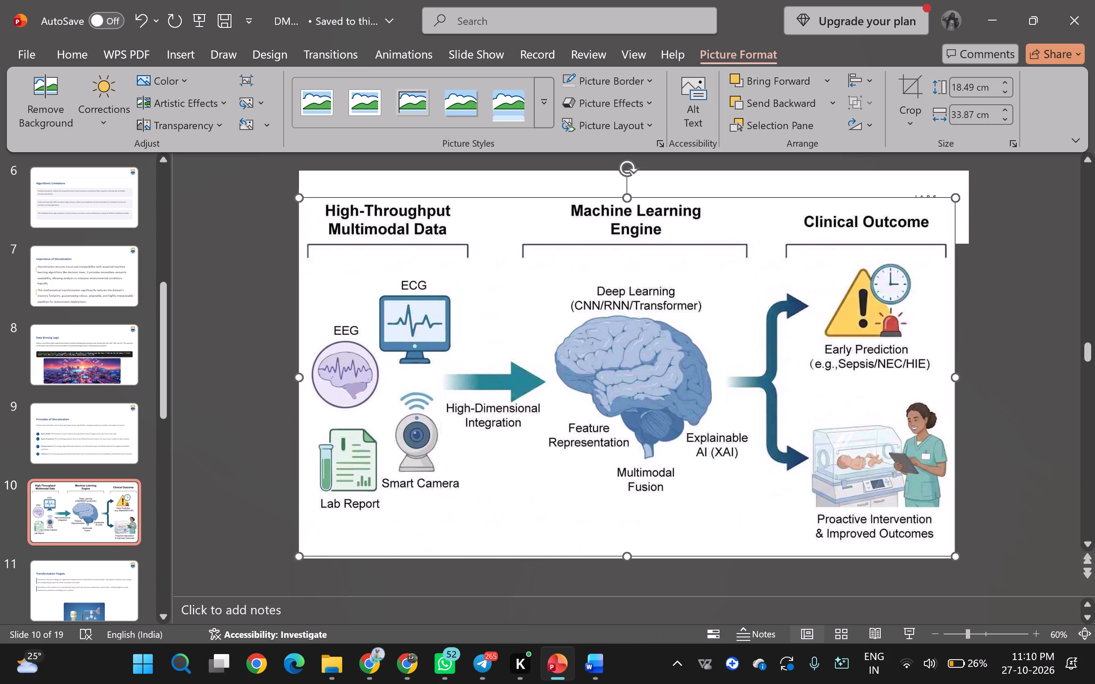
Resize slide 10's diagram to about 19.9 cm high and narrow it from its right edge until it clears the IARE crest.
drag(628, 202, 627, 259)
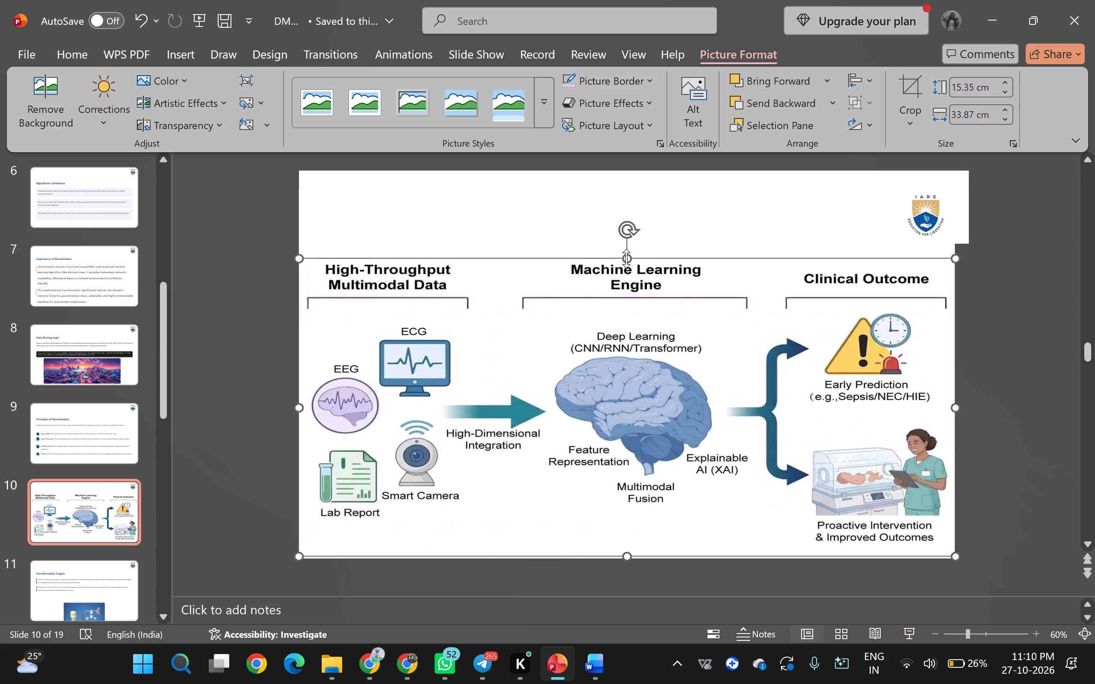
click(626, 258)
drag(625, 255, 626, 185)
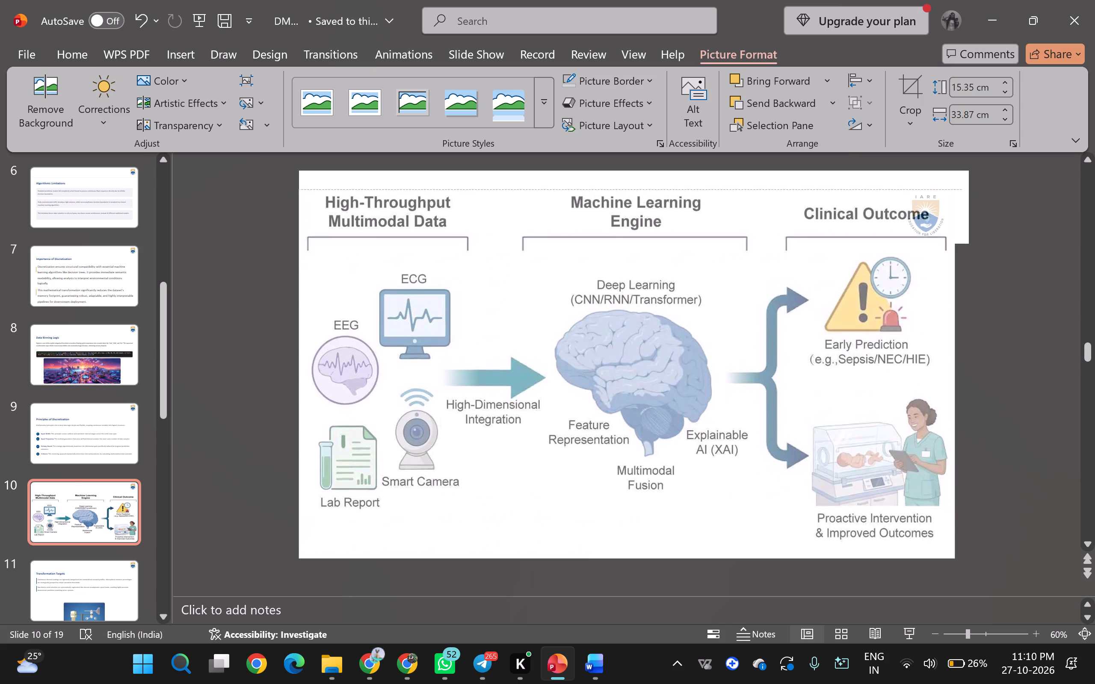
drag(626, 185, 626, 172)
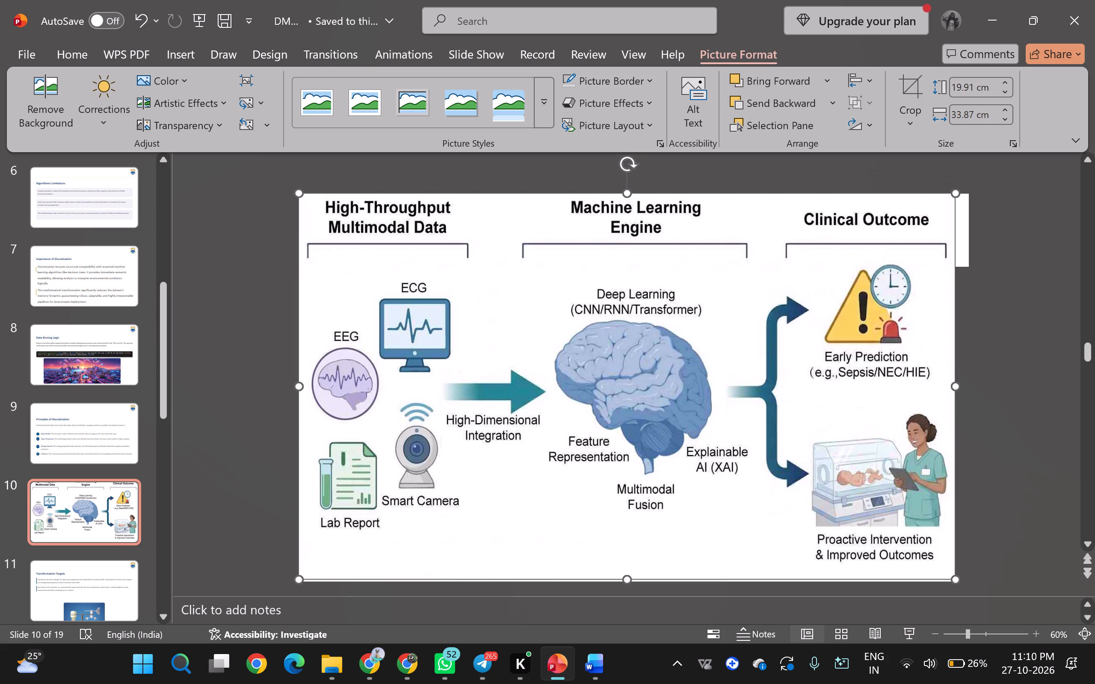
drag(954, 389, 877, 389)
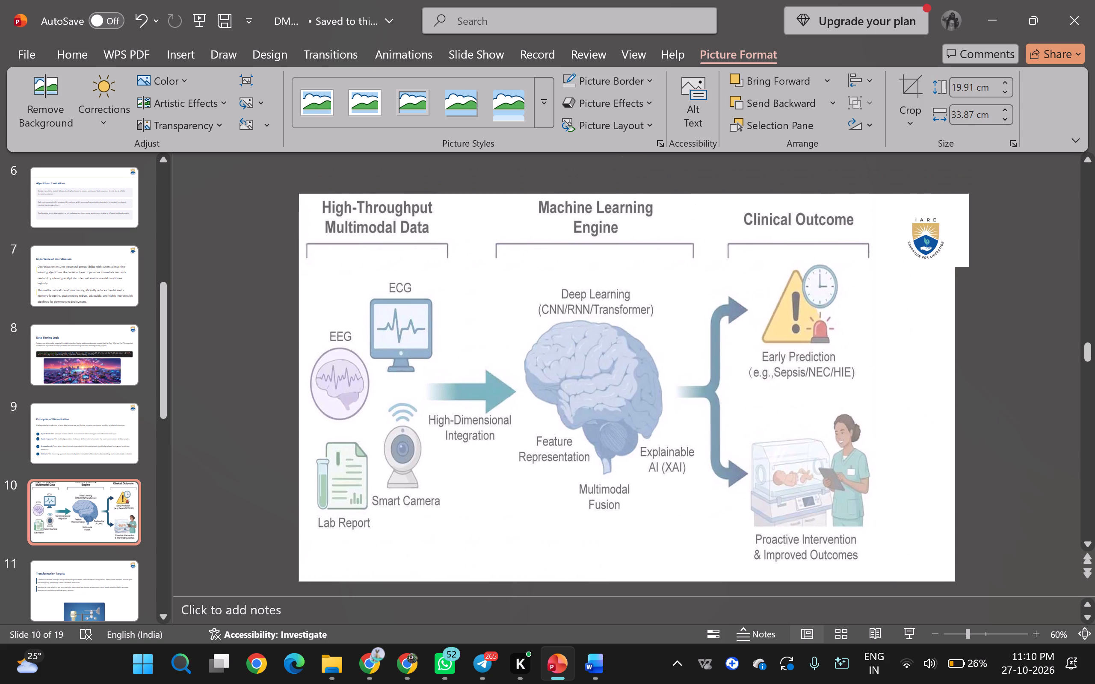
drag(877, 389, 901, 388)
click(1086, 424)
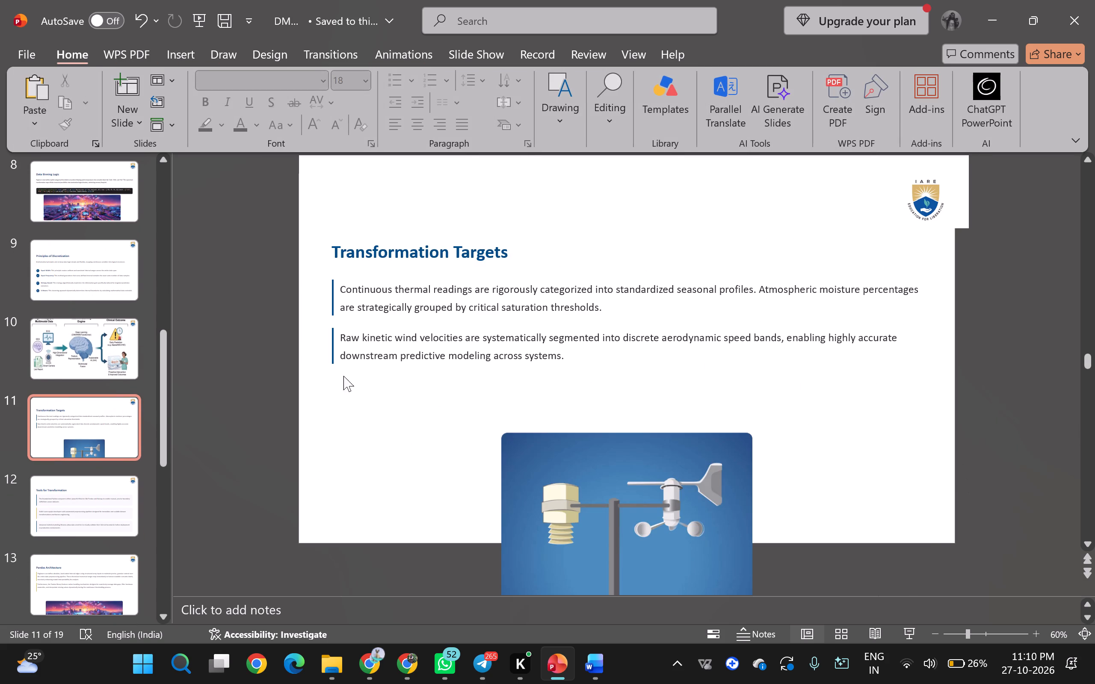
Move slide 10's diagram down slightly so its column headings fit within the slide's top edge.
click(99, 371)
click(102, 429)
click(105, 360)
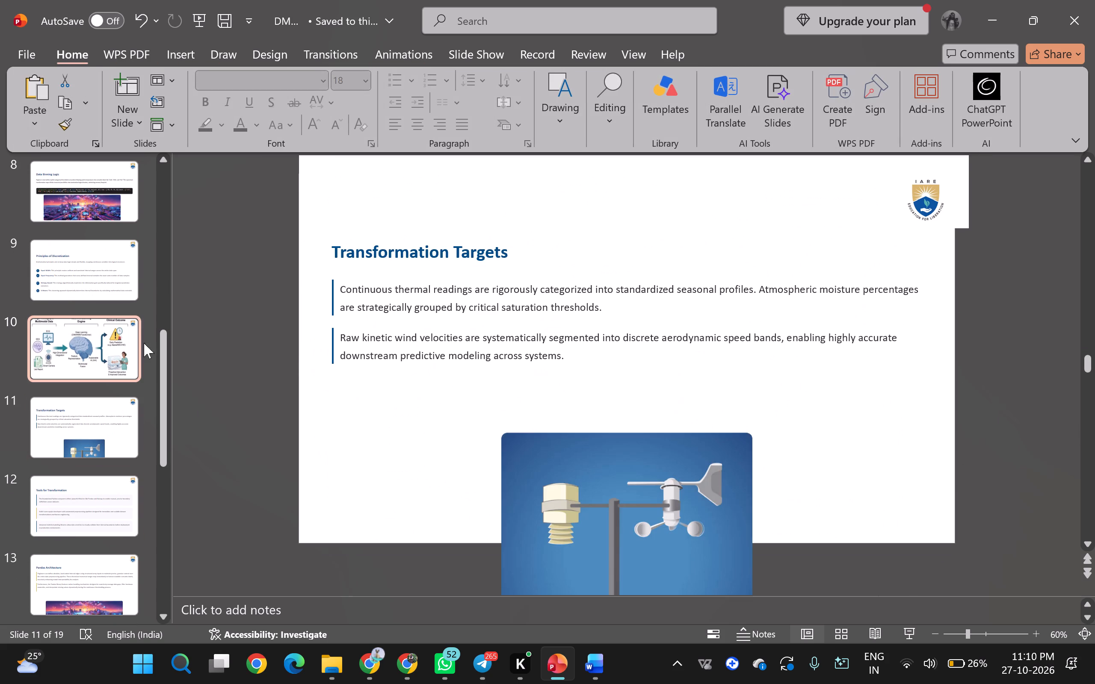
click(545, 246)
drag(595, 193, 597, 202)
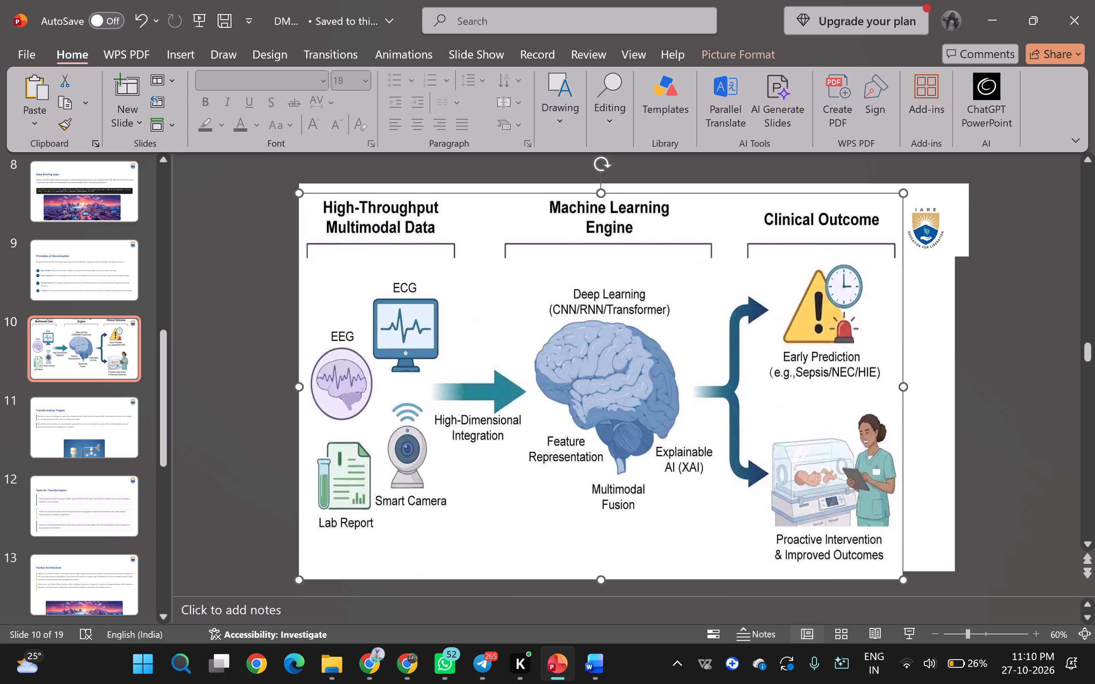
click(197, 327)
Delete the weather instrument picture from slide 11, "Transformation Targets".
click(70, 449)
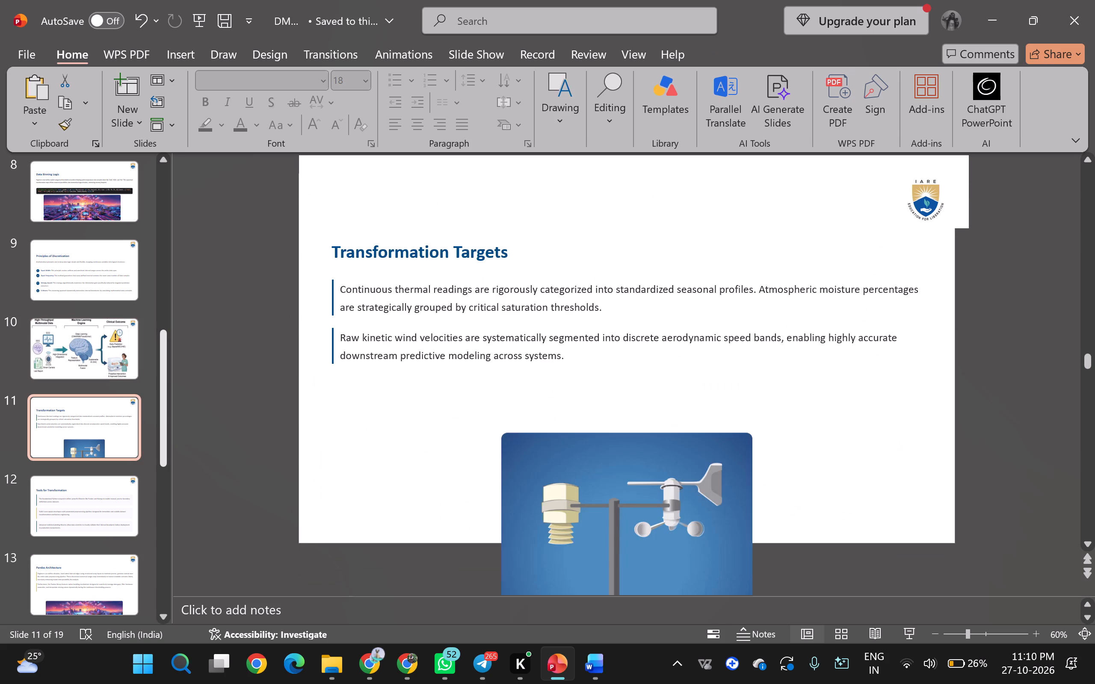
click(655, 551)
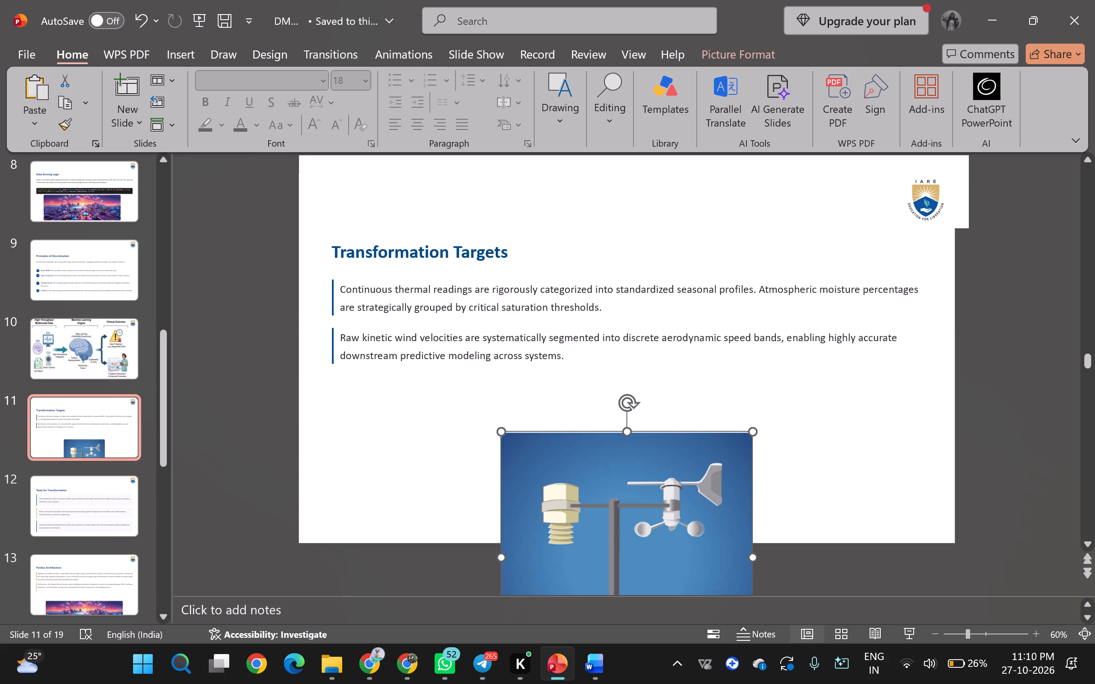
key(Delete)
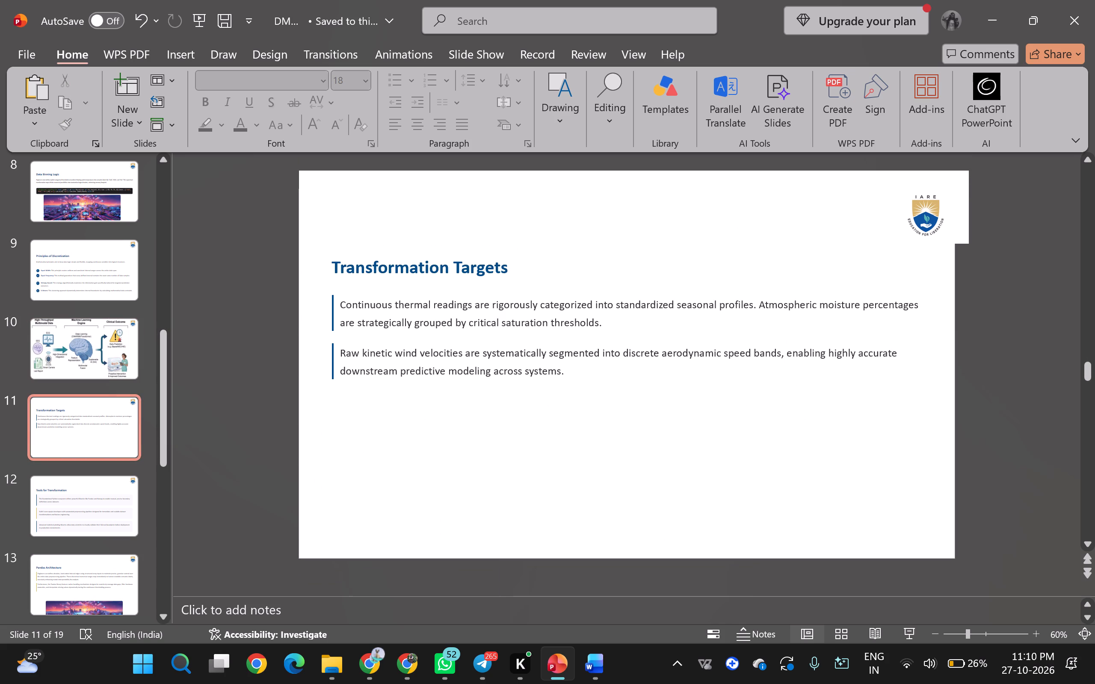
Set both body paragraphs on slide 11 to font size 28 with 1.5 line spacing.
click(567, 375)
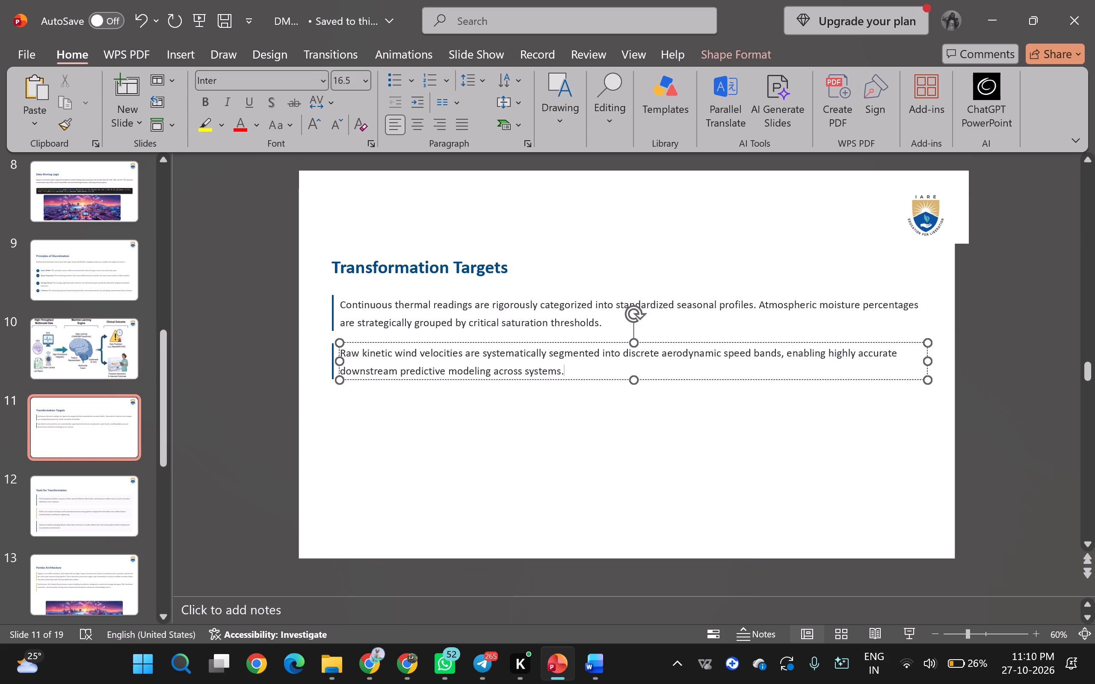
shift+click(543, 326)
click(364, 83)
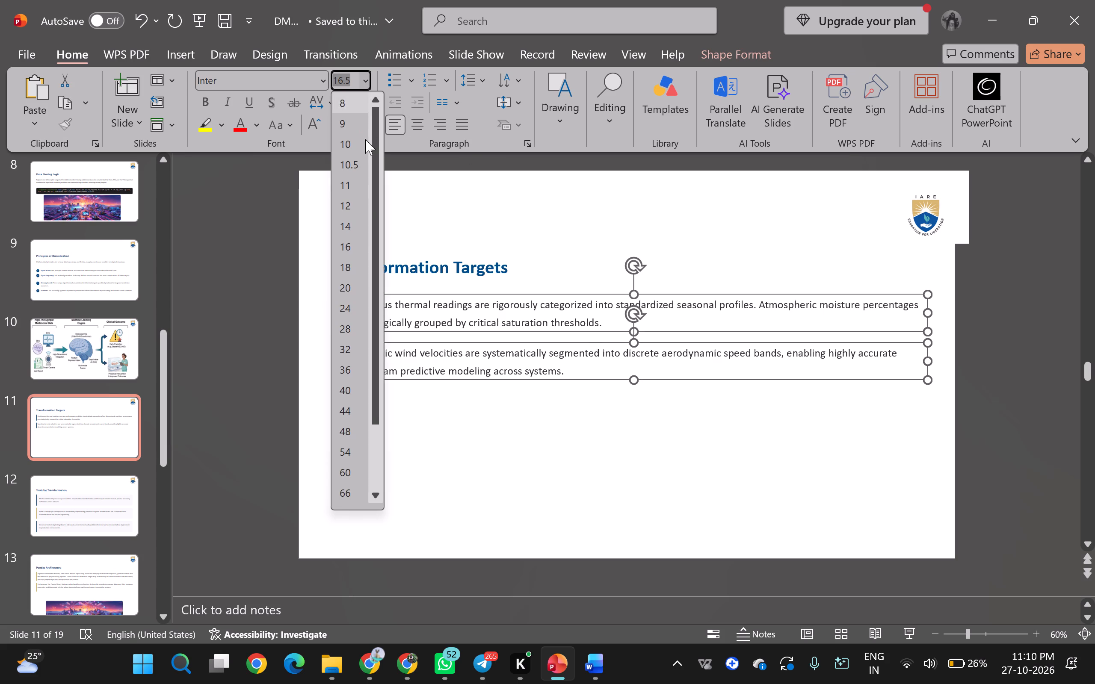
click(348, 330)
click(476, 85)
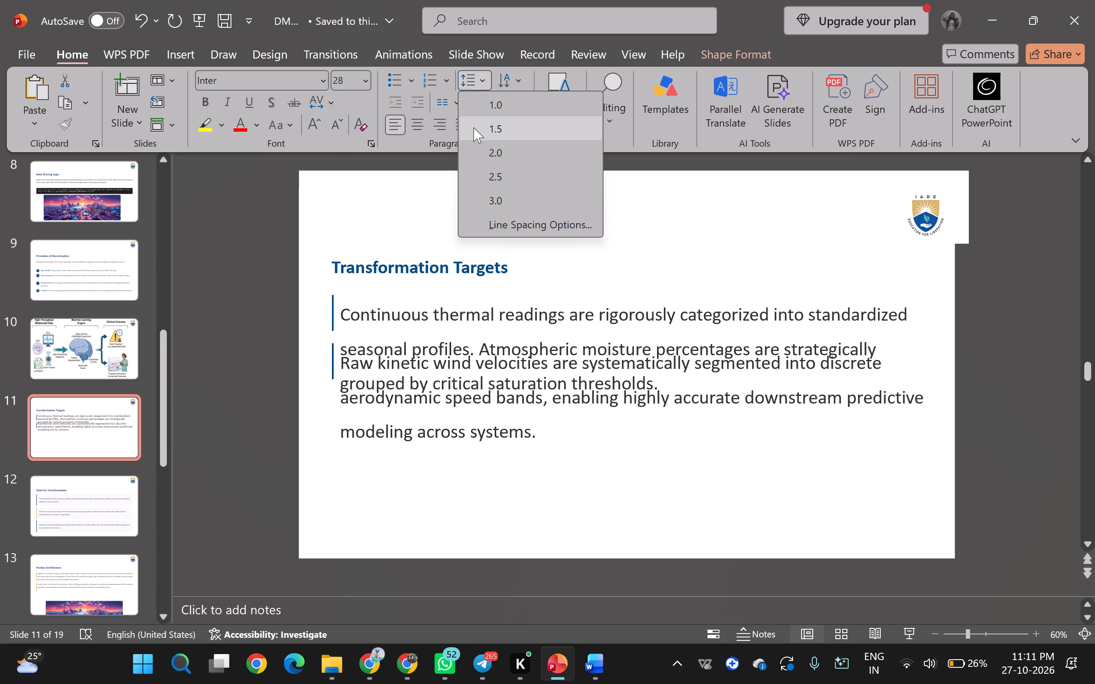
click(478, 130)
Reposition slide 11's paragraphs so "Raw kinetic wind velocities…" and its blue accent bar sit below the first paragraph.
drag(566, 444, 567, 476)
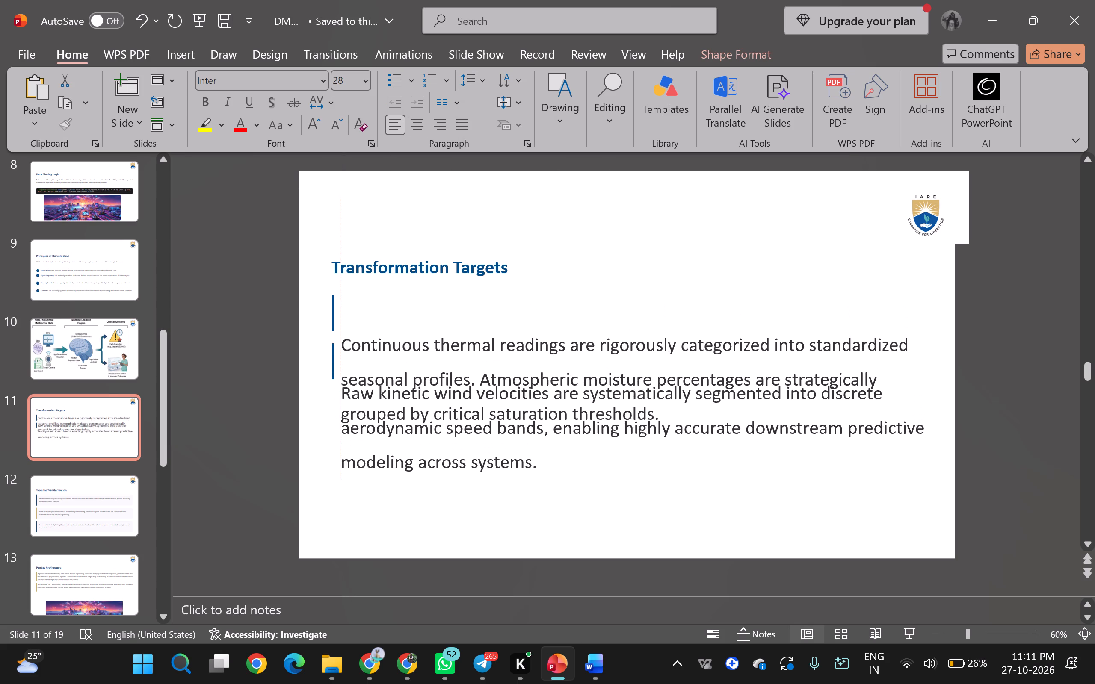
drag(567, 476, 570, 440)
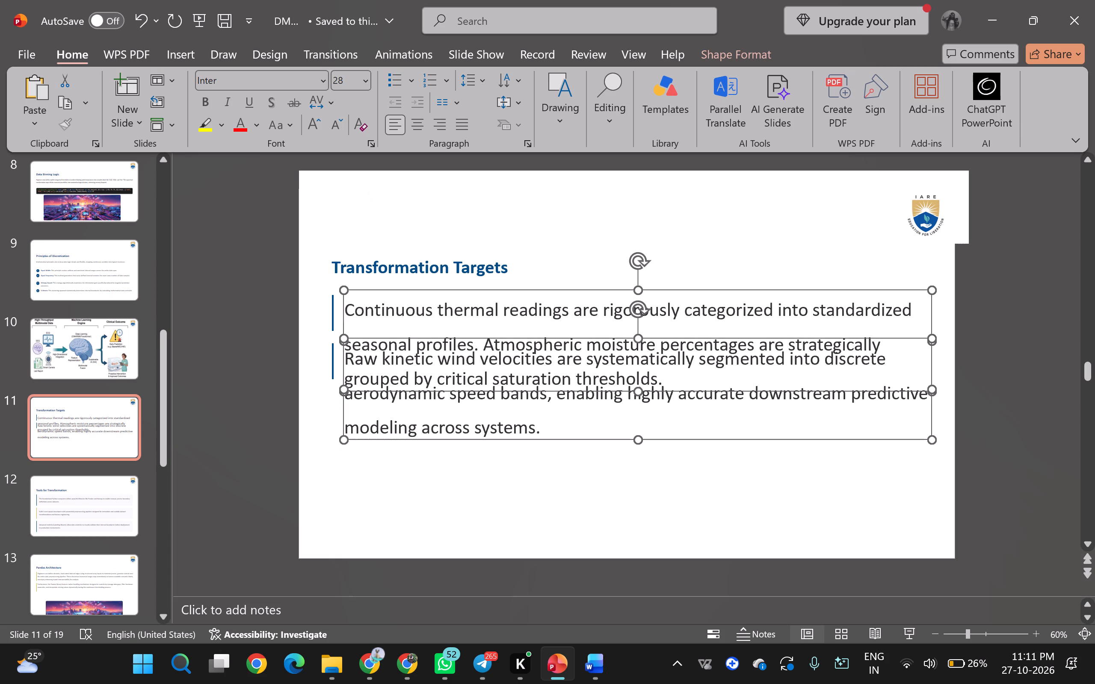
click(1031, 454)
click(840, 423)
drag(832, 441, 826, 492)
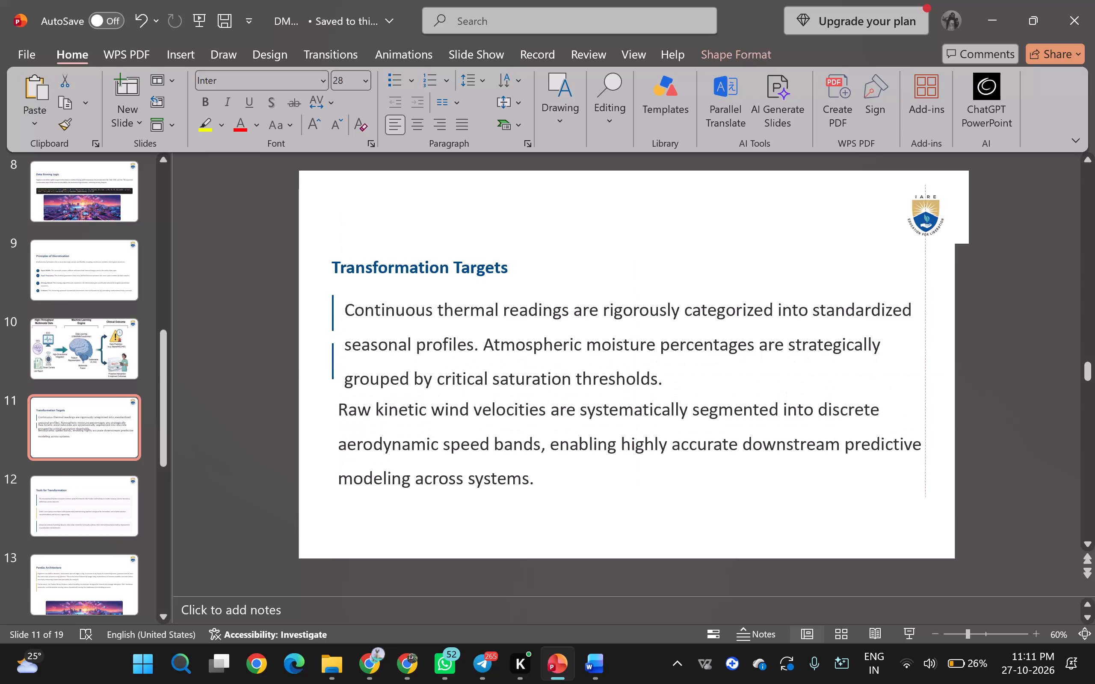
drag(826, 492, 829, 506)
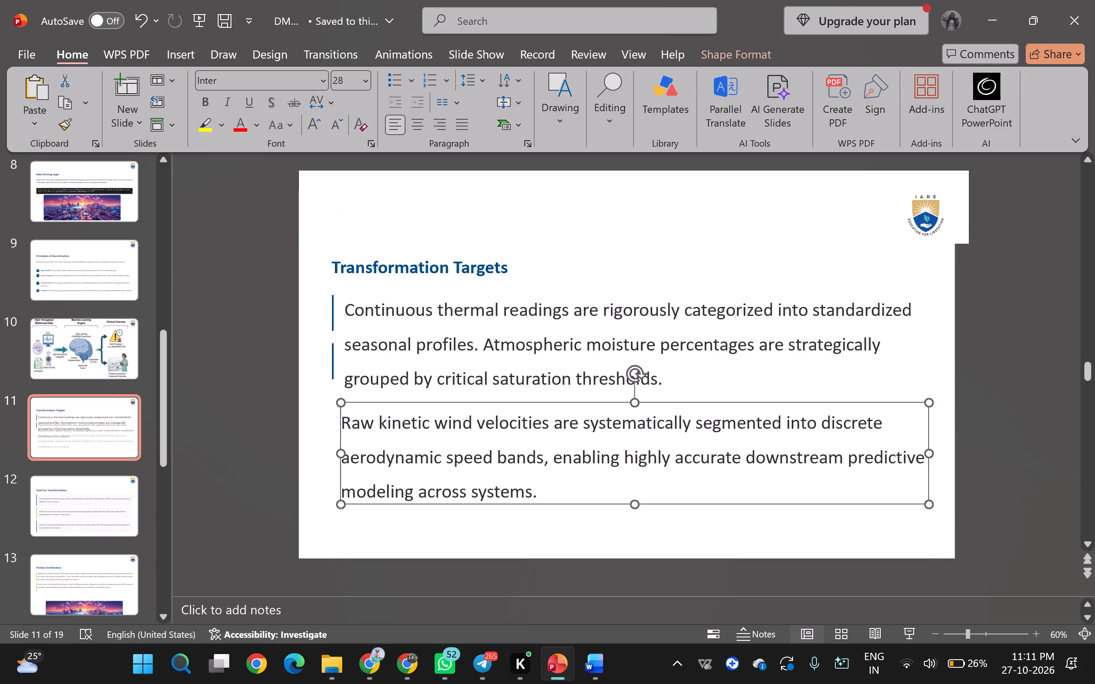
drag(334, 358, 334, 438)
click(193, 389)
Delete the AI city picture from slide 13, "Pandas Architecture".
click(84, 521)
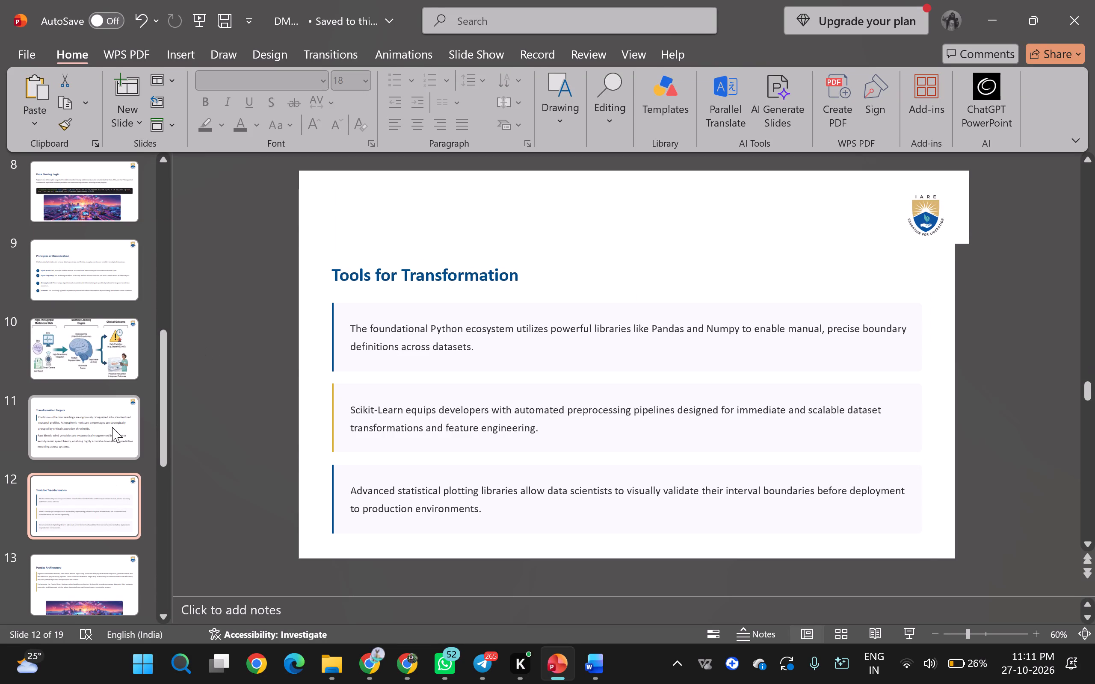
scroll(89, 422, down, 3)
click(72, 501)
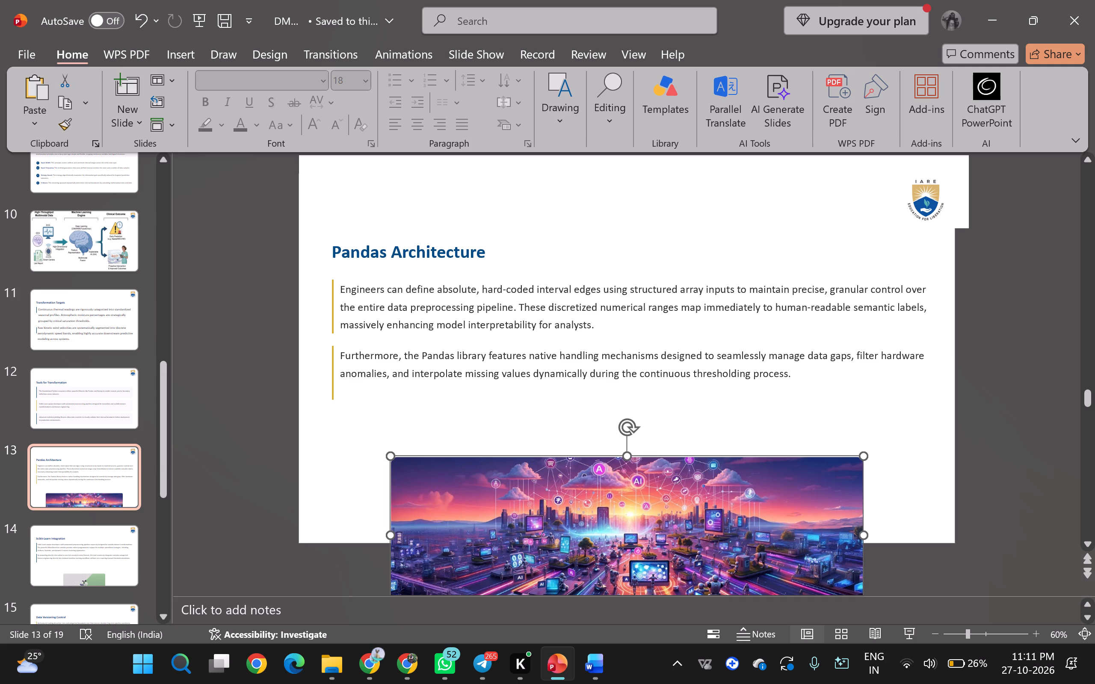
click(635, 541)
key(Delete)
Set both body paragraphs on slide 13, "Pandas Architecture", to font size 28.
click(559, 330)
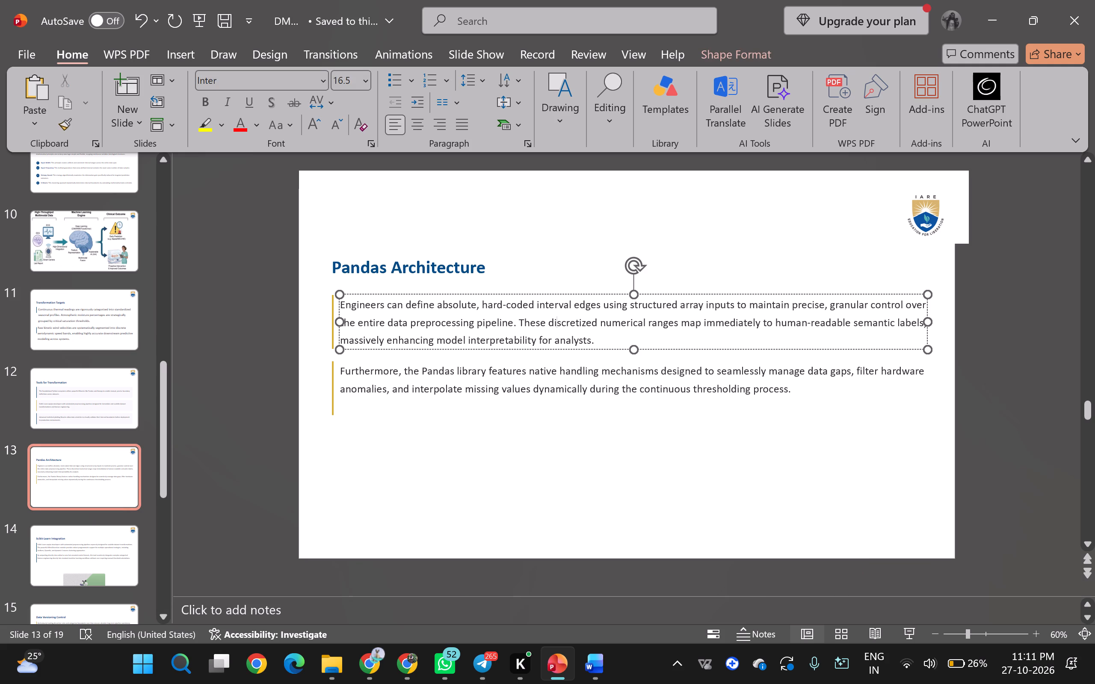
click(580, 348)
shift+click(579, 385)
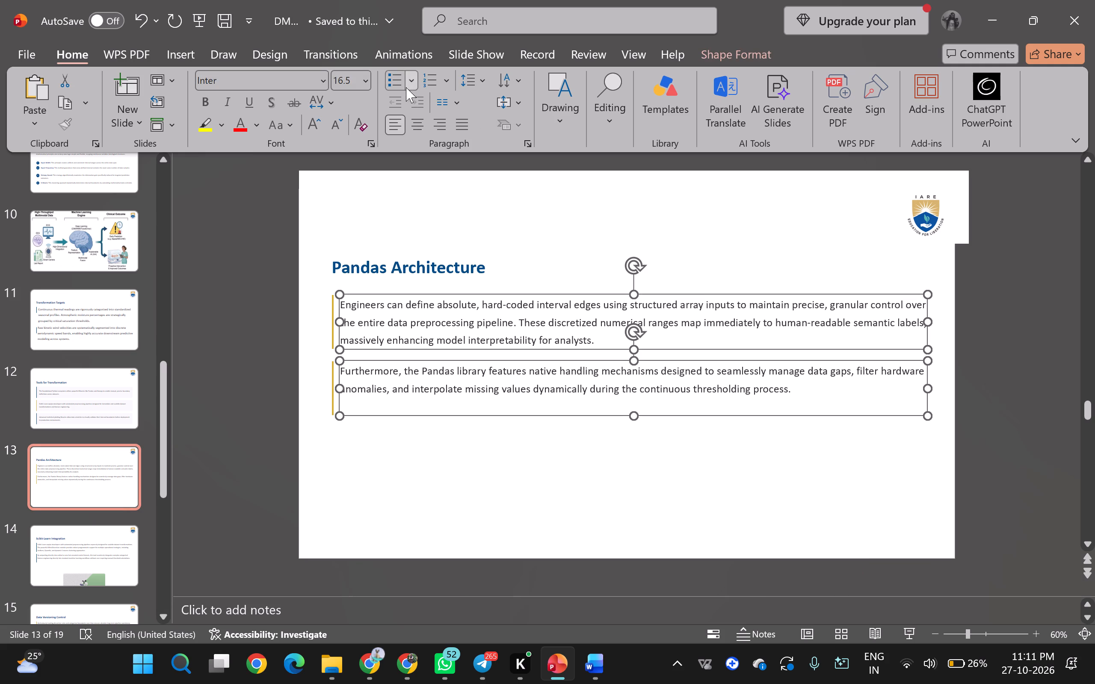
click(366, 80)
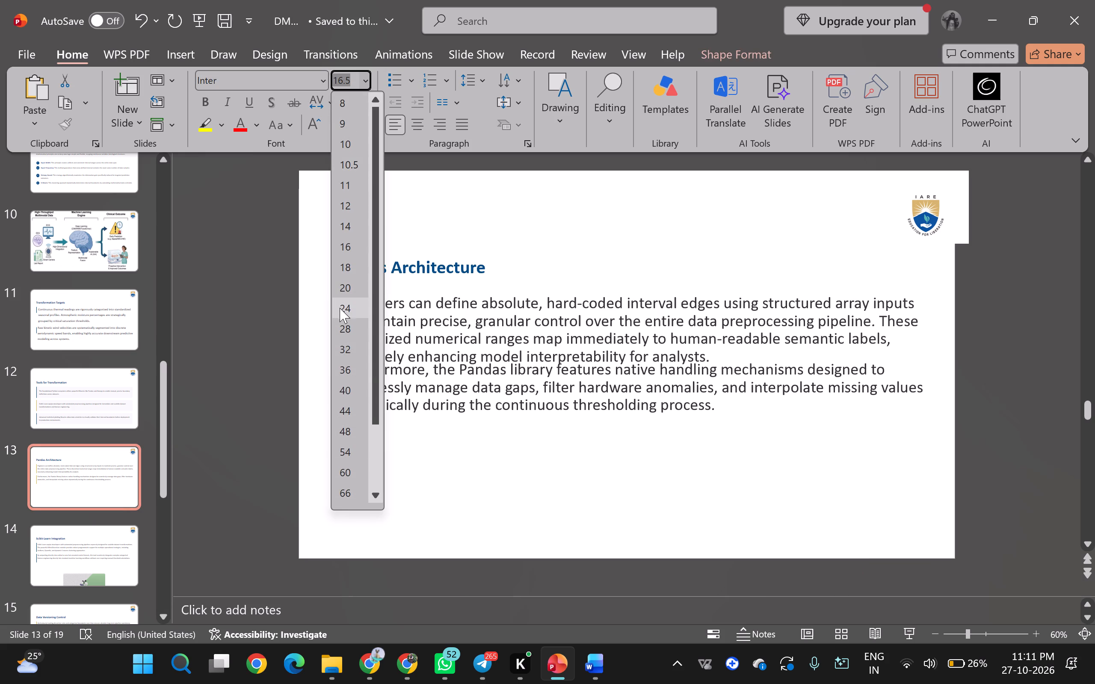
click(345, 327)
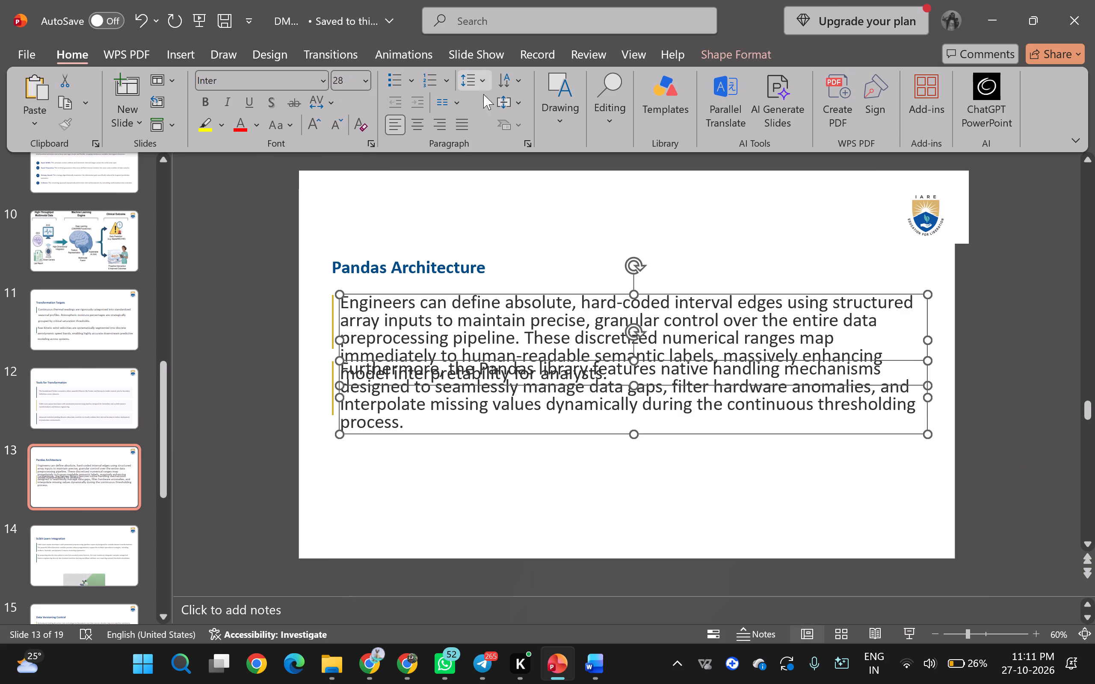
Move slide 13's "Furthermore, the Pandas library…" paragraph down so it clears the first paragraph.
click(534, 434)
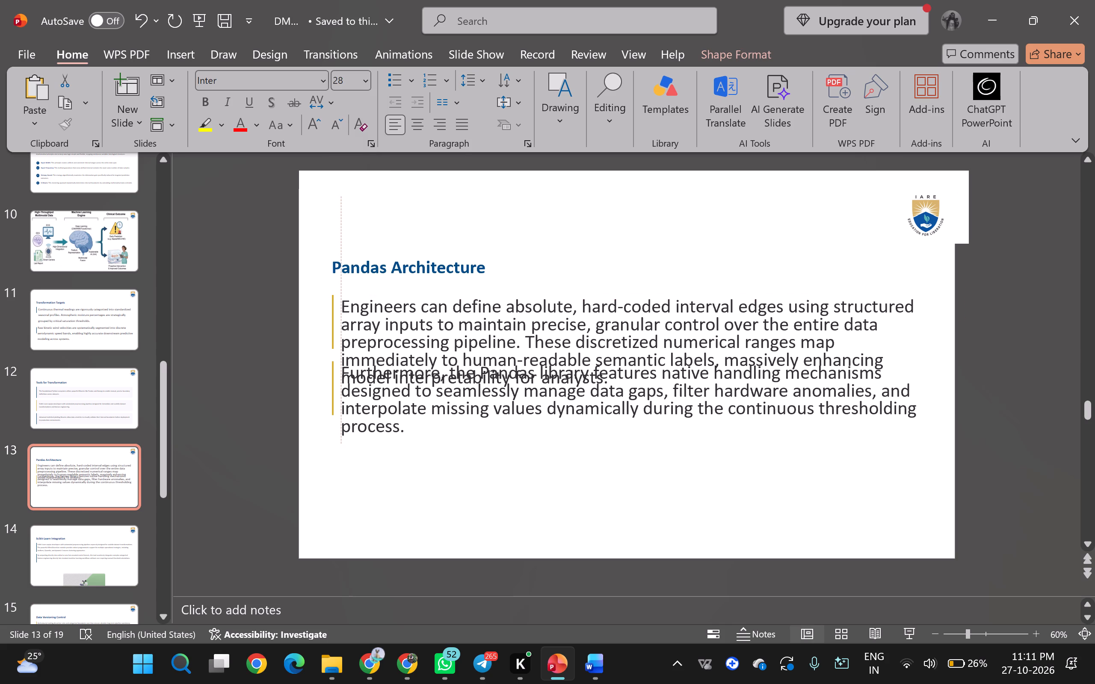
click(1062, 411)
click(843, 379)
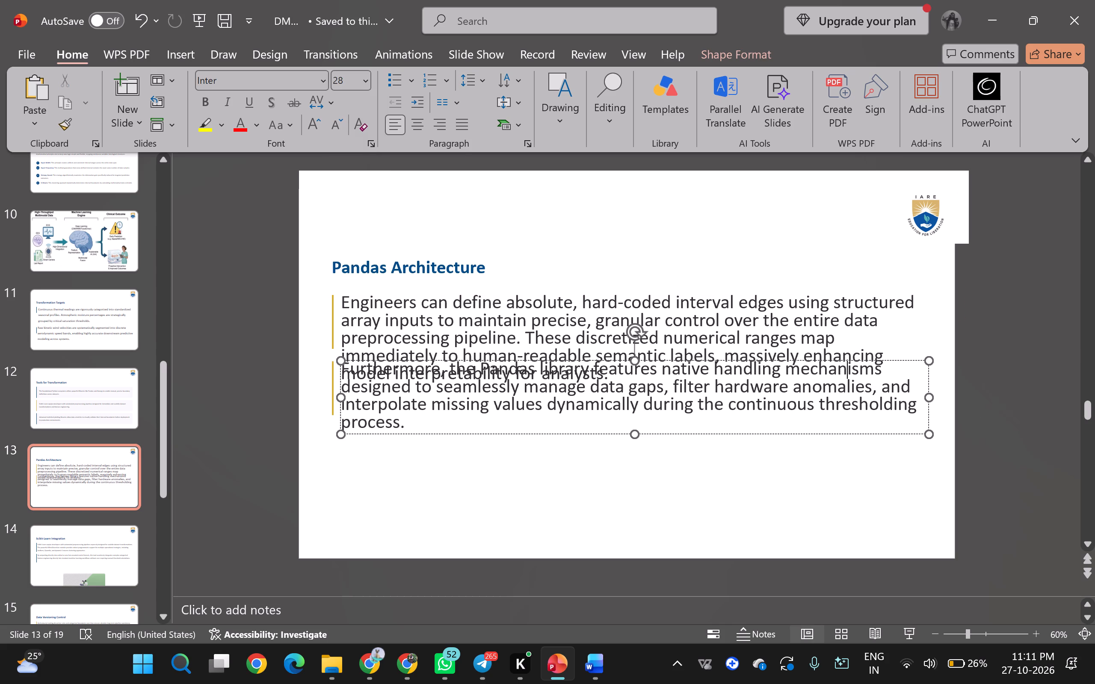
drag(785, 435, 787, 493)
Apply 1.5 line spacing to both body paragraphs on slide 13.
shift+click(562, 373)
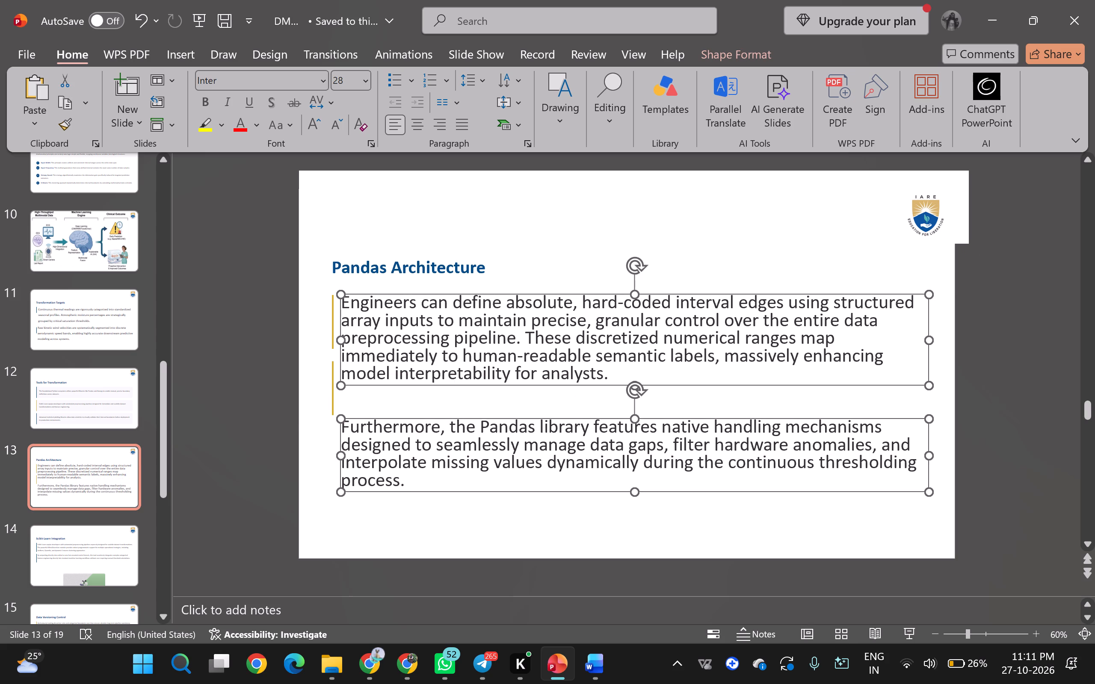
click(471, 81)
click(479, 128)
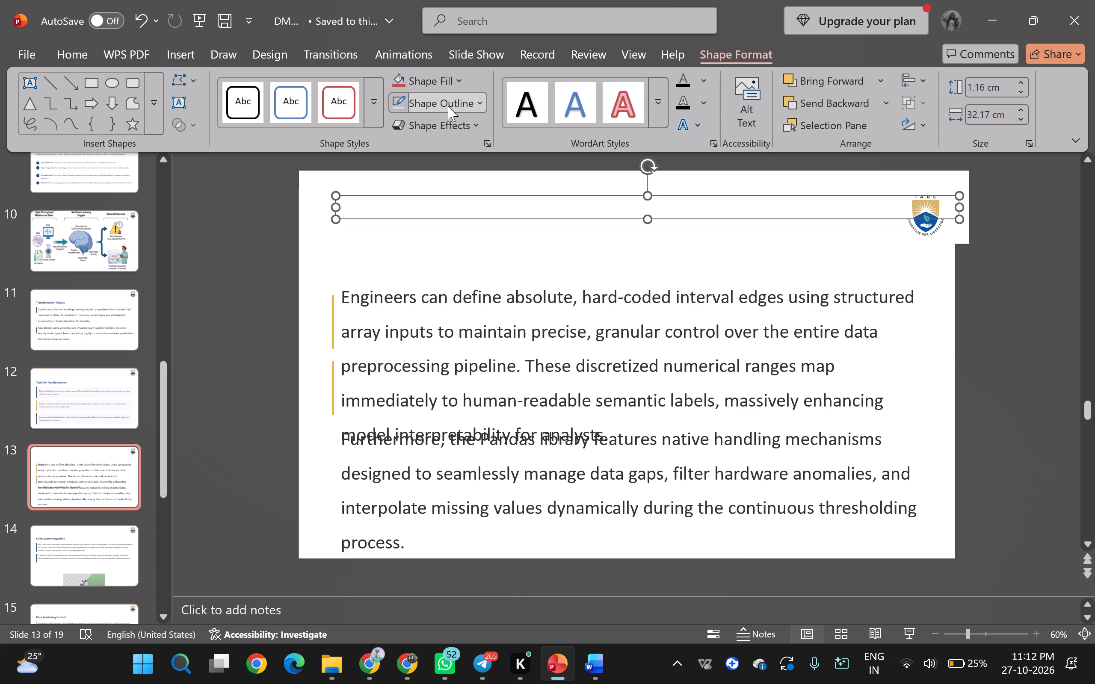
Bring the "Pandas Architecture" title box forward, in front of the crest image's white background.
click(839, 88)
triple_click(839, 88)
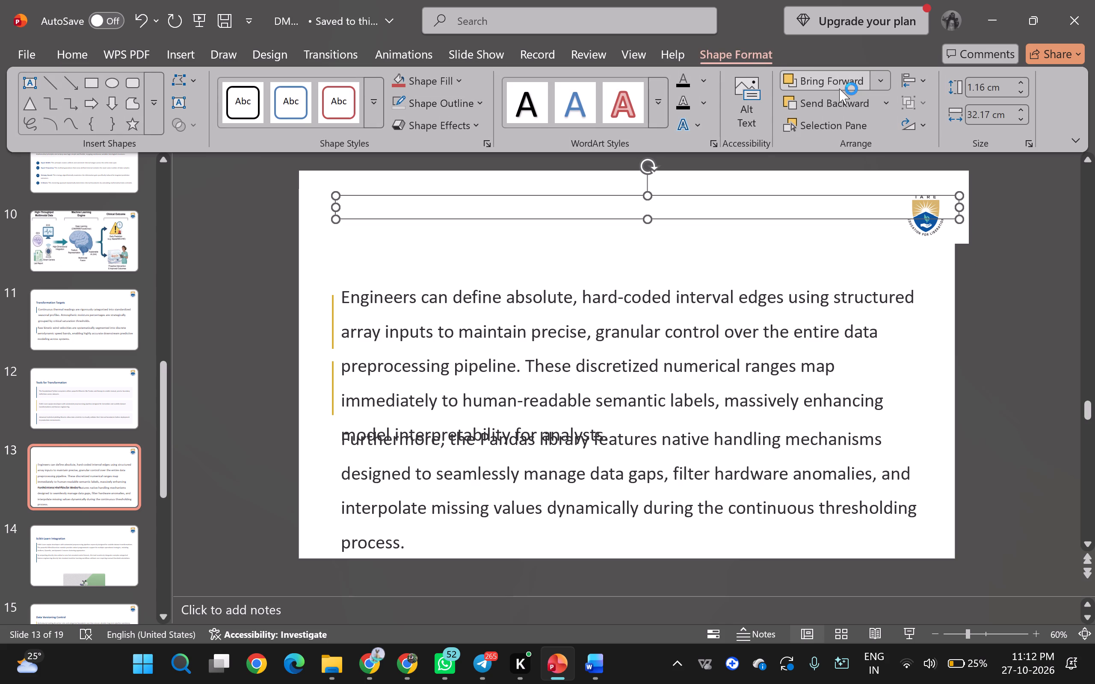
click(839, 88)
Move slide 13's first paragraph up beneath the title and place each gold accent bar beside the start of its paragraph.
click(609, 305)
drag(596, 277, 601, 239)
drag(330, 324, 340, 277)
drag(328, 377, 328, 449)
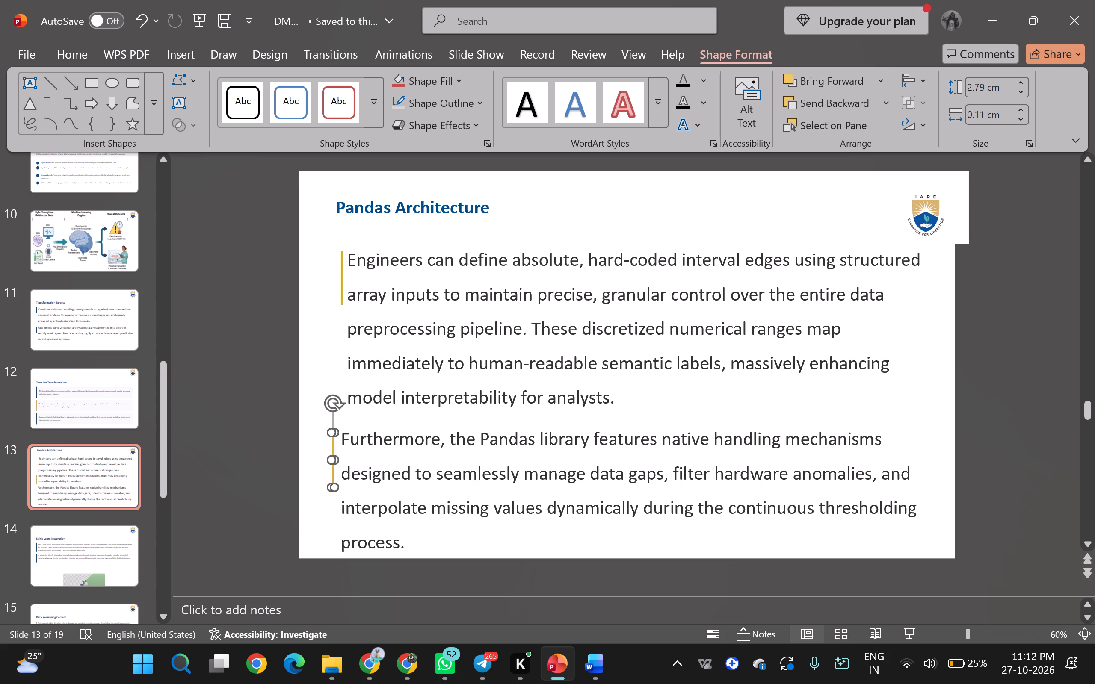
click(979, 409)
Move slide 14's "Scikit-Learn Integration" title up level with the crest and bring it forward, in front of the crest's white background.
scroll(979, 409, down, 1)
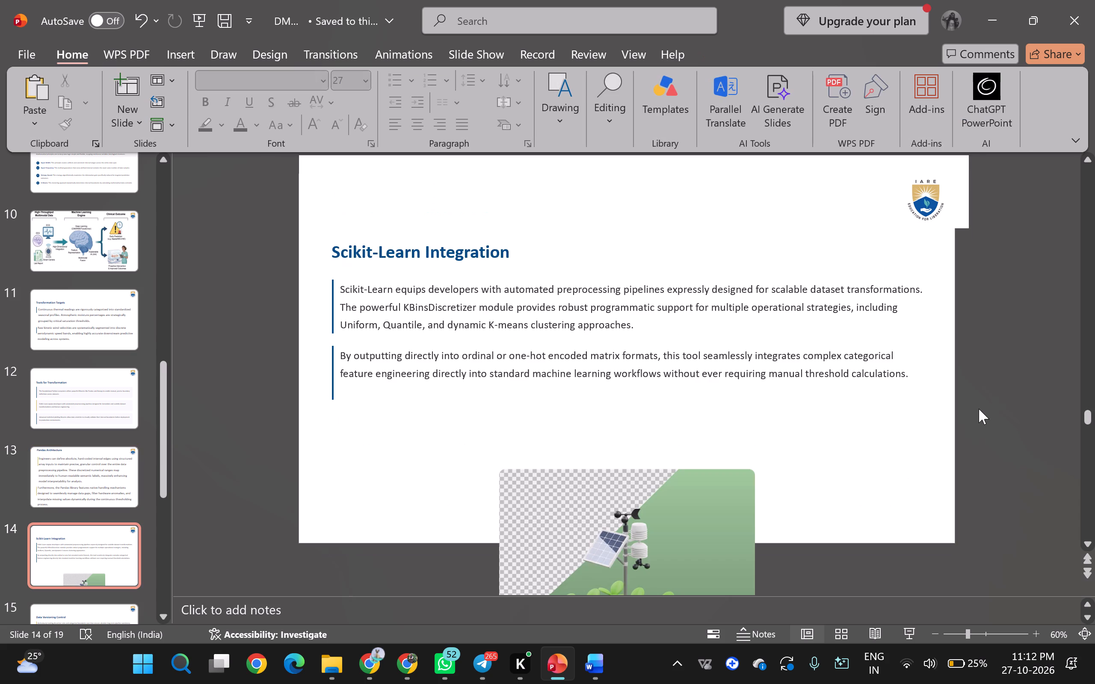
click(487, 254)
drag(503, 263, 503, 260)
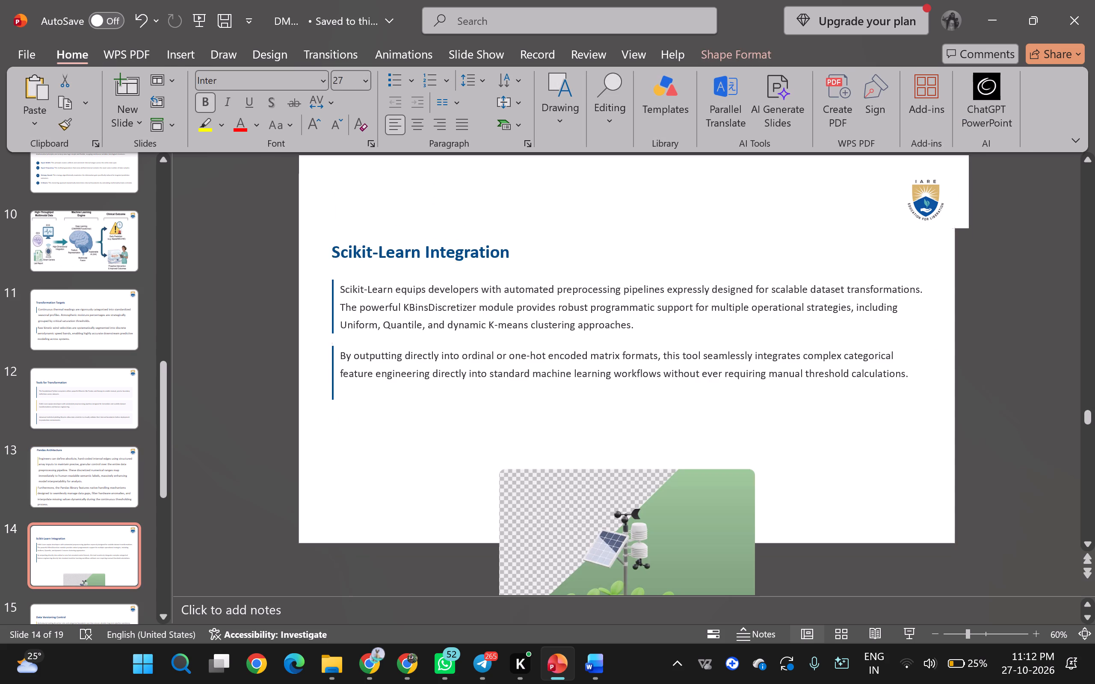
drag(503, 260, 497, 195)
click(734, 51)
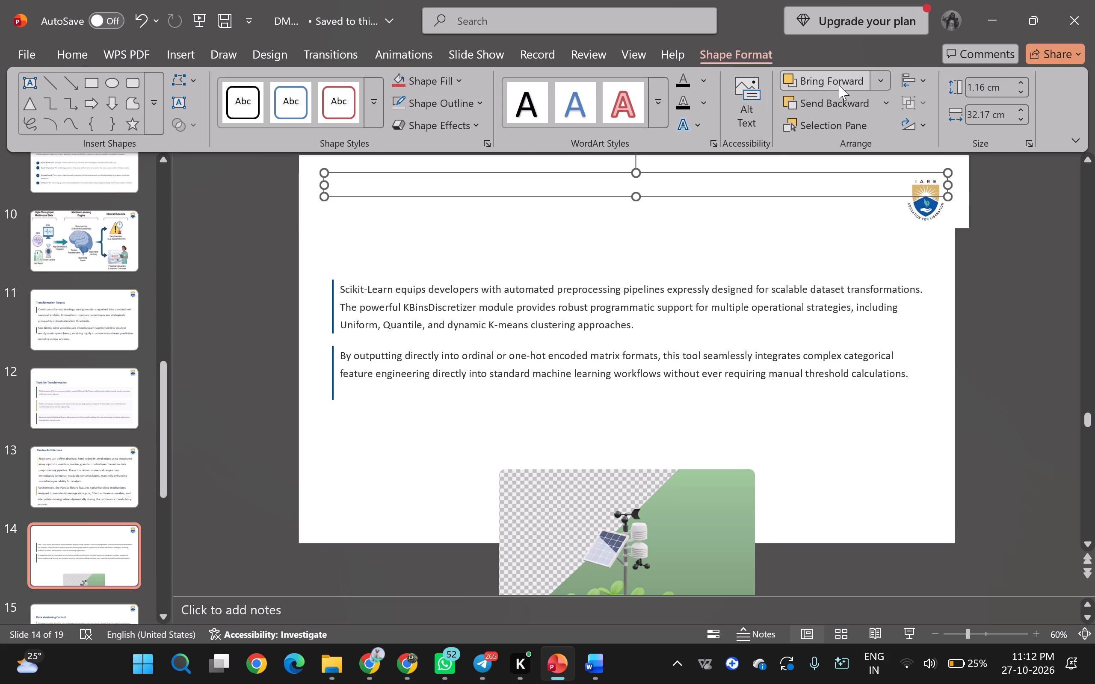
double_click(839, 85)
double_click(839, 85)
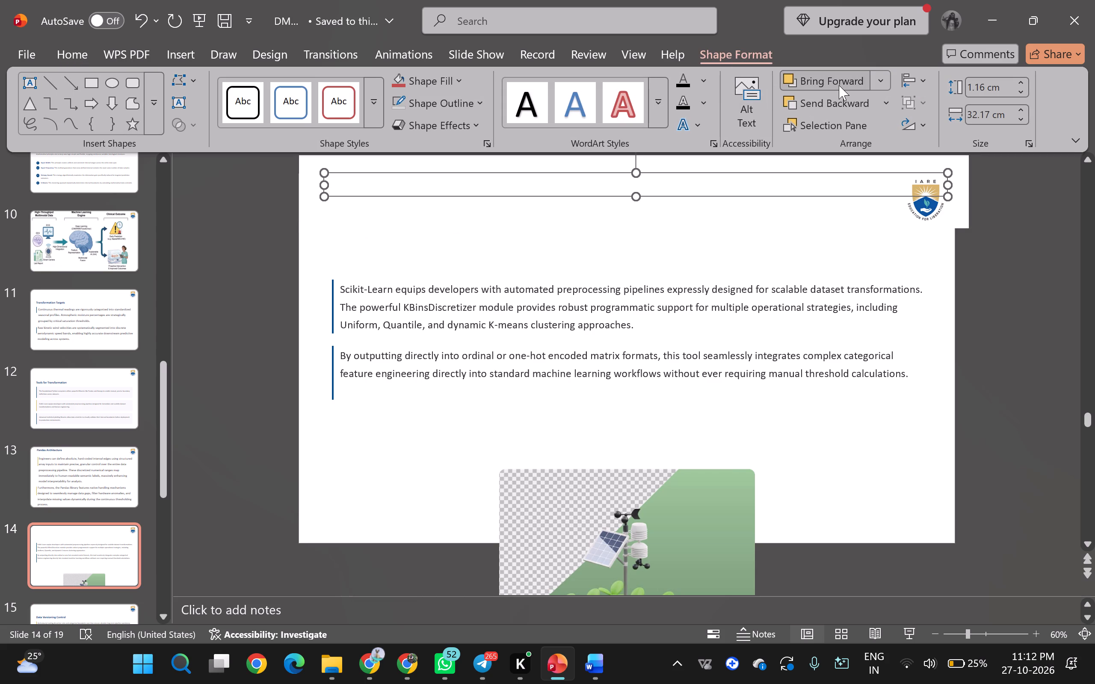
double_click(839, 85)
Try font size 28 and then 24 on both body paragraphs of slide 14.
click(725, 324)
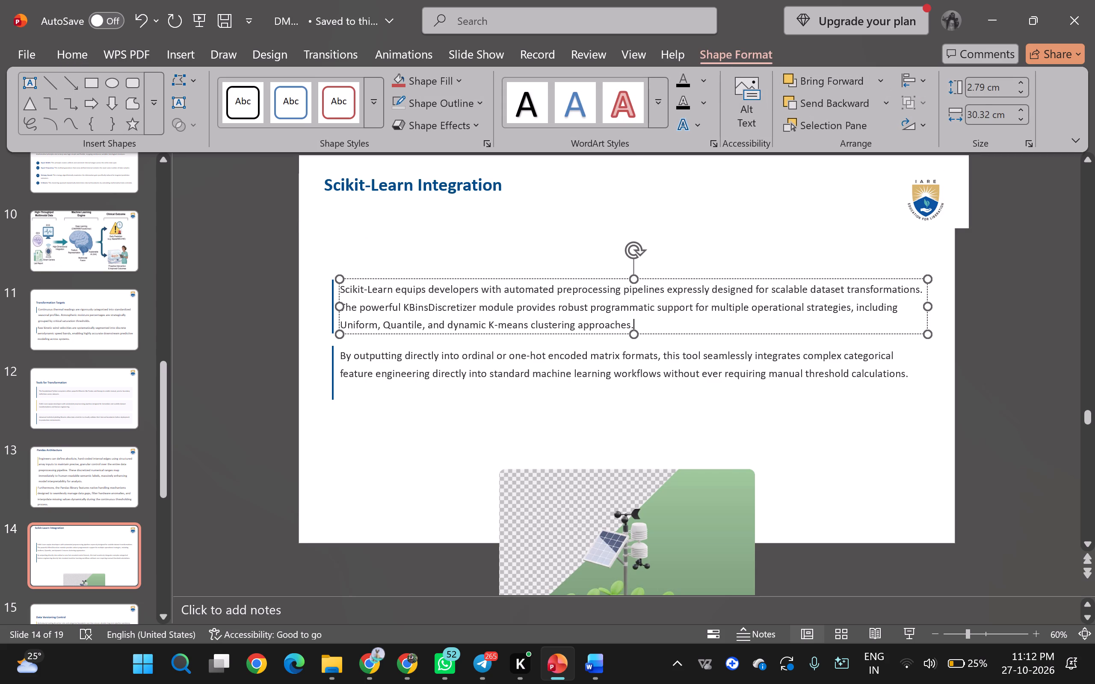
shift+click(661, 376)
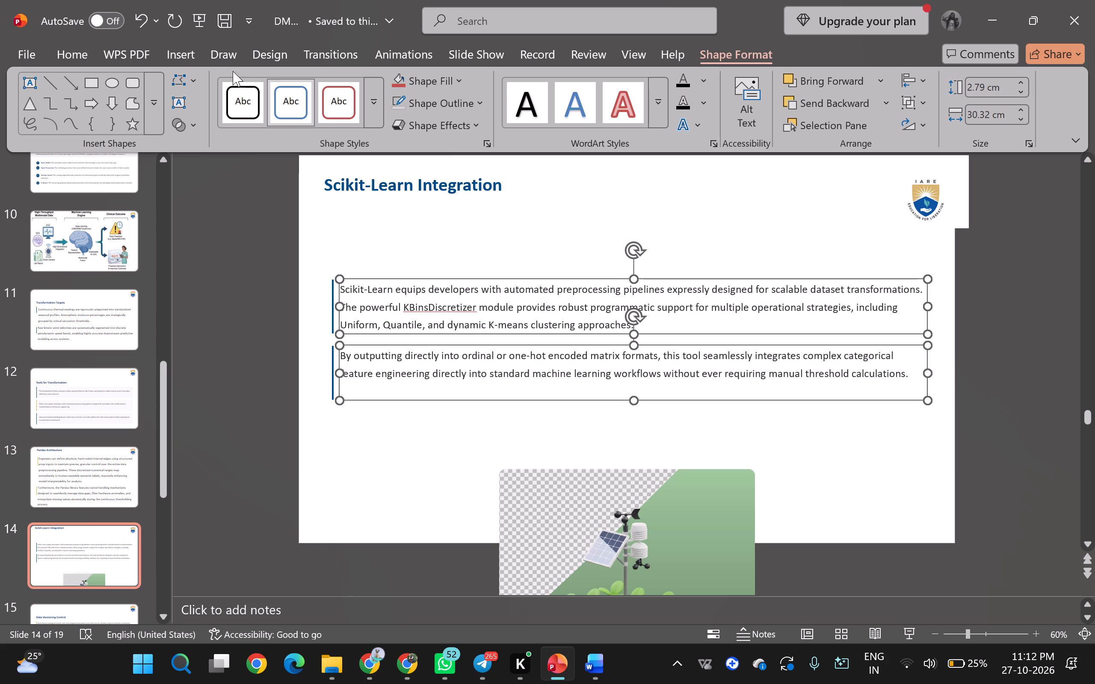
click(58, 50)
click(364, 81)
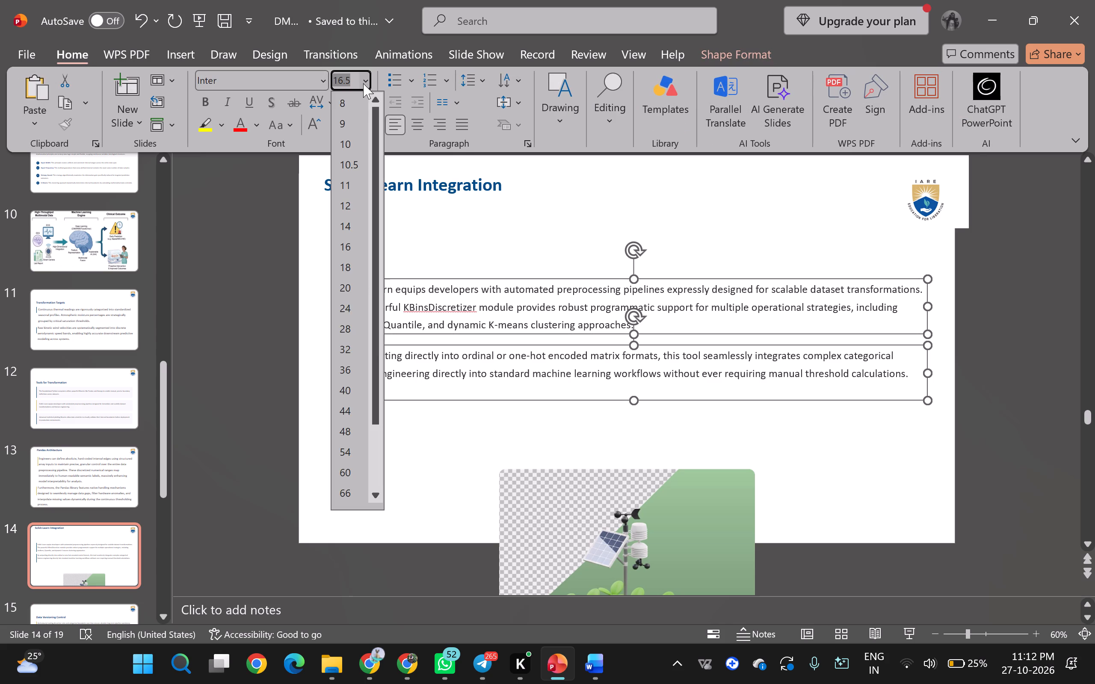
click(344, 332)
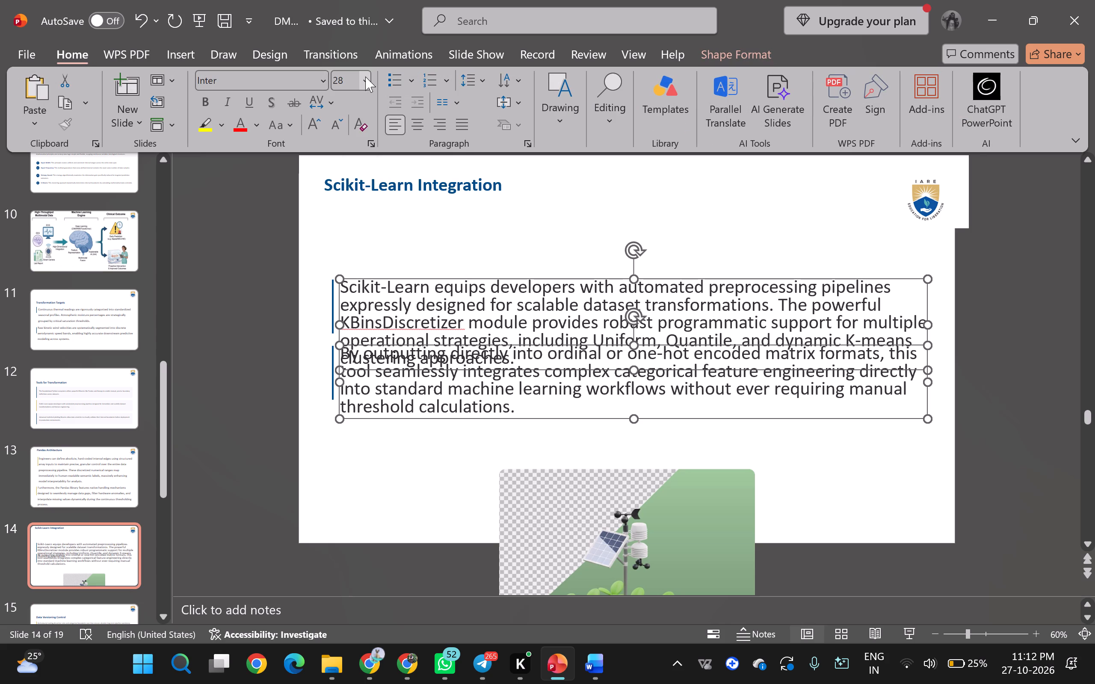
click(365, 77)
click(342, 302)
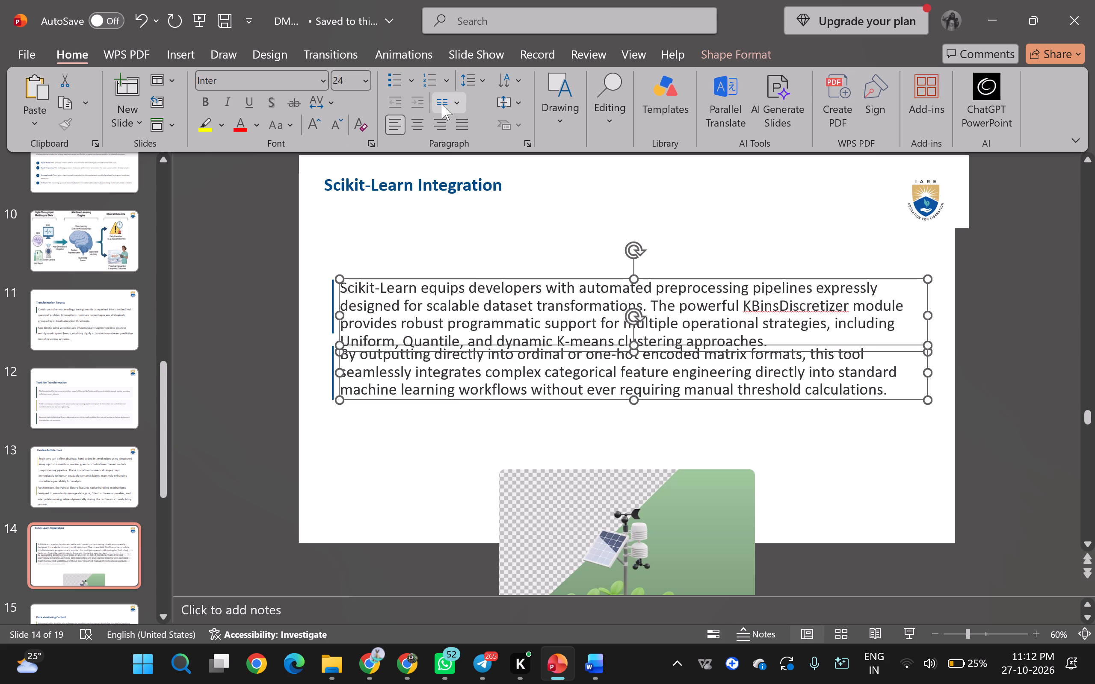
Apply 1.5 line spacing to both body paragraphs on slide 14.
click(486, 83)
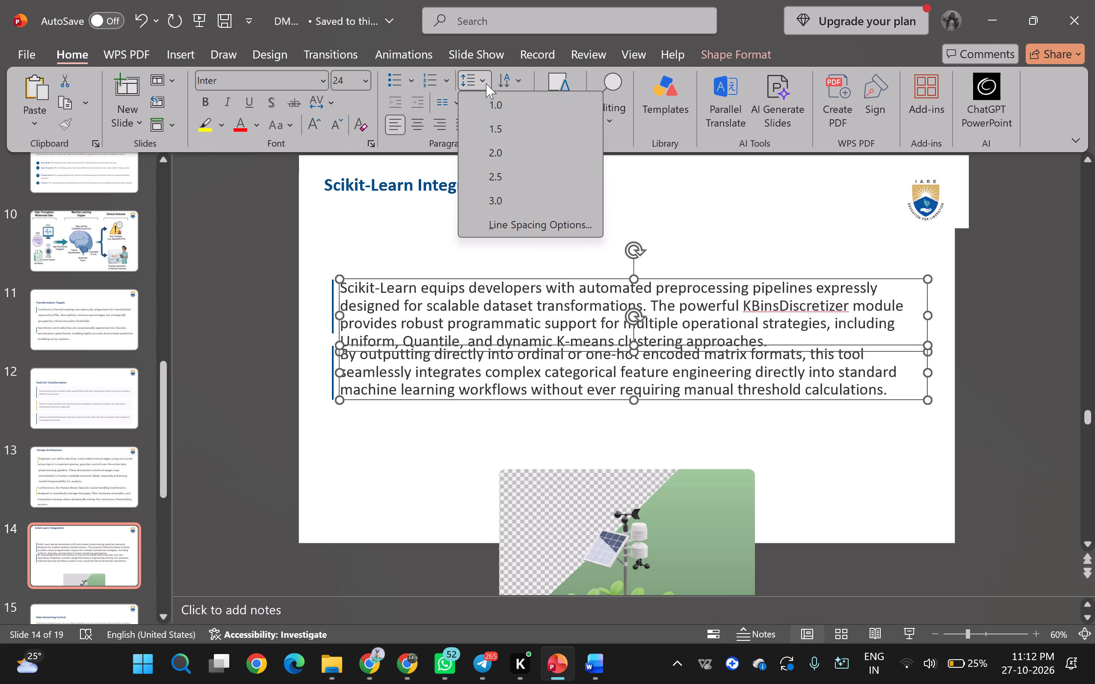
click(486, 83)
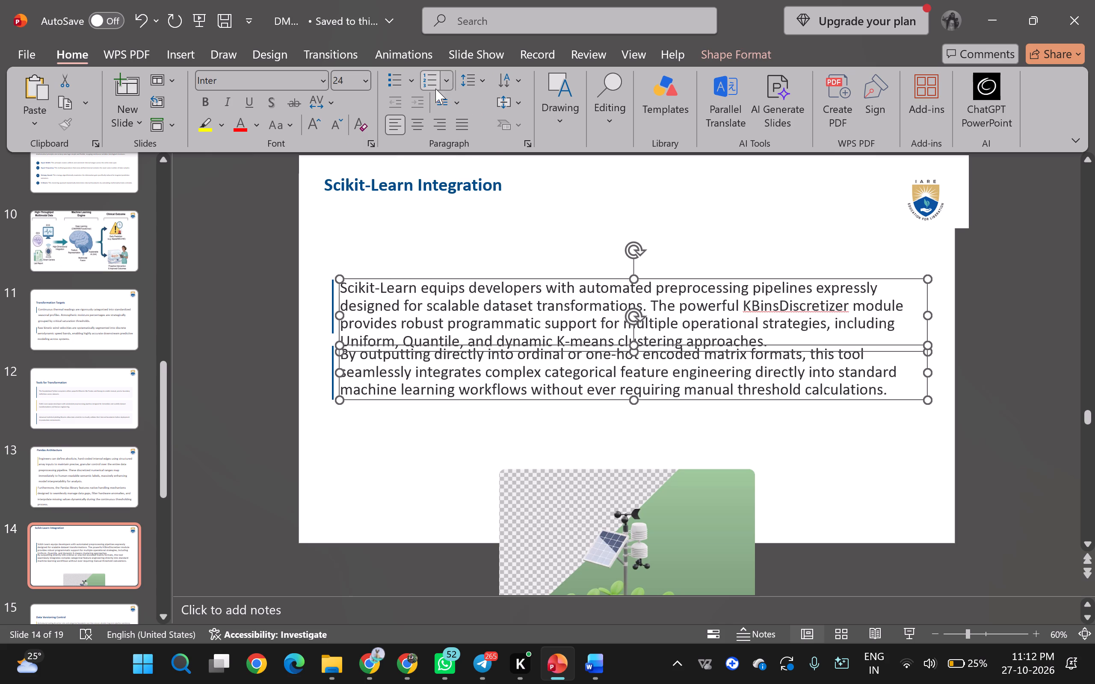
click(476, 80)
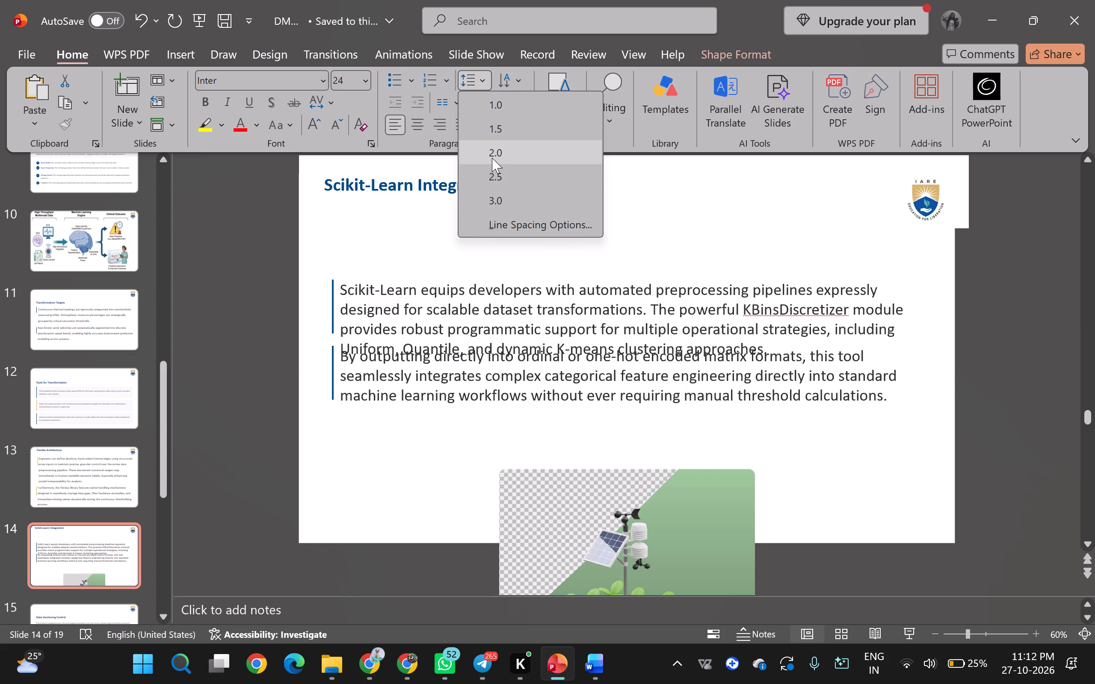
click(502, 133)
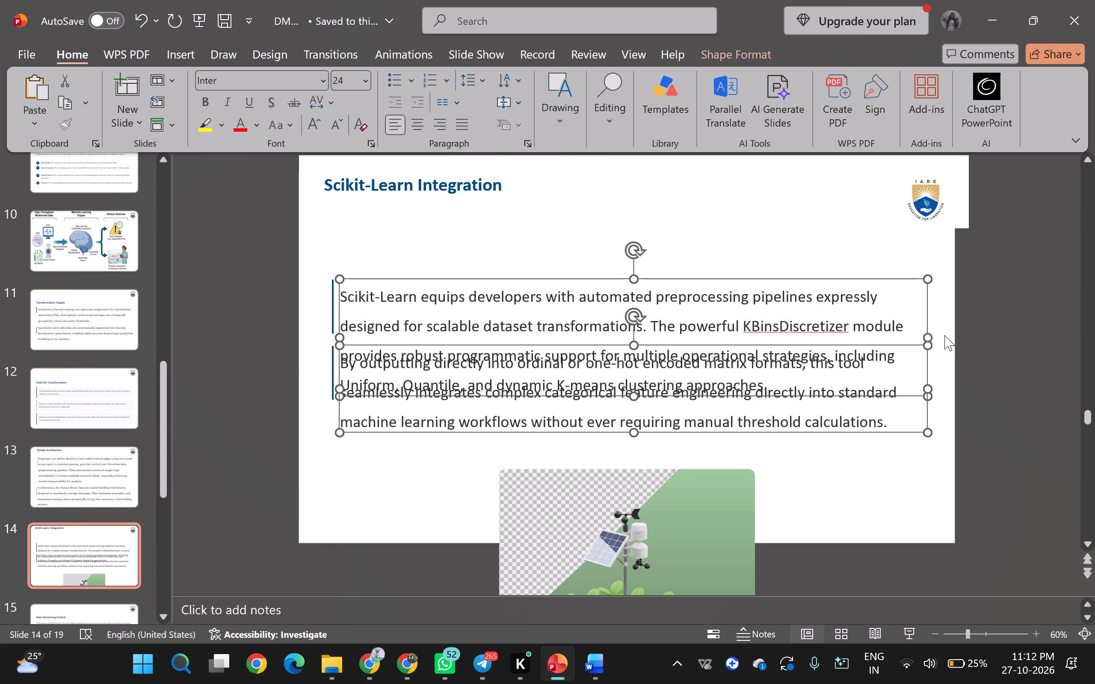
Move slide 14's first paragraph, "Scikit-Learn equips developers…", up to just below the title.
click(1044, 335)
click(855, 332)
click(812, 280)
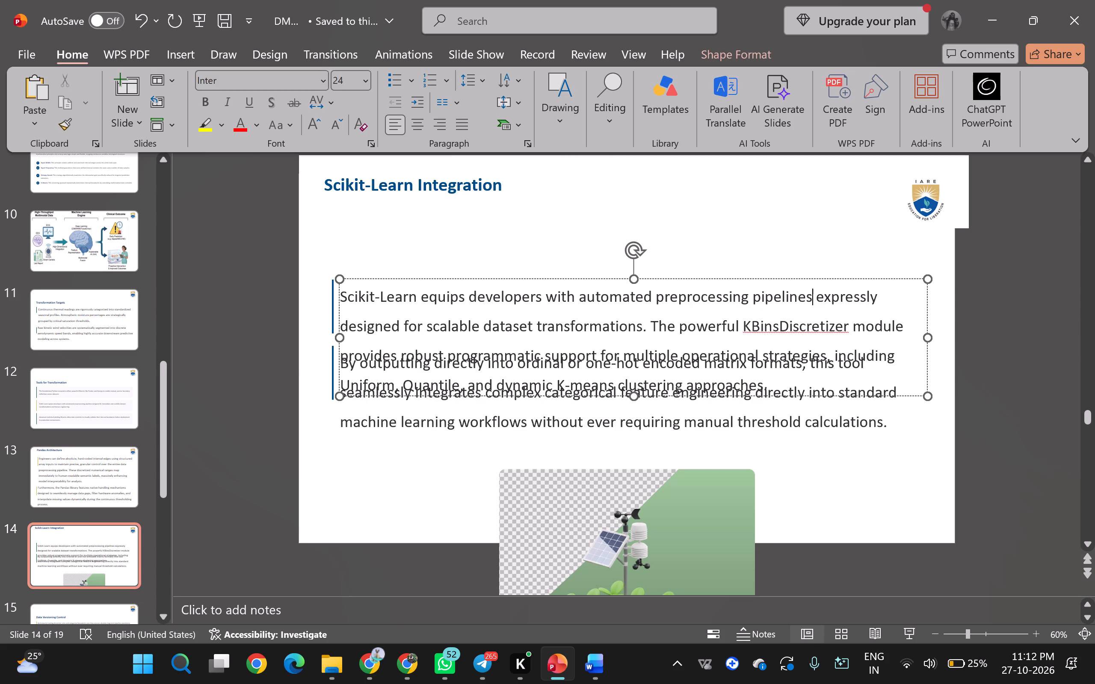
drag(813, 277, 821, 221)
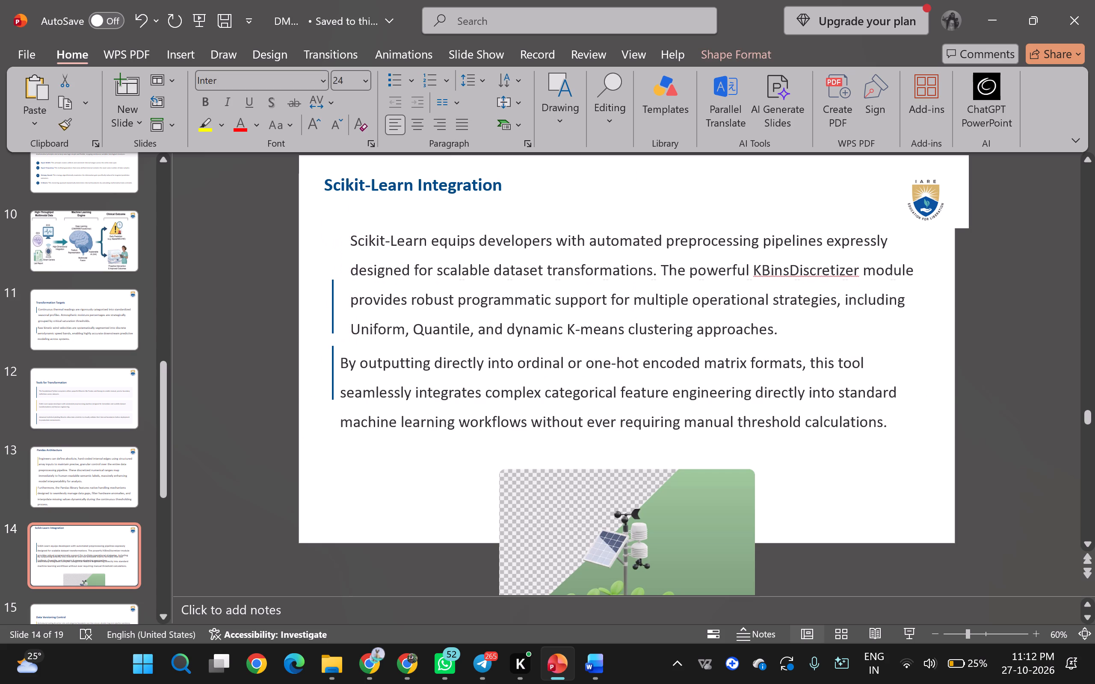
drag(821, 221, 820, 222)
drag(932, 282, 707, 289)
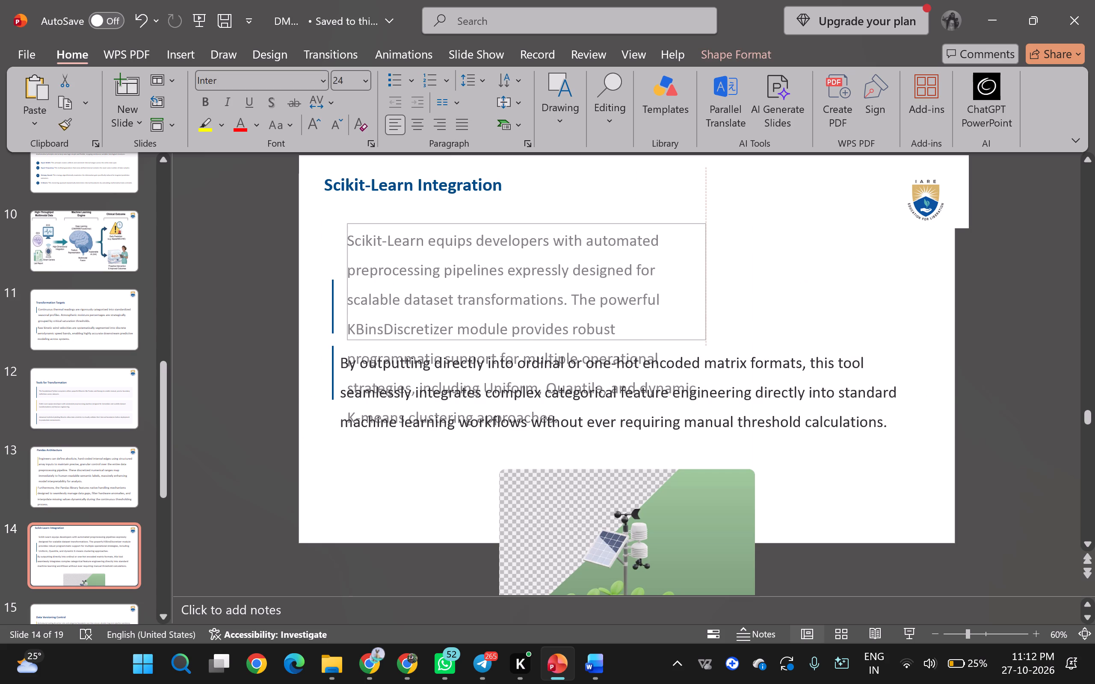
drag(707, 289, 925, 294)
Move the weather-station and seedlings picture up to the right side of slide 14, below the crest.
drag(661, 524, 844, 293)
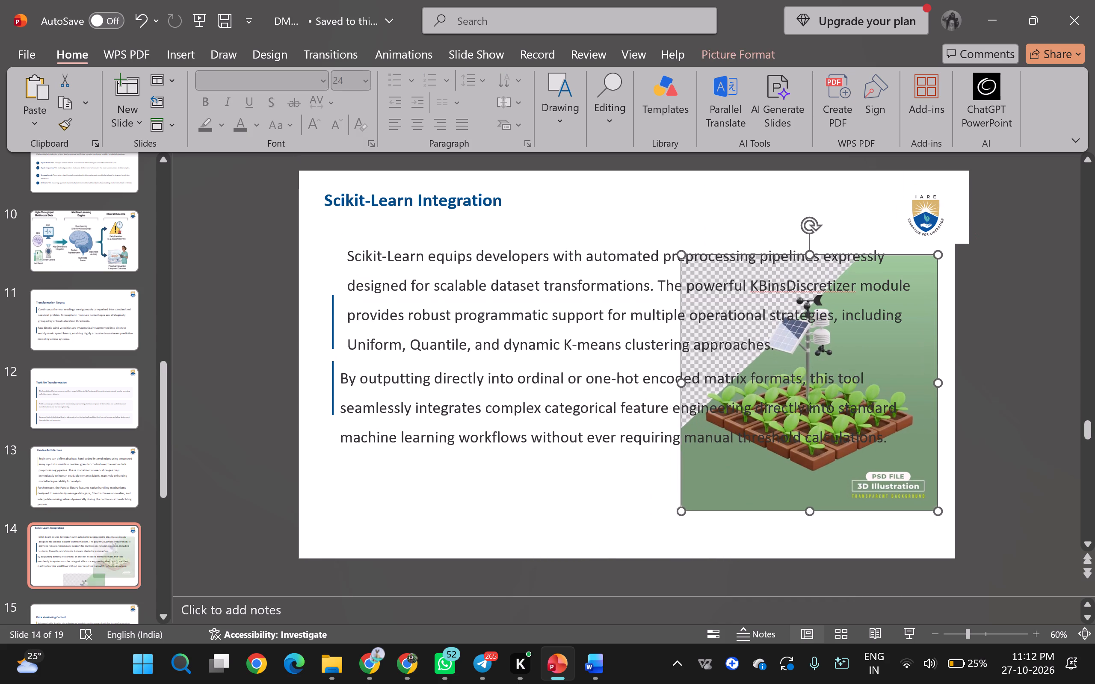
Narrow both paragraph boxes on slide 14 so the text fits on the slide's left side, beside the picture.
click(585, 313)
drag(928, 297, 630, 303)
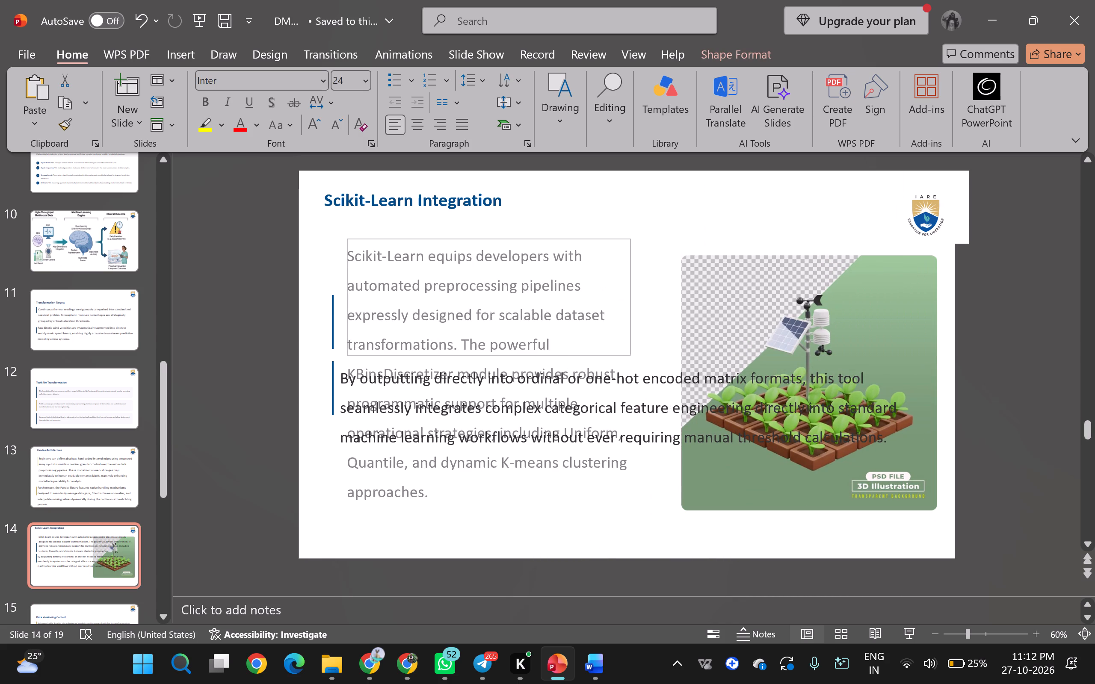
drag(630, 303, 656, 305)
click(669, 401)
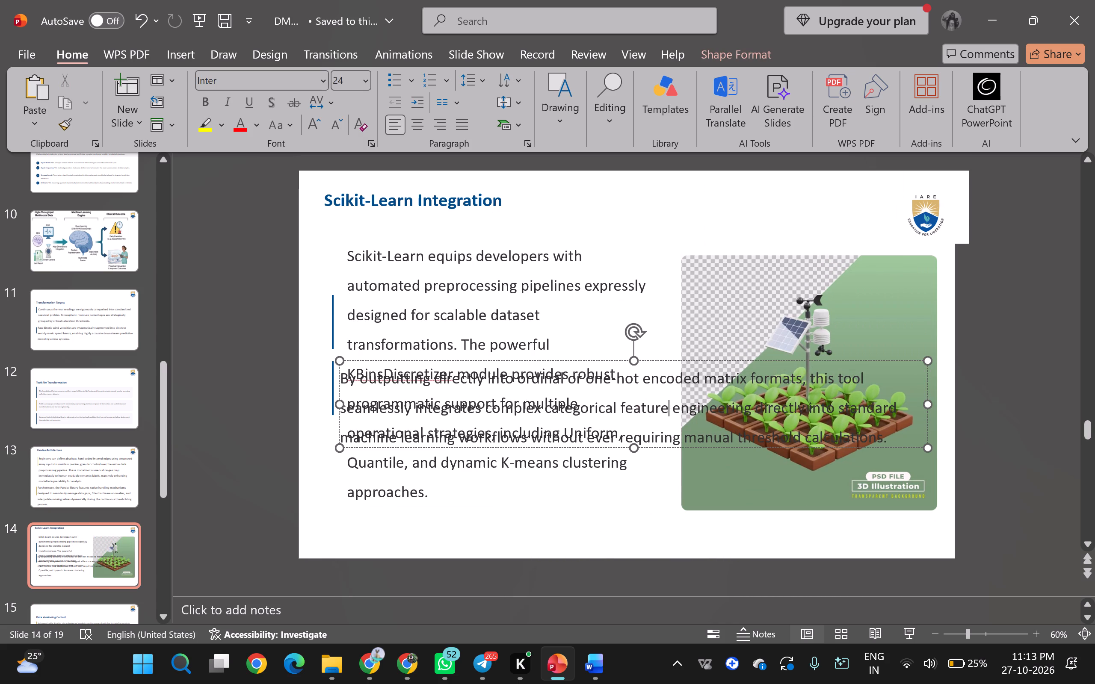
drag(931, 404, 638, 442)
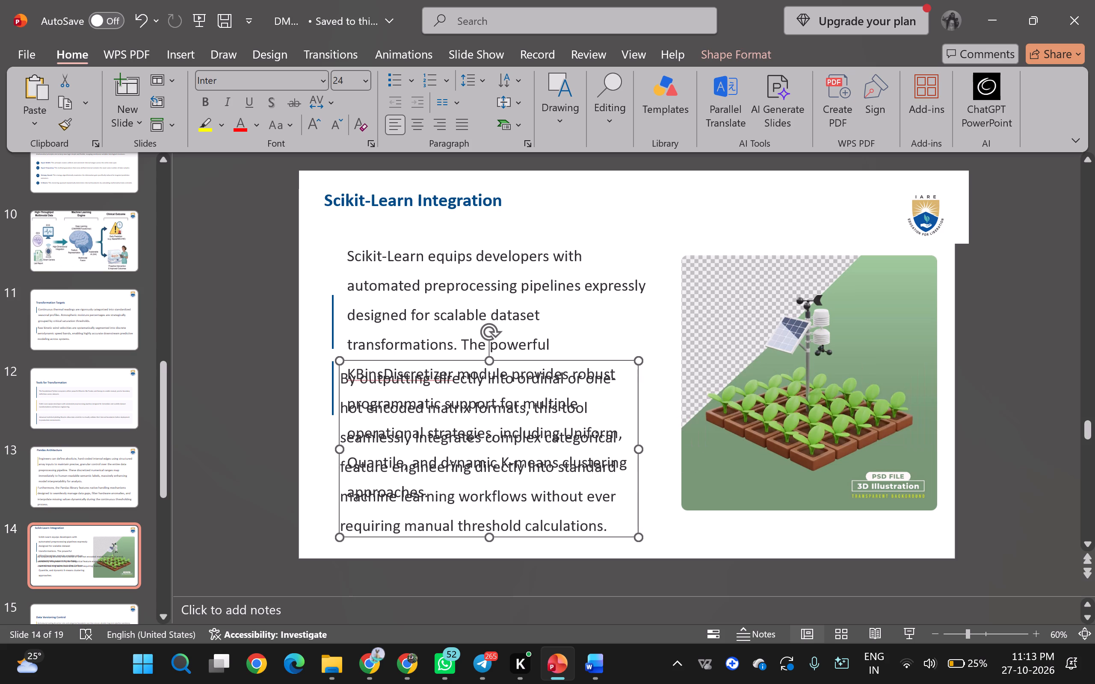
Set both body paragraphs on slide 14 to font size 18.
shift+click(608, 268)
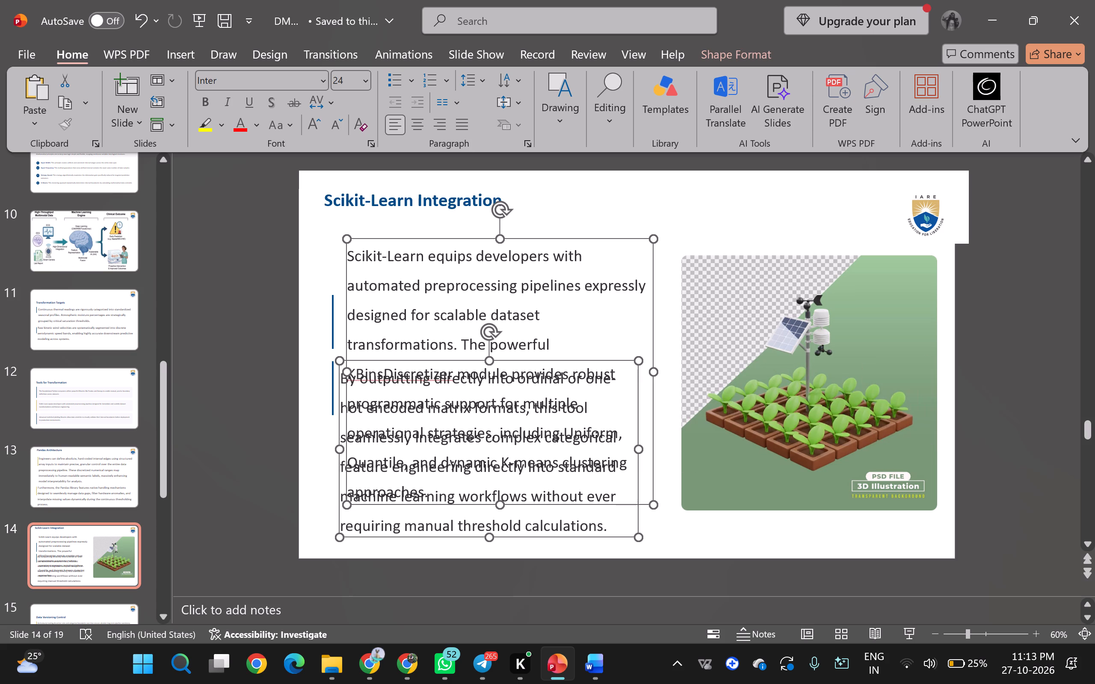
click(362, 82)
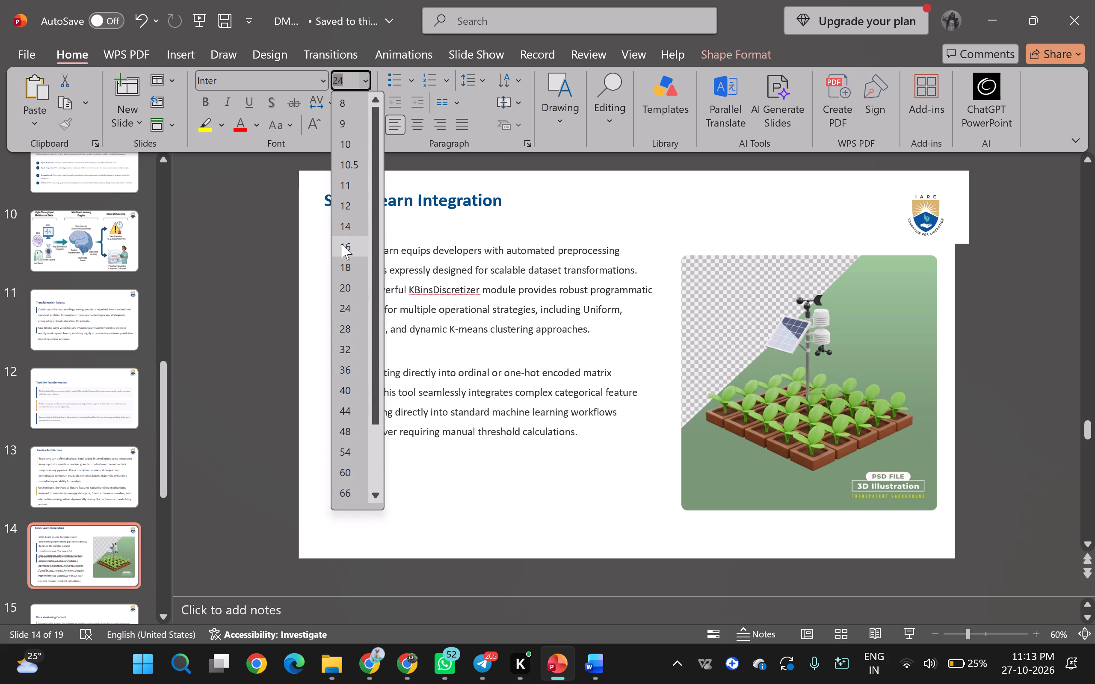
click(345, 265)
Move slide 14's "By outputting directly…" paragraph below the first, left-aligned with it, and place each blue accent bar beside its paragraph.
click(548, 467)
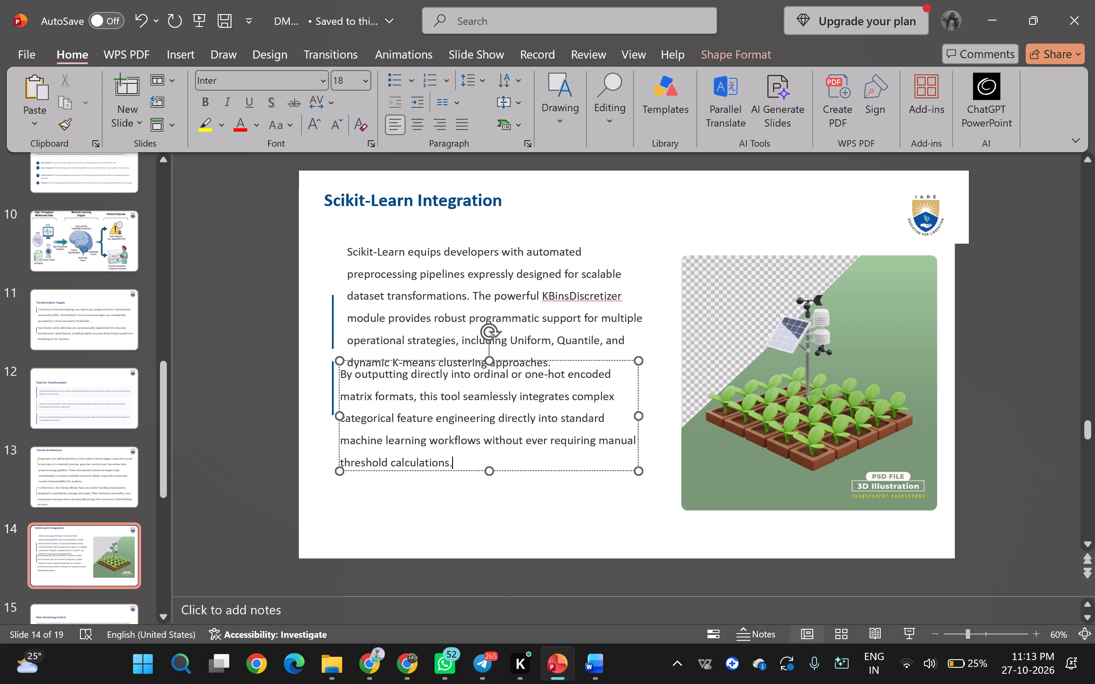
drag(548, 473, 555, 511)
drag(331, 377, 333, 423)
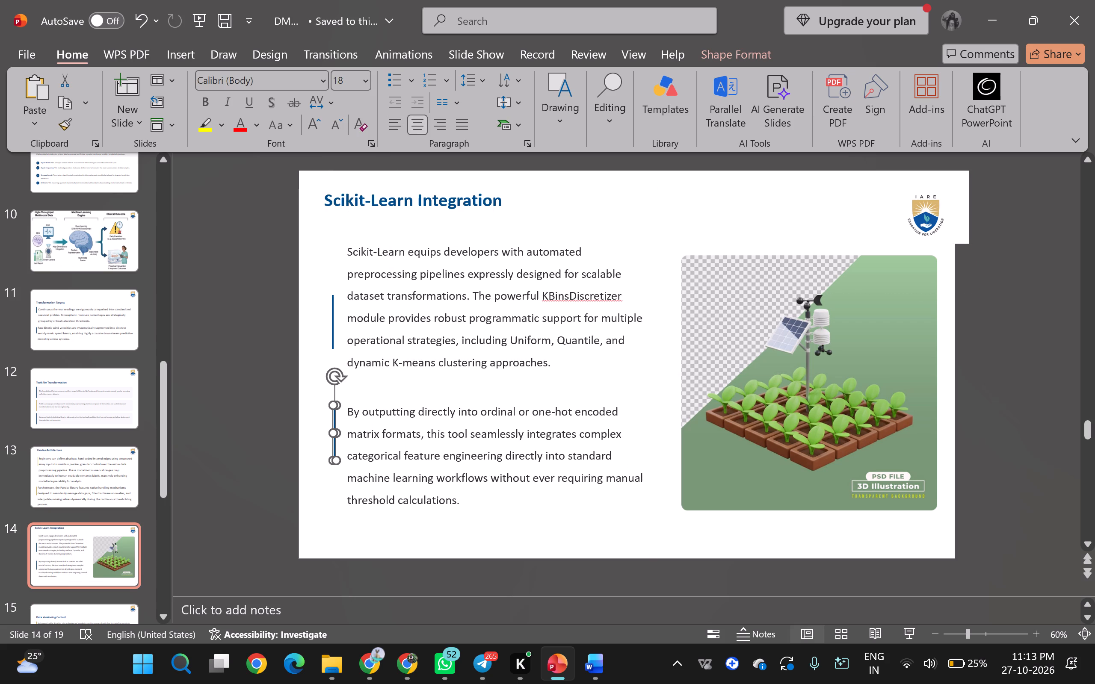
drag(330, 329, 331, 279)
click(238, 311)
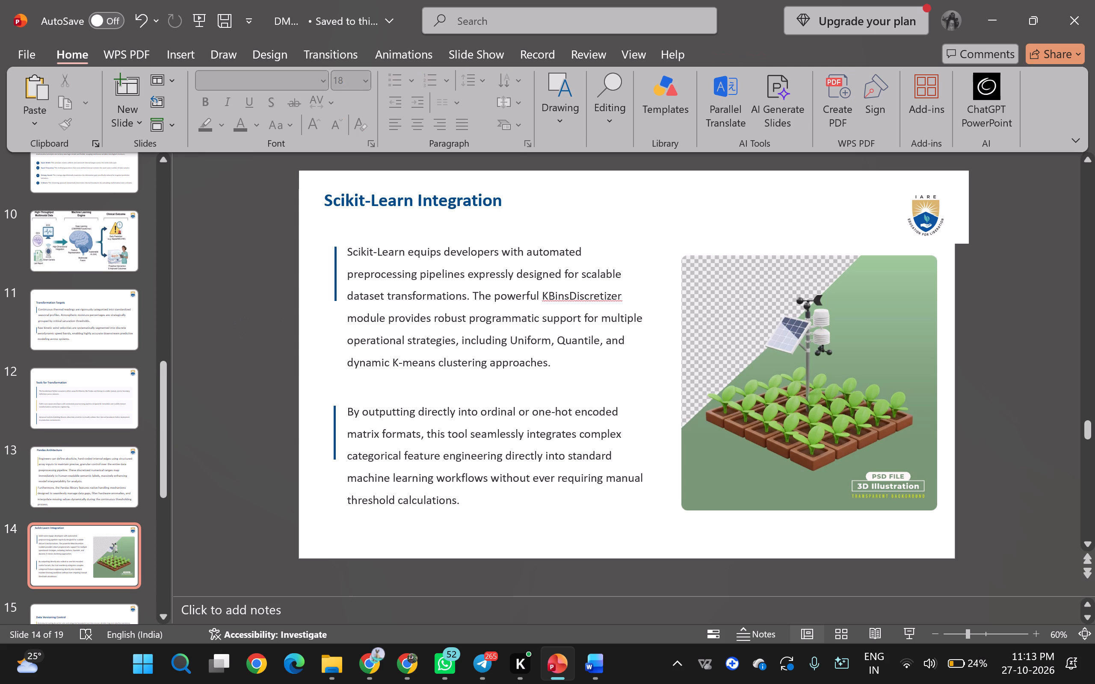
Delete the weather-station picture from the bottom of slide 15, "Data Versioning Control".
scroll(96, 425, down, 11)
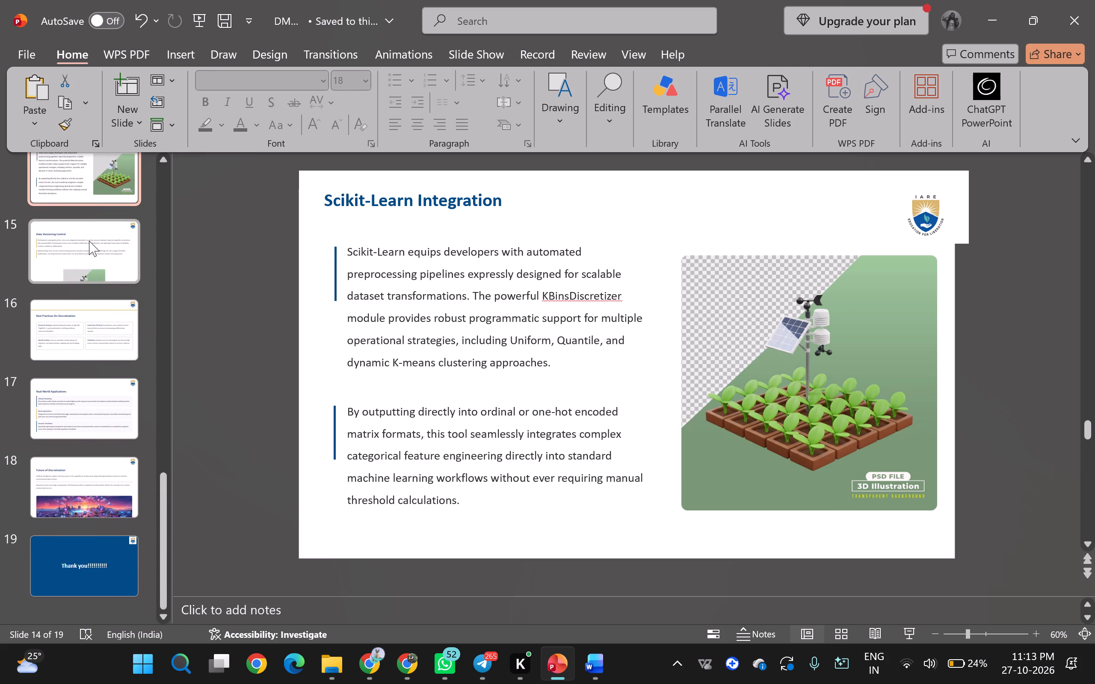
click(89, 241)
click(666, 543)
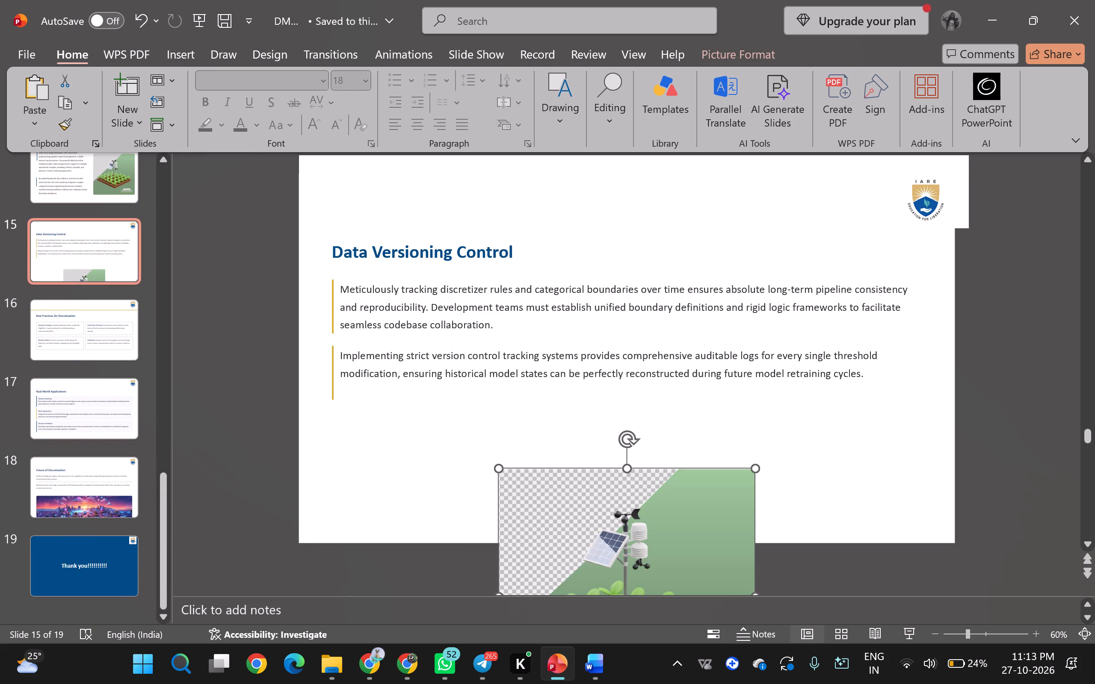
key(Delete)
Set both body paragraphs on slide 15 to font size 24 with 1.5 line spacing.
click(497, 371)
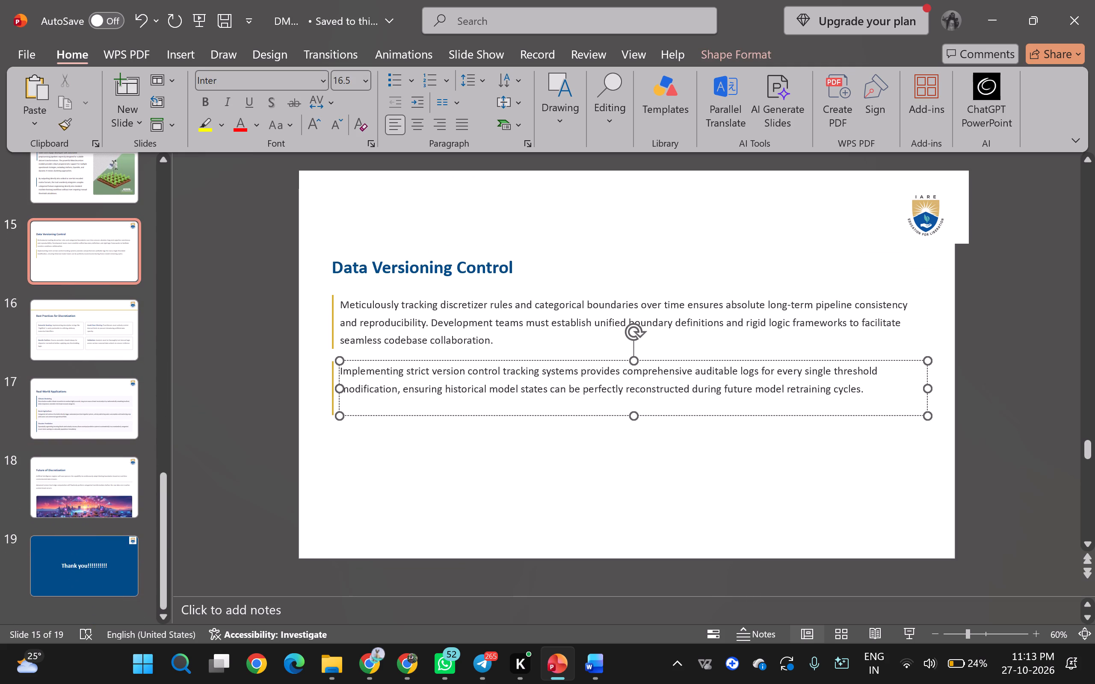
shift+click(482, 315)
click(366, 86)
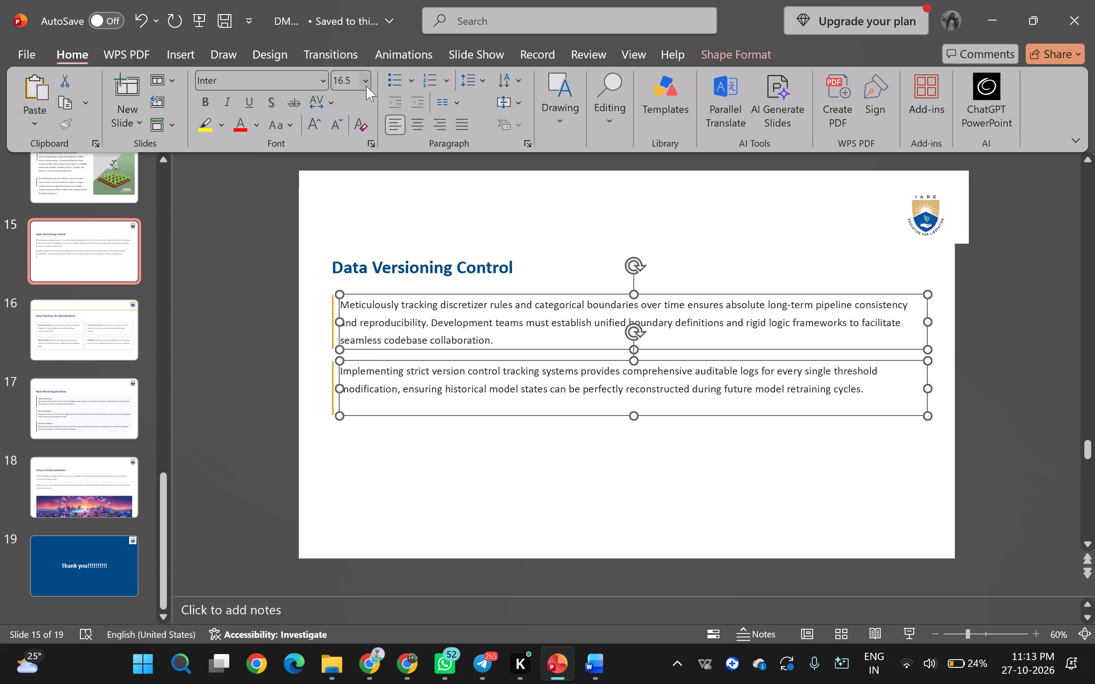
click(345, 310)
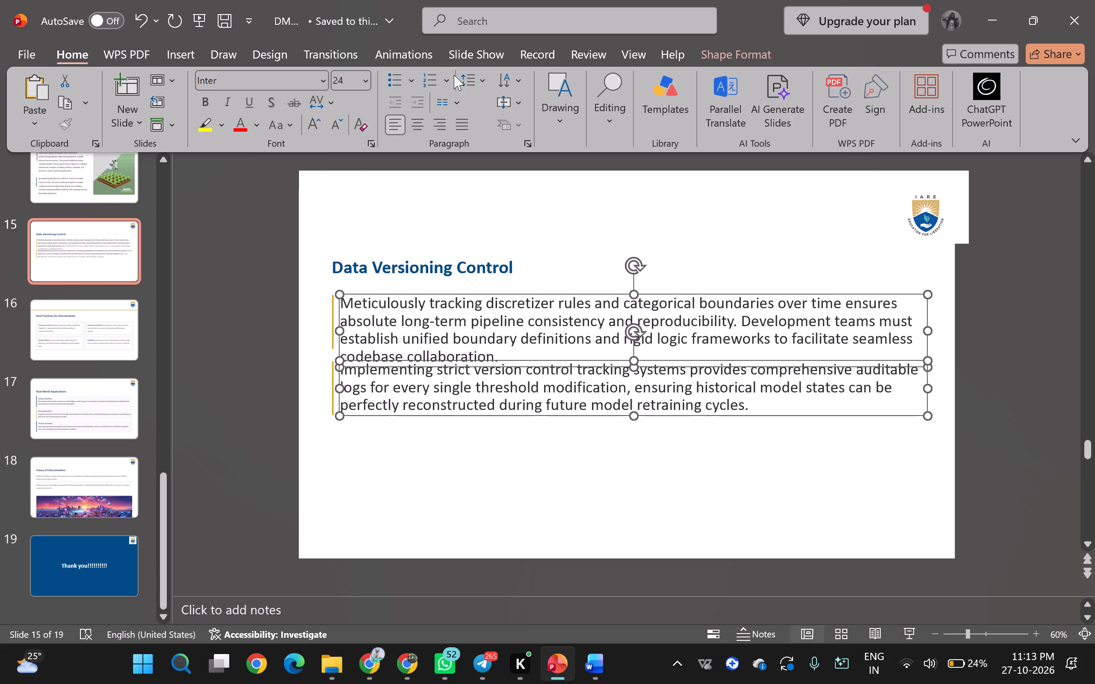
click(470, 81)
click(499, 133)
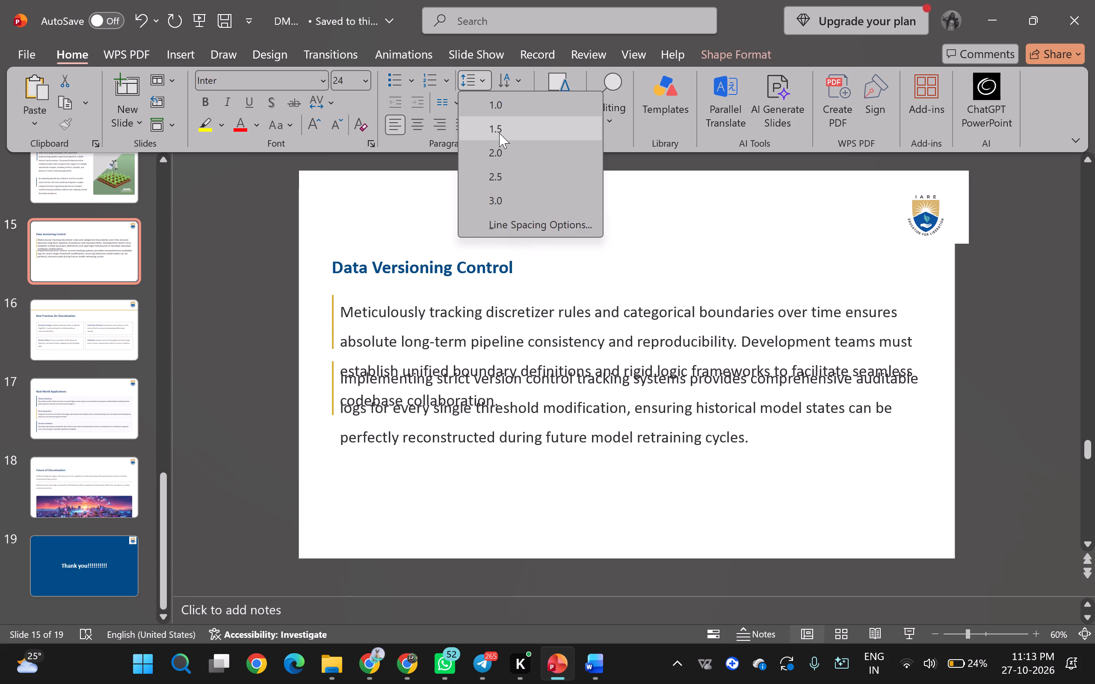
Move slide 15's "Implementing strict version control…" paragraph below the first paragraph and place its yellow accent bar beside it.
click(681, 452)
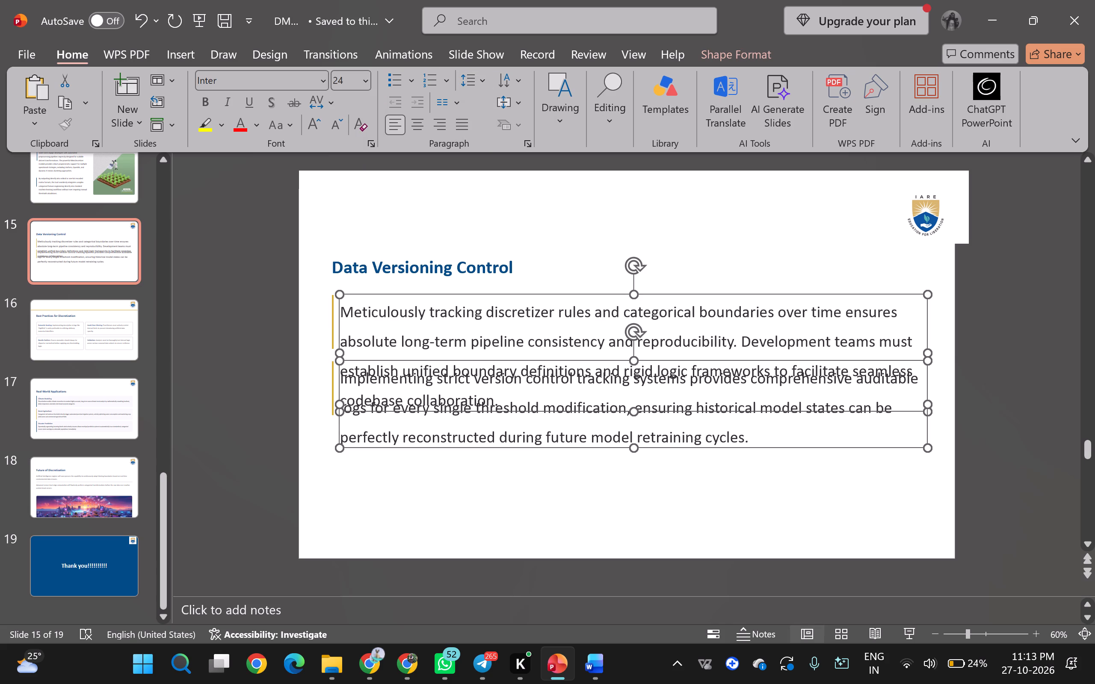
key(Escape)
click(682, 448)
drag(683, 447, 683, 513)
drag(332, 388, 329, 466)
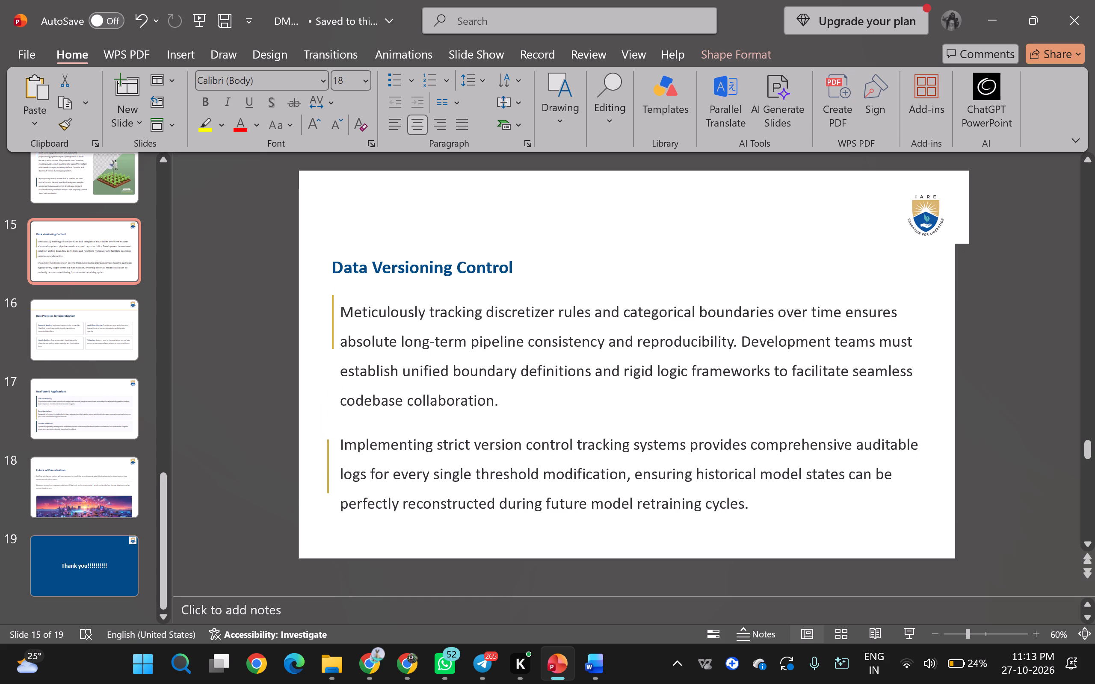
drag(329, 466, 329, 467)
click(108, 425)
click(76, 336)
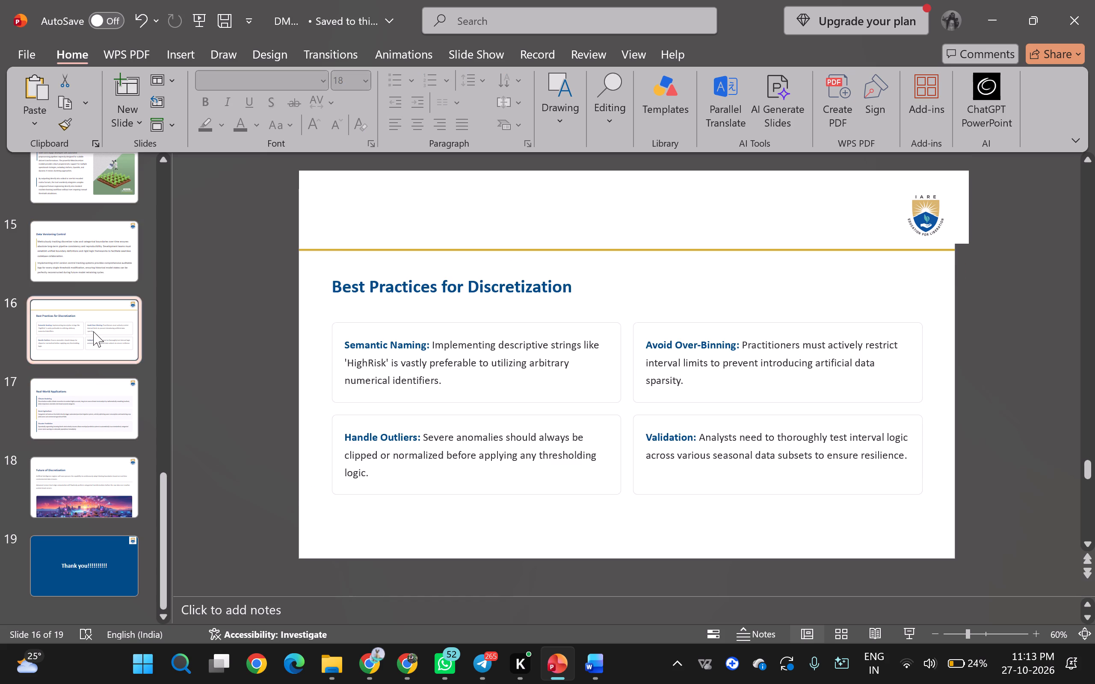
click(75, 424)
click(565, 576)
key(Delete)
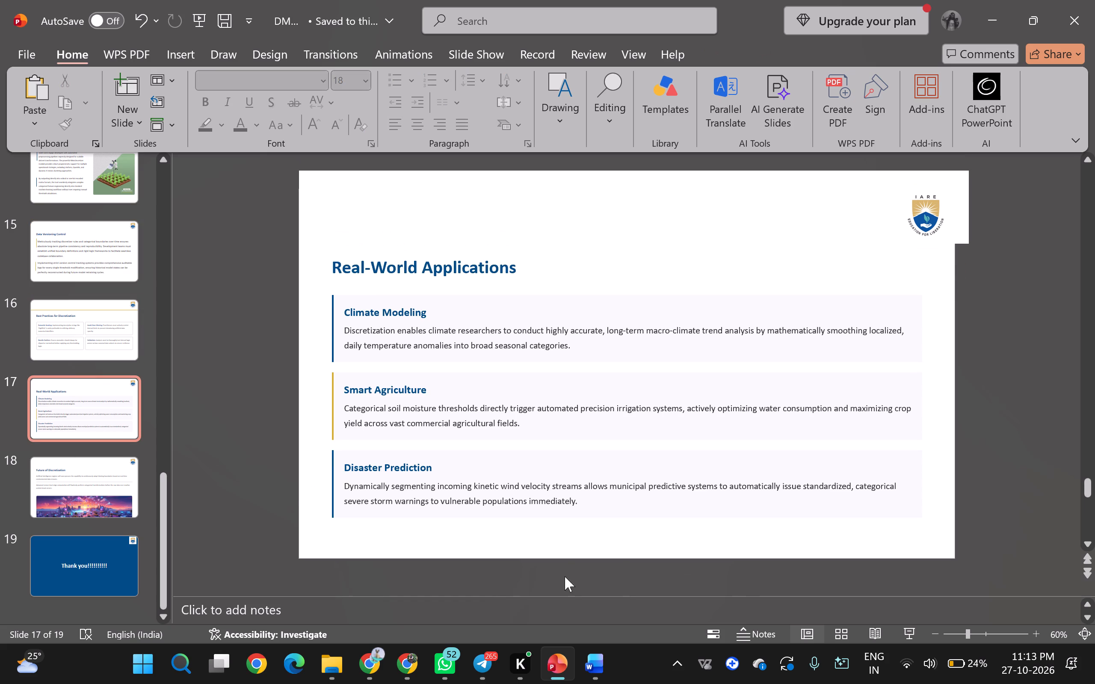
Delete the city skyline picture from slide 18, "Future of Discretization".
click(116, 492)
click(627, 504)
key(Delete)
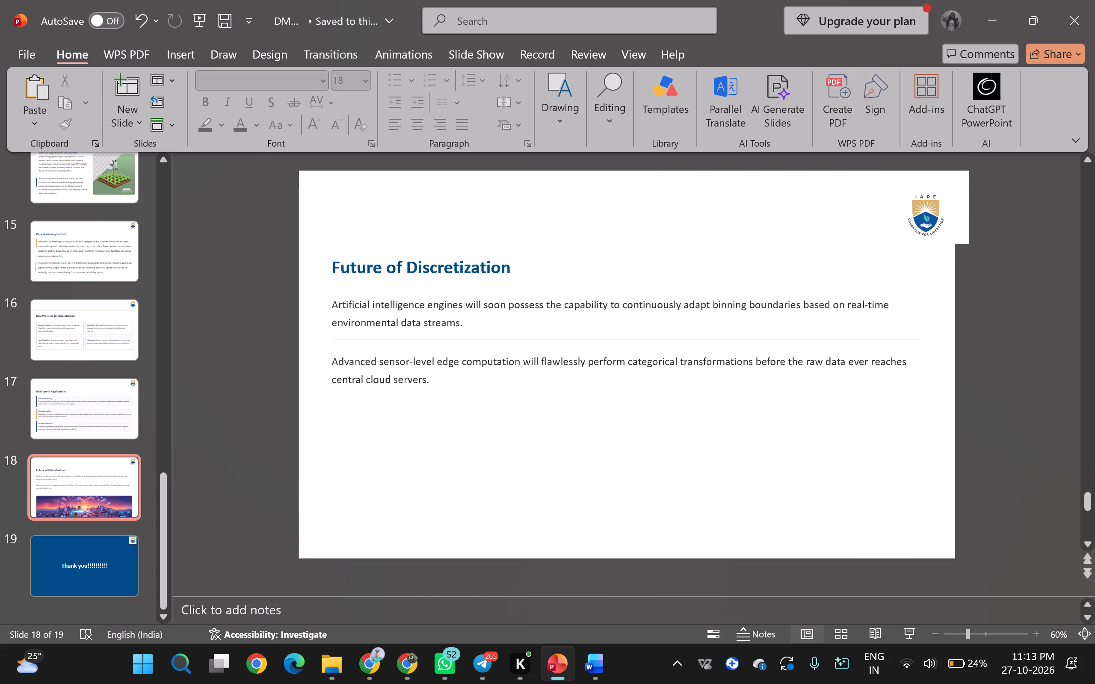
Set both body paragraphs on slide 18 to font size 32 with 1.5 line spacing.
click(414, 373)
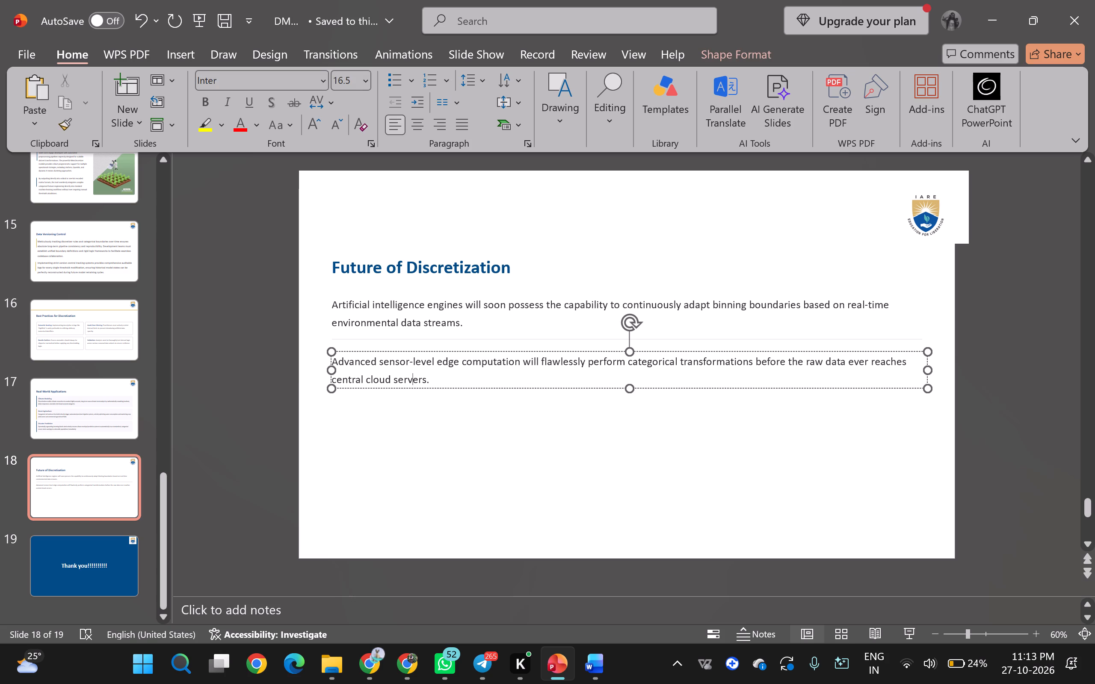
click(504, 324)
click(527, 339)
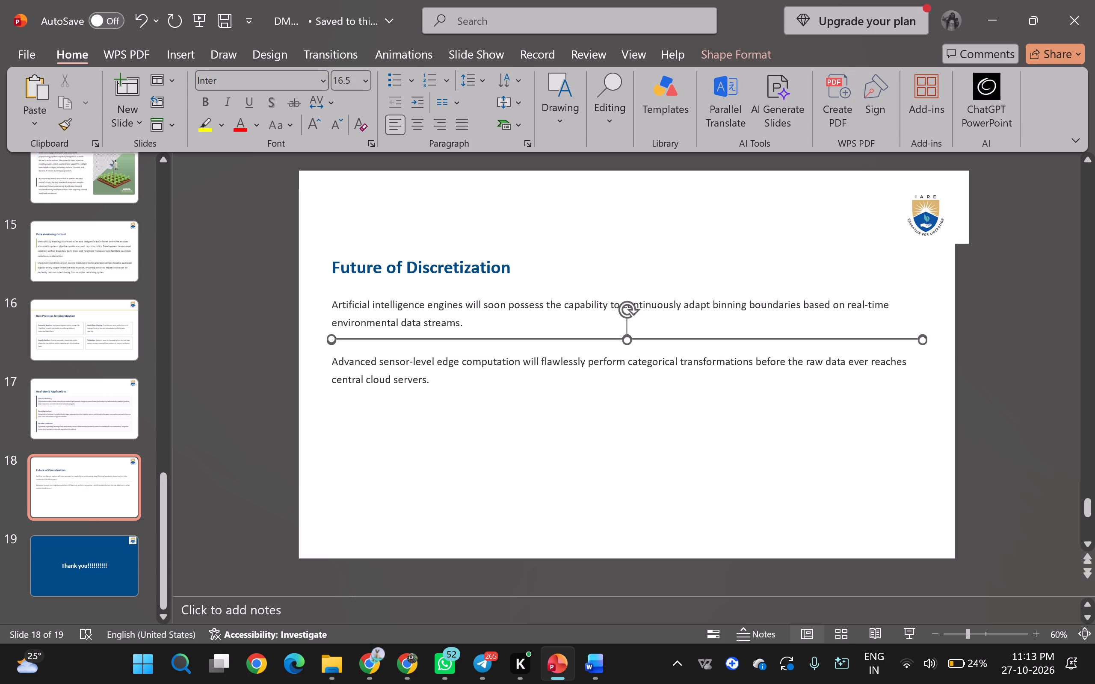
click(514, 327)
shift+click(510, 374)
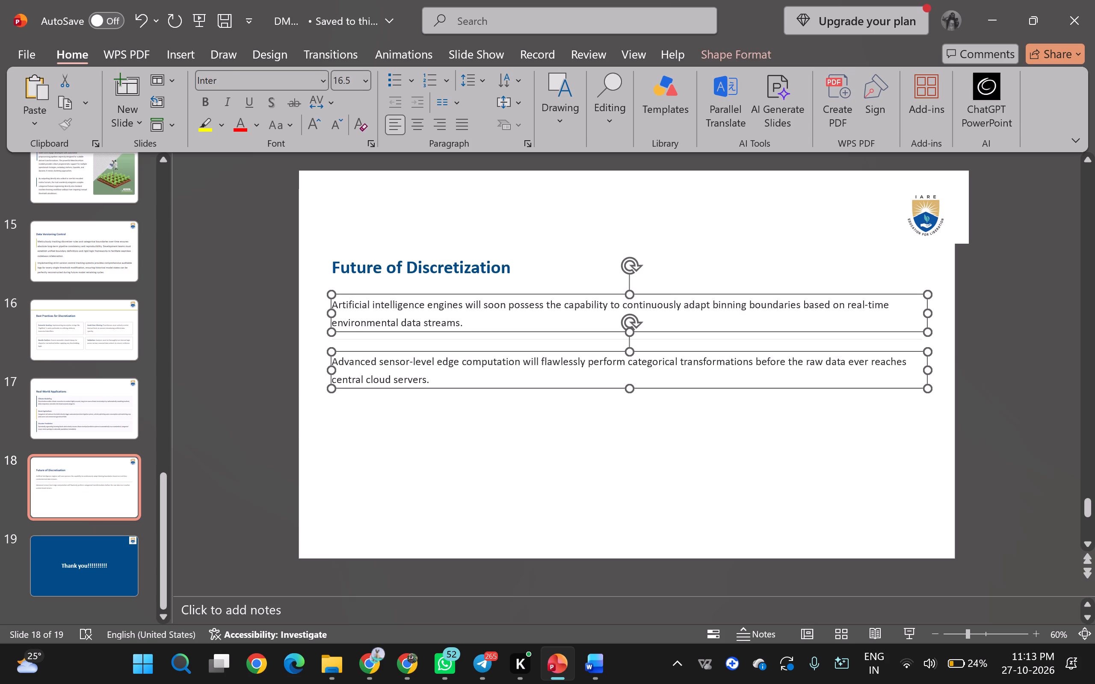
click(364, 80)
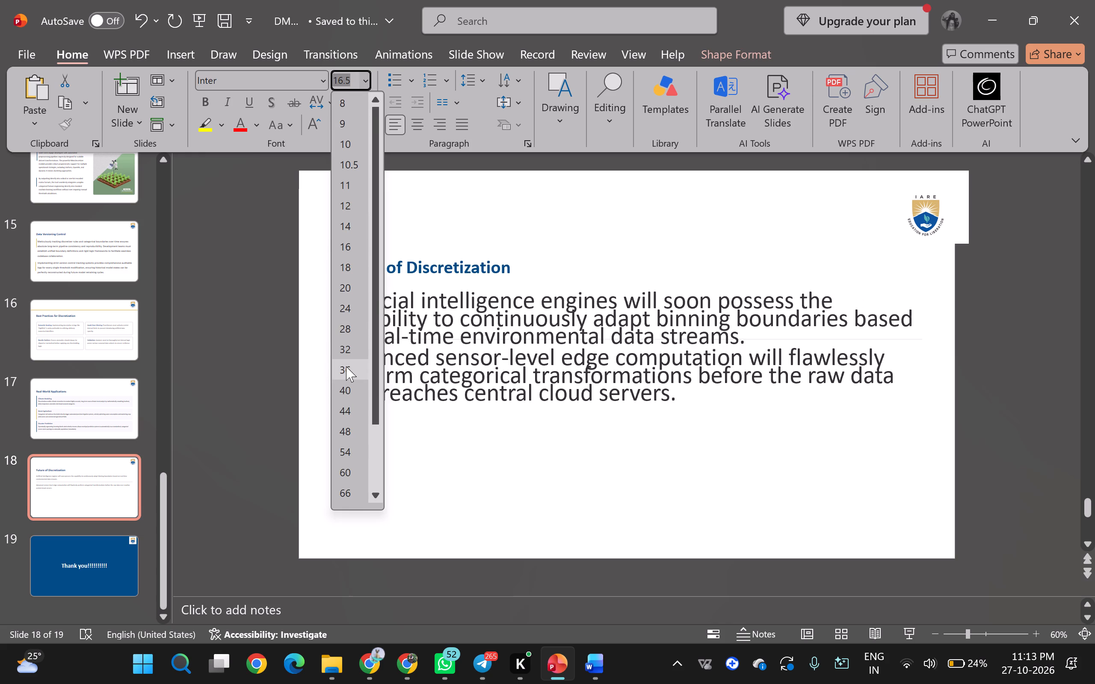
click(349, 344)
click(469, 82)
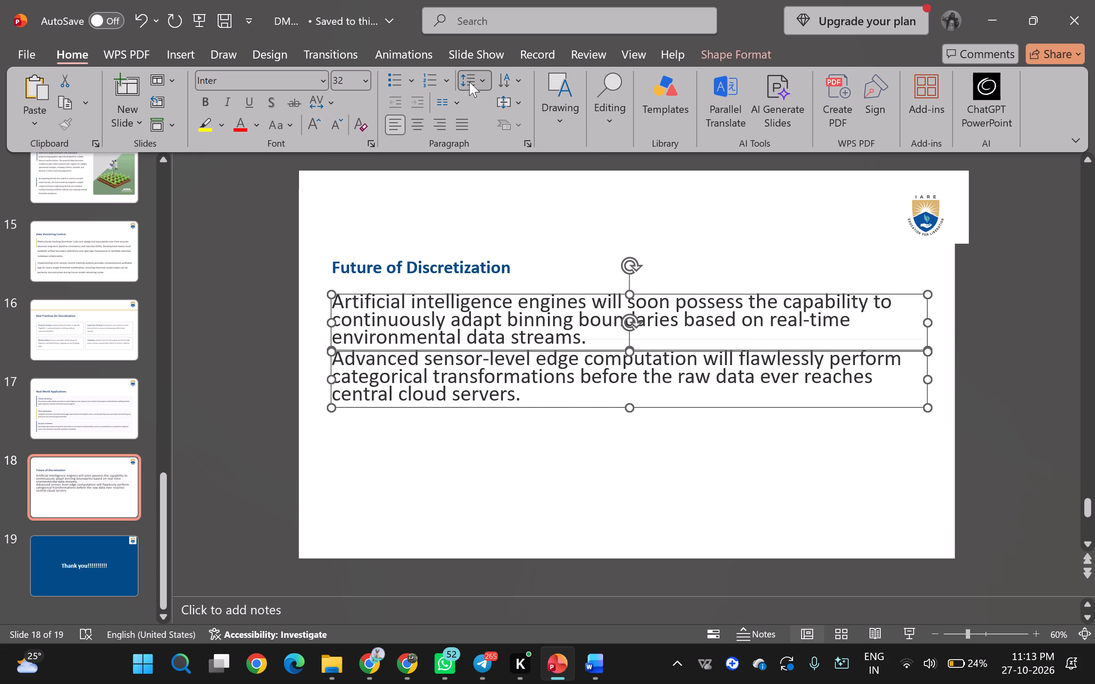
click(479, 130)
Move slide 18's "Advanced sensor-level edge computation…" paragraph down so it sits clear below the first paragraph.
click(551, 458)
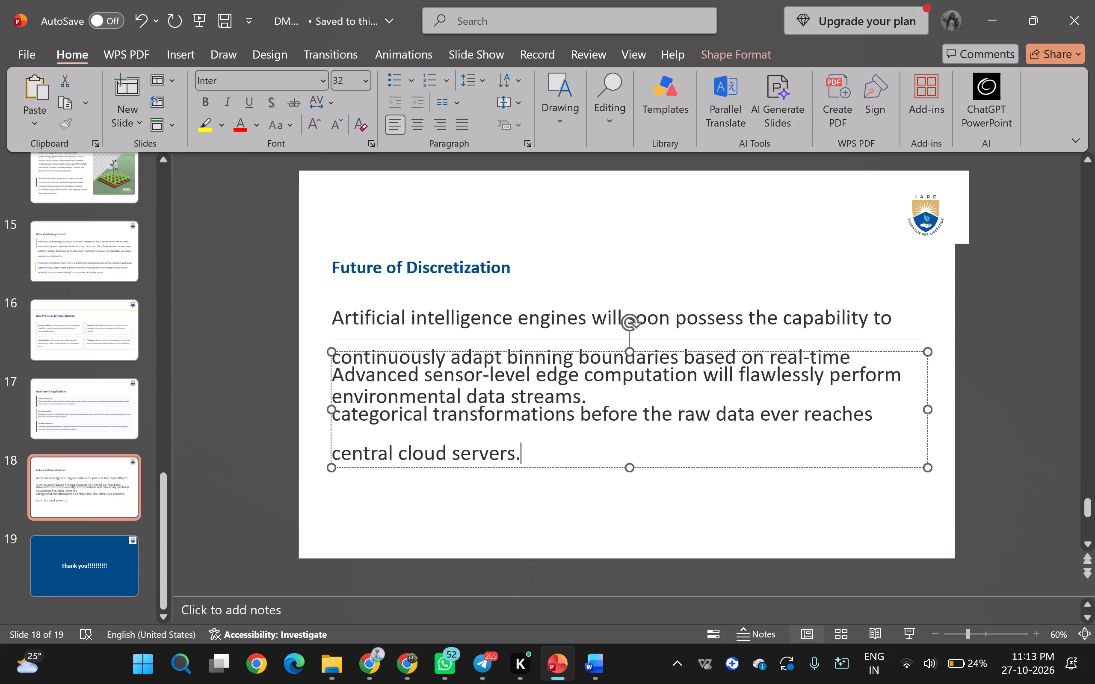
drag(551, 465, 552, 510)
click(527, 463)
drag(527, 470, 524, 536)
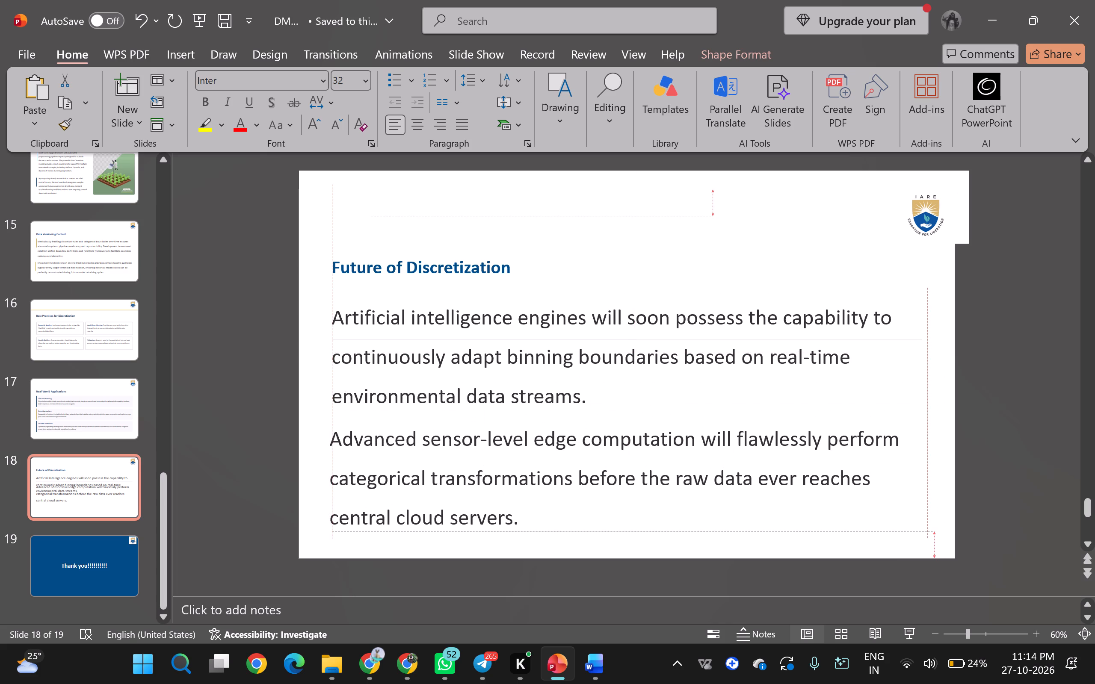
drag(524, 536, 523, 544)
Place slide 18's thin divider line between the two paragraphs, keeping the "Artificial intelligence engines…" paragraph directly under the title.
click(532, 343)
click(538, 339)
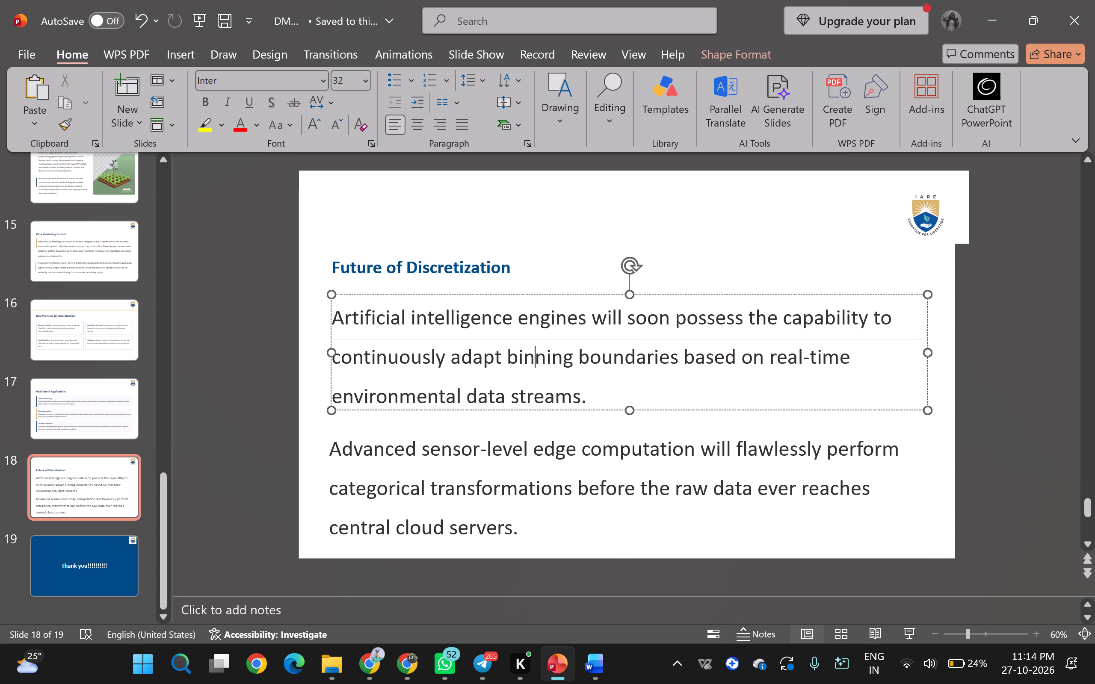
drag(537, 410, 542, 308)
drag(538, 339, 536, 354)
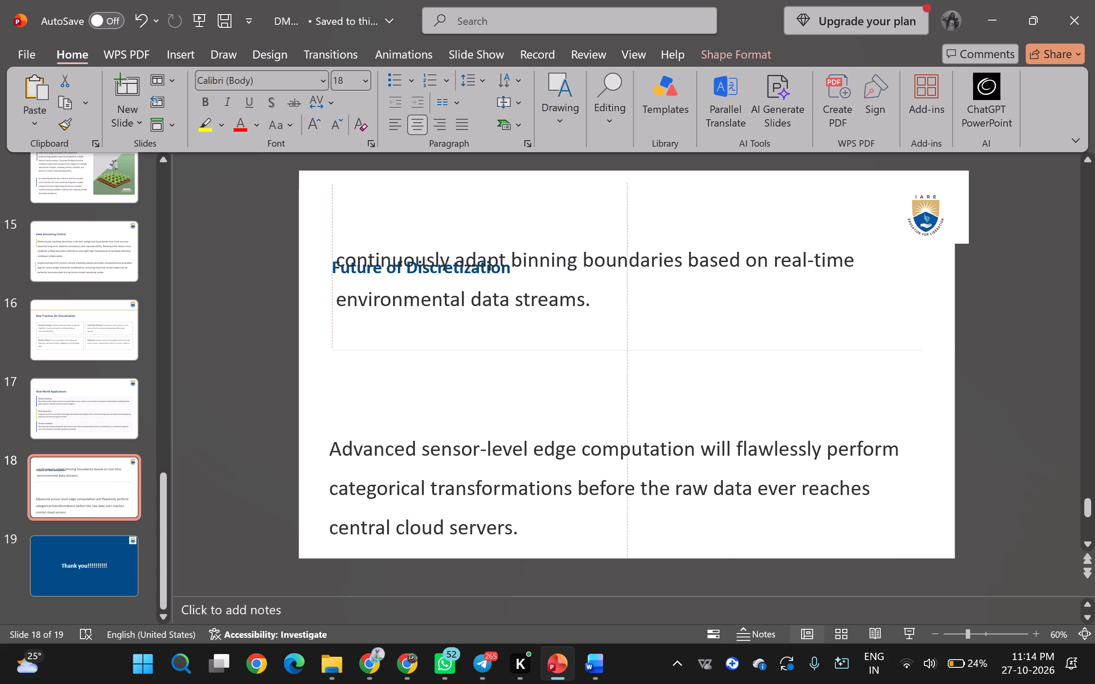
drag(536, 354, 533, 423)
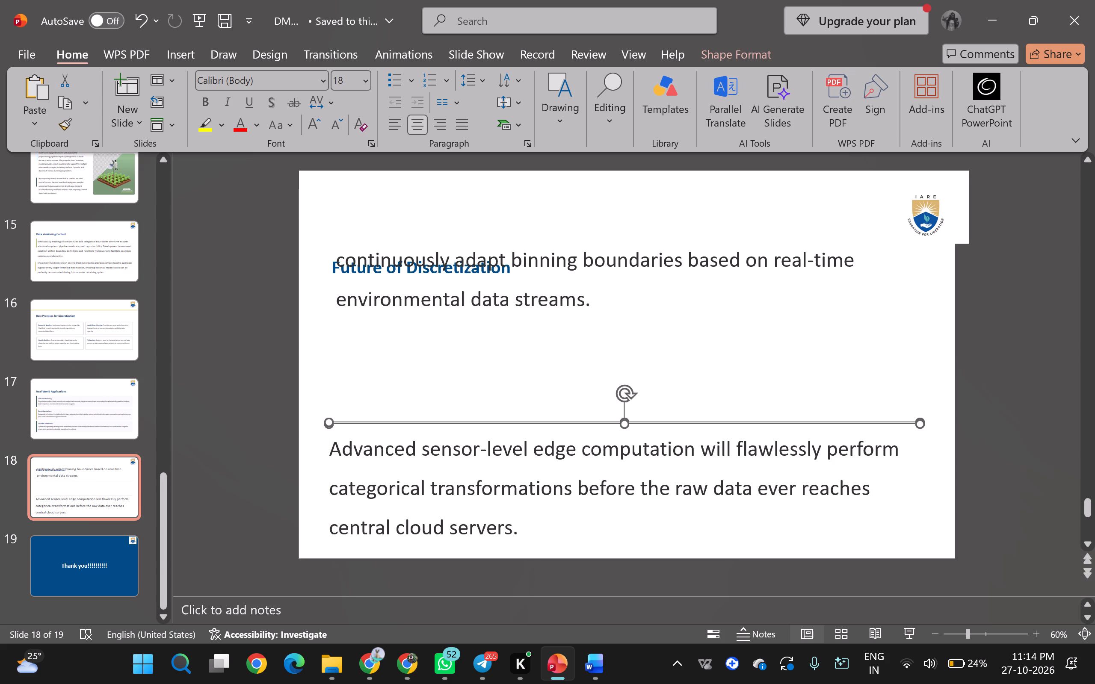
click(562, 251)
drag(563, 313, 556, 408)
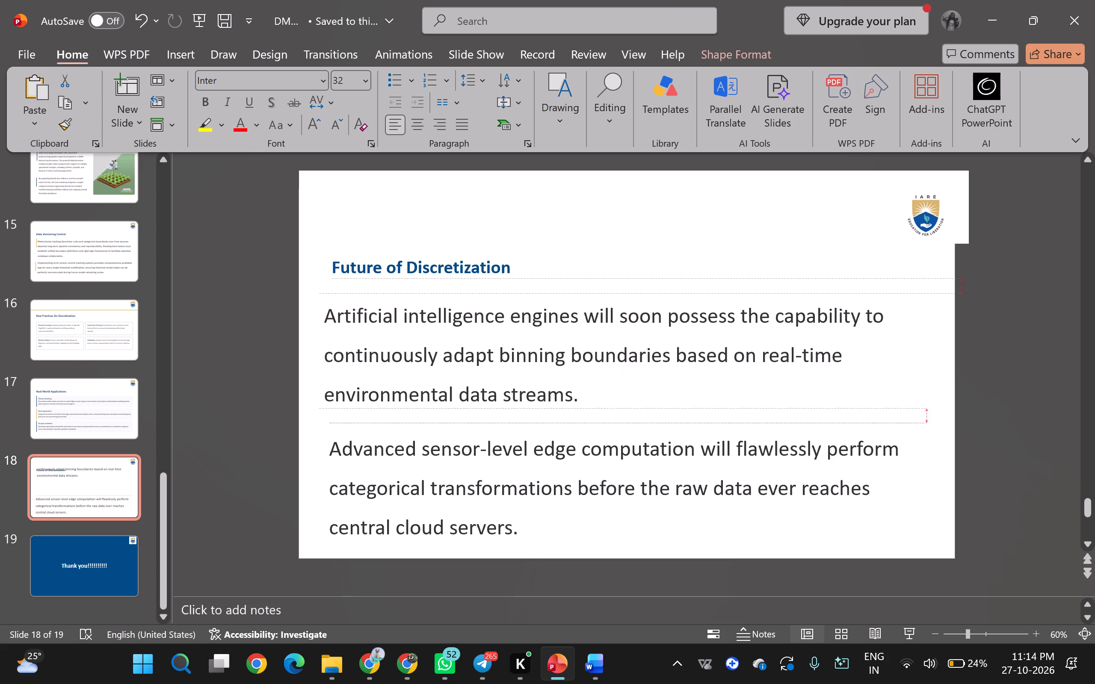
drag(556, 408, 559, 408)
Review the layout of the closing slides, 16 to 19, in a full-screen slide show.
click(1094, 358)
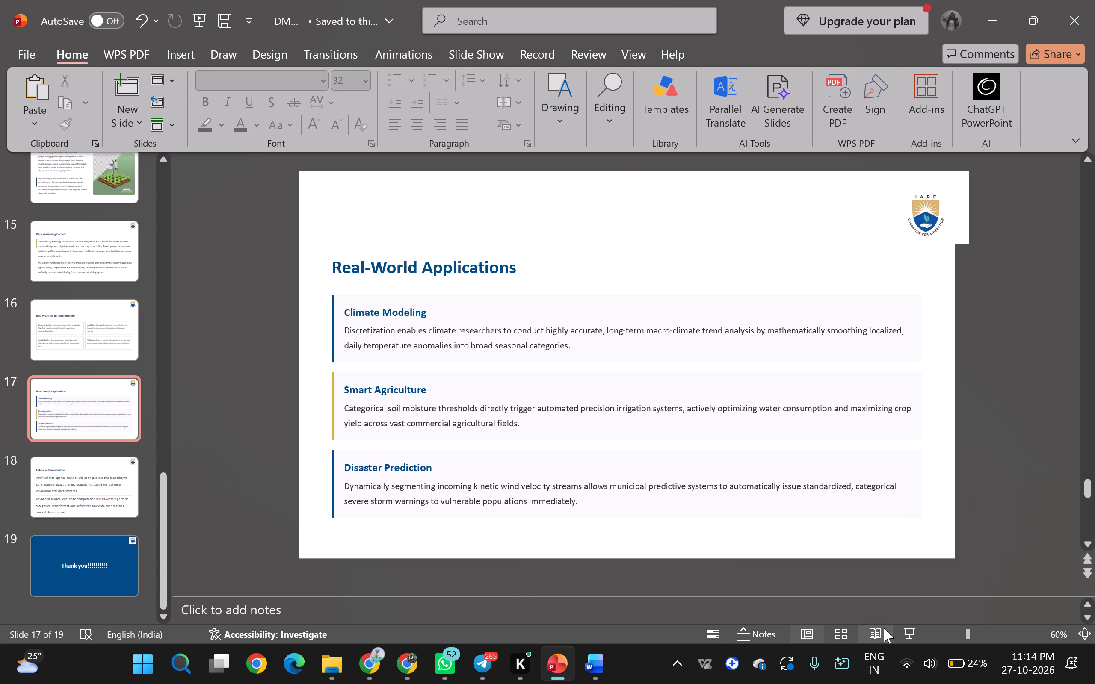
click(901, 631)
key(Right)
key(Left)
key(Left)
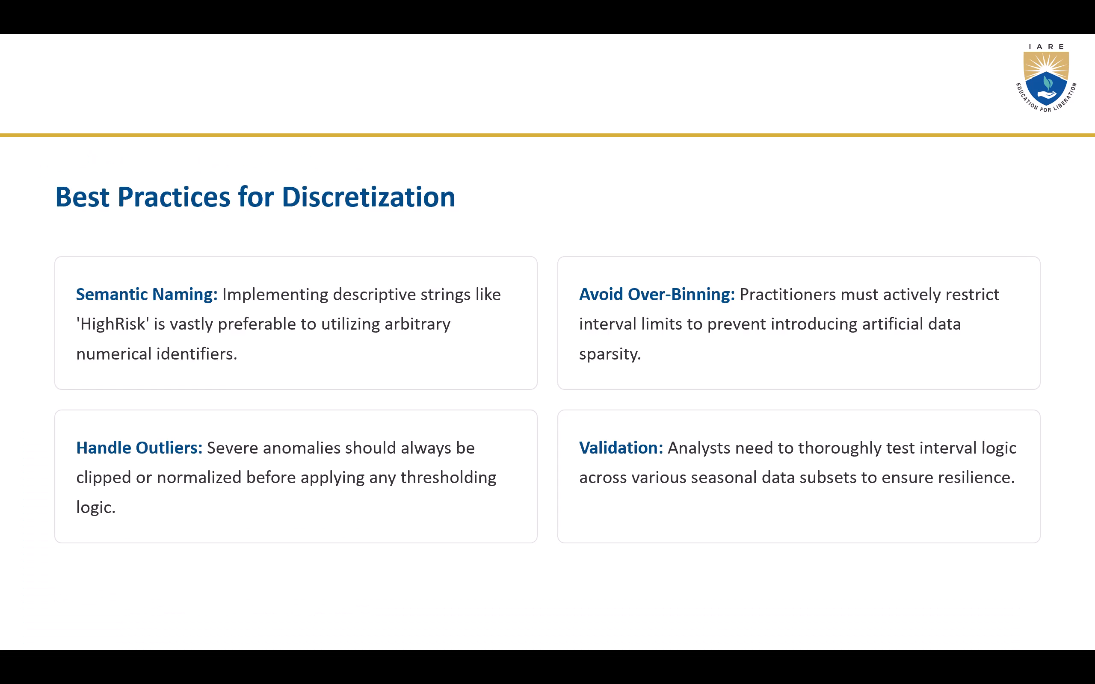
key(Right)
key(Right)
key(Right)
key(Escape)
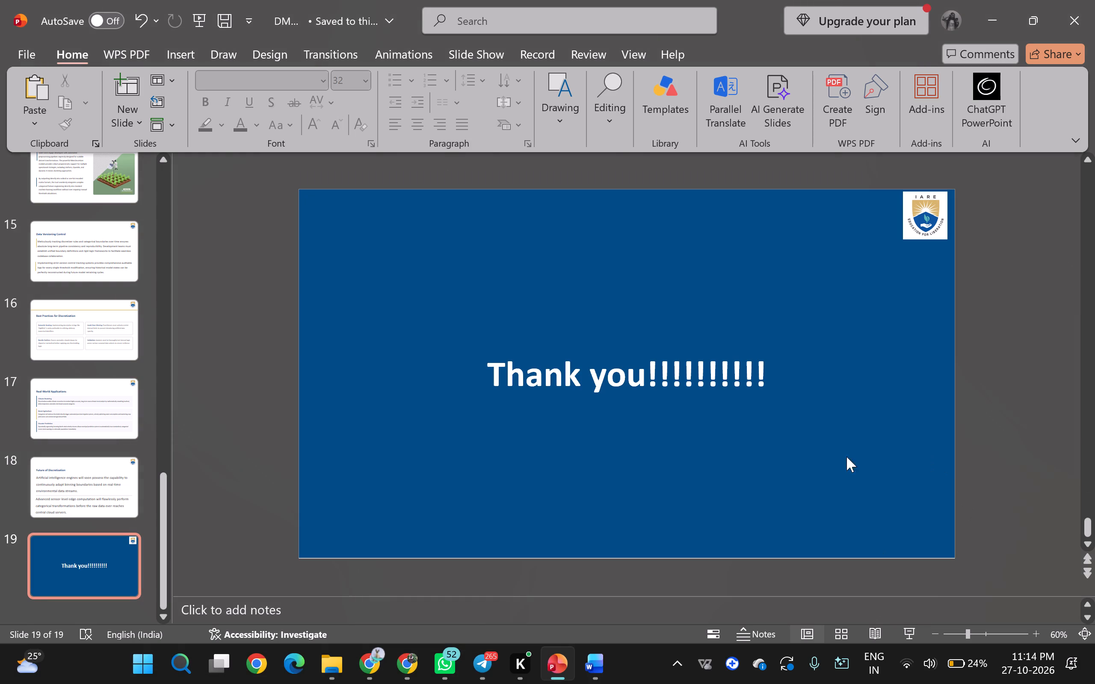
Save the DMML presentation and close it.
drag(162, 496, 139, 228)
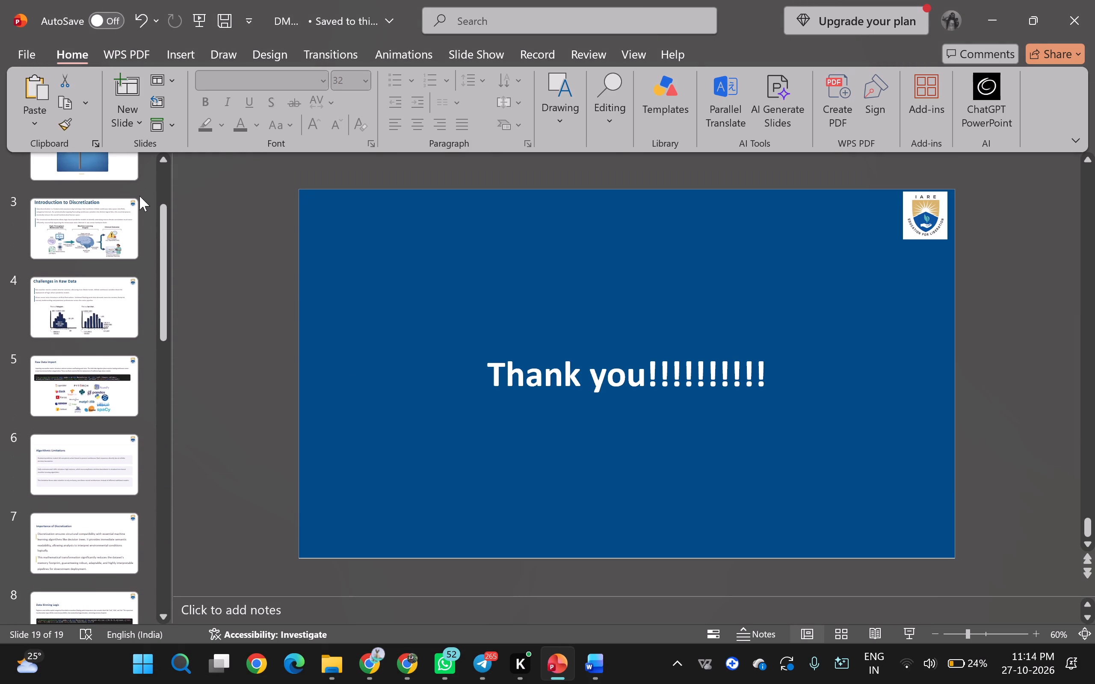
drag(166, 249, 167, 156)
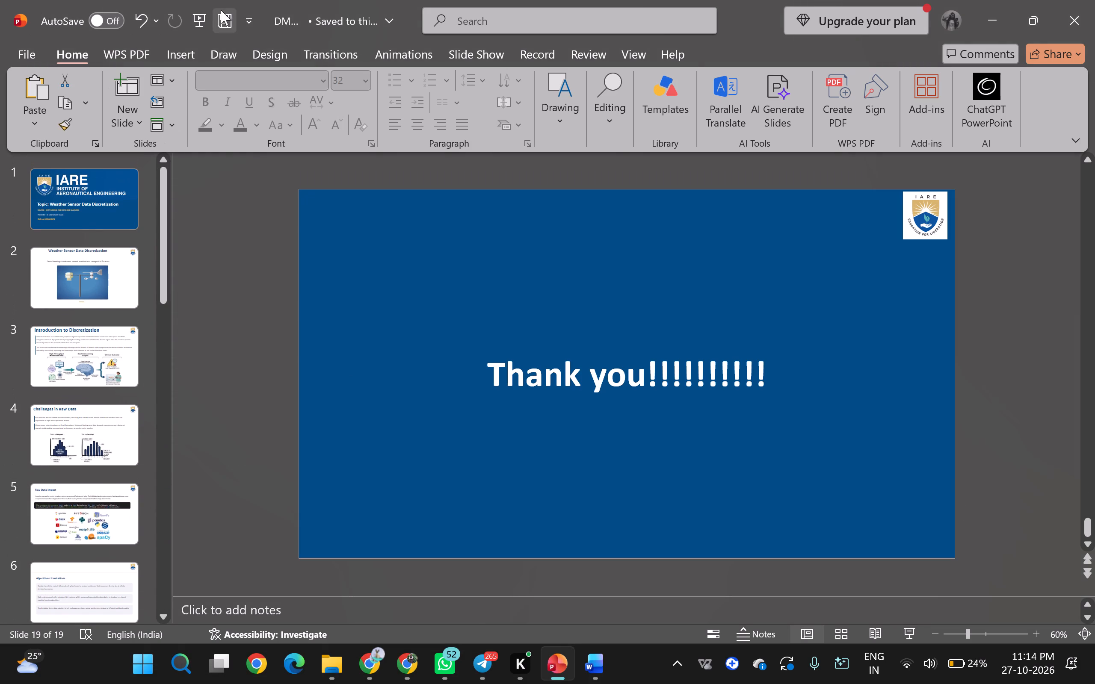
click(221, 10)
click(591, 431)
click(1094, 0)
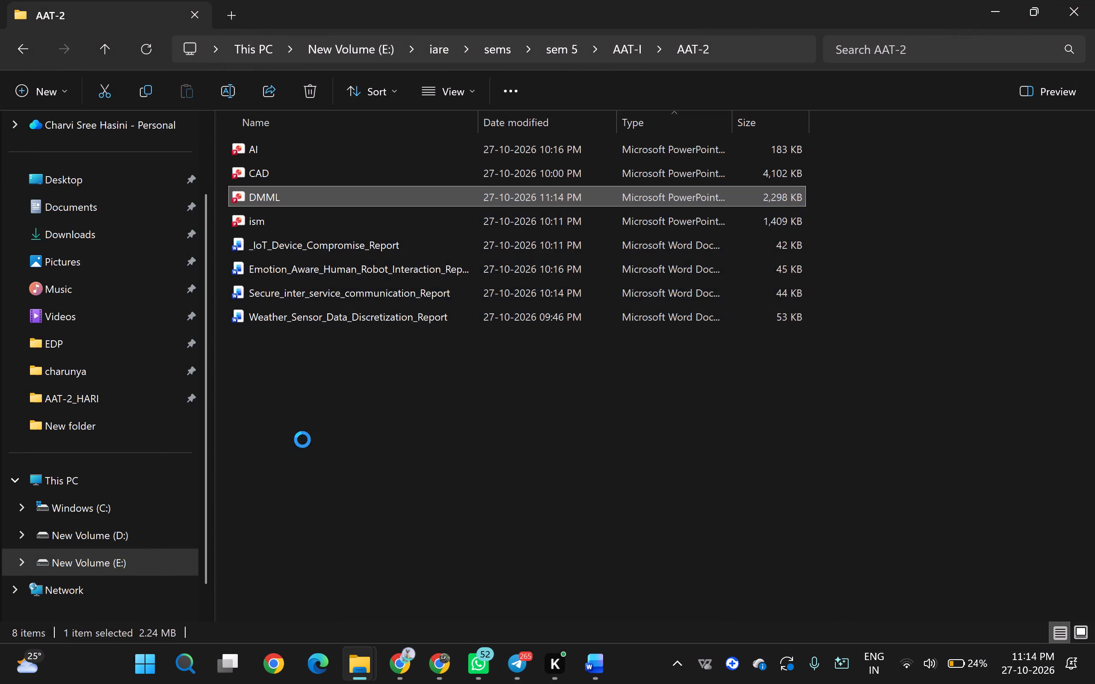
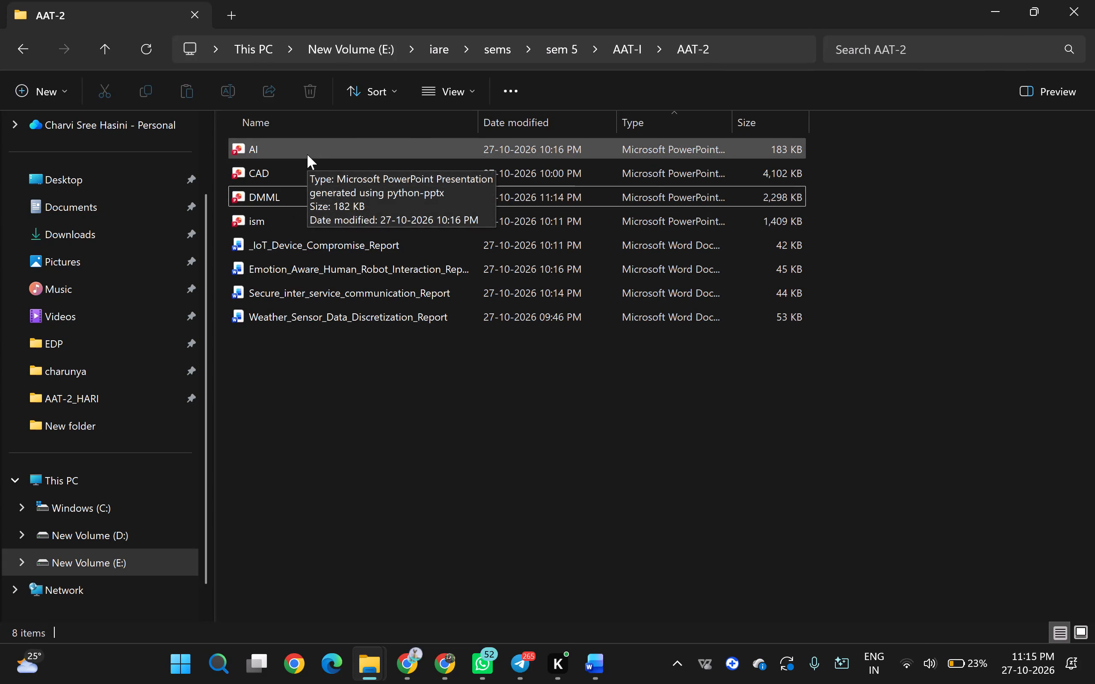
Open the AI presentation from the AAT-2 folder, enable editing and skim its slides.
double_click(306, 154)
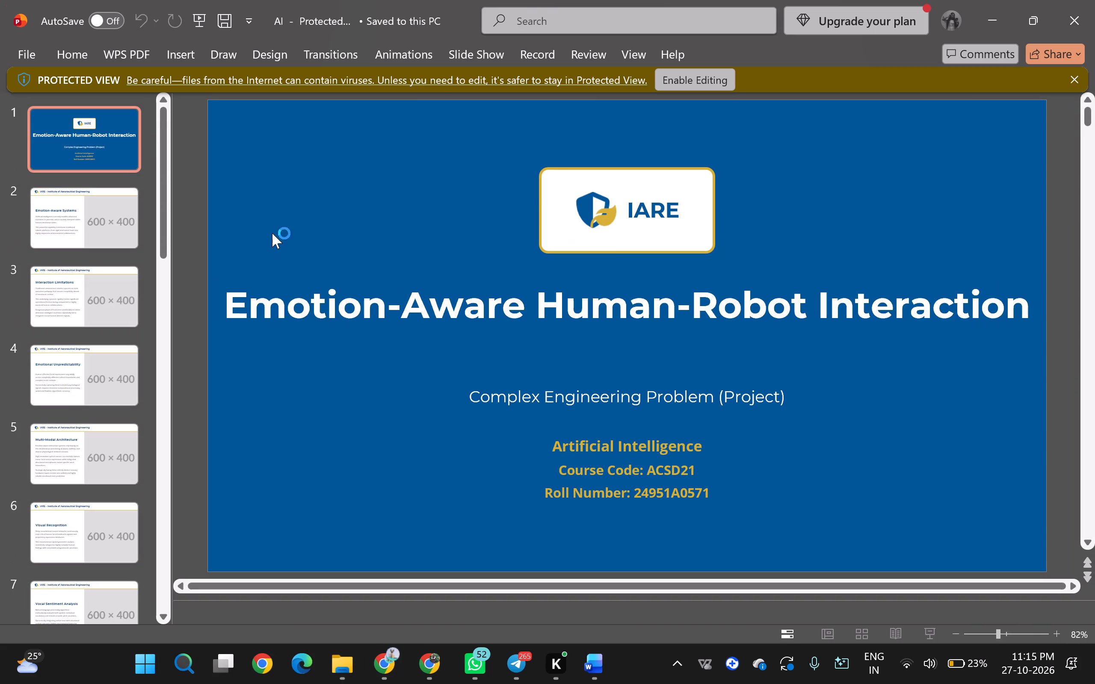
click(695, 85)
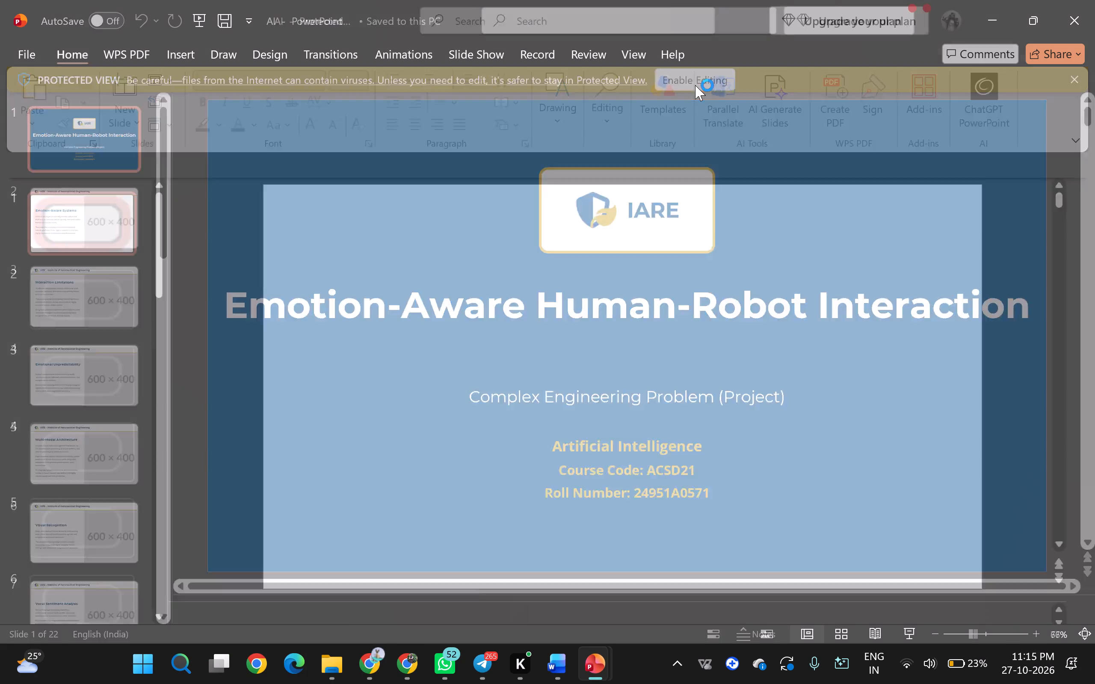
scroll(91, 374, down, 7)
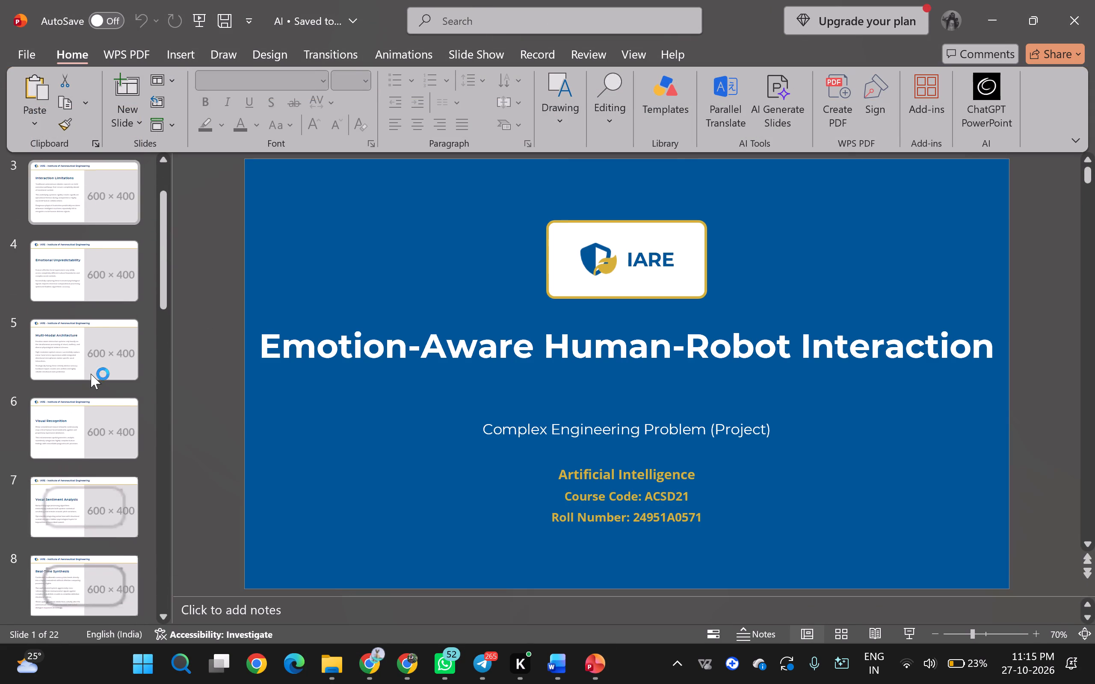
scroll(91, 374, down, 19)
scroll(93, 374, down, 8)
drag(1018, 8, 866, 118)
click(980, 28)
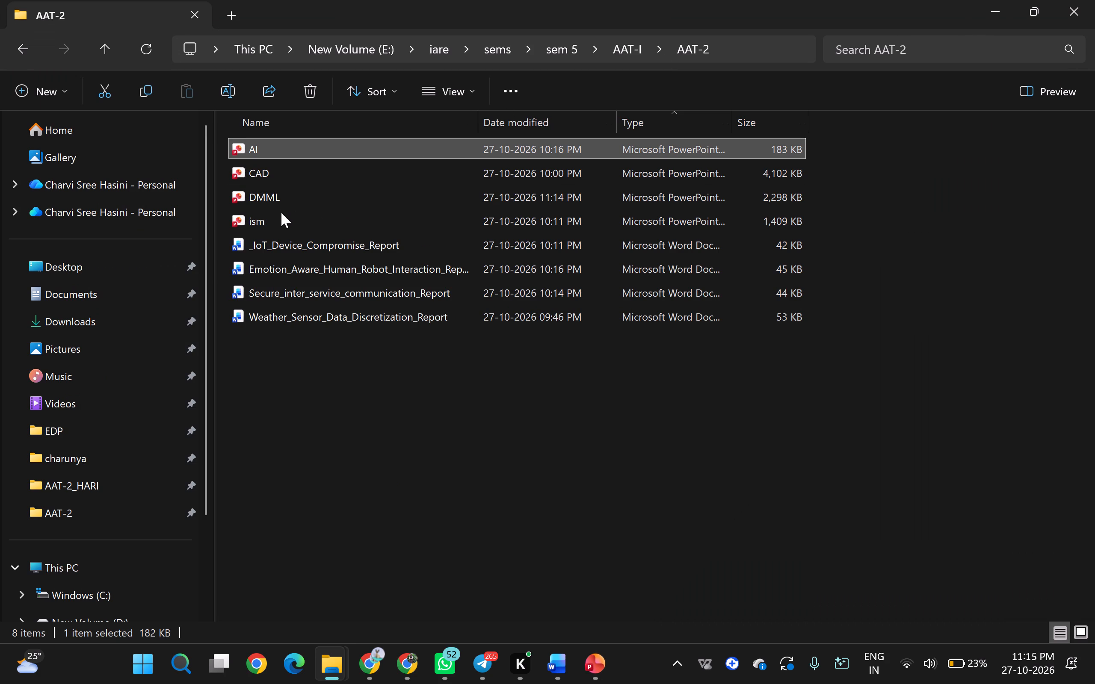
click(281, 212)
double_click(281, 212)
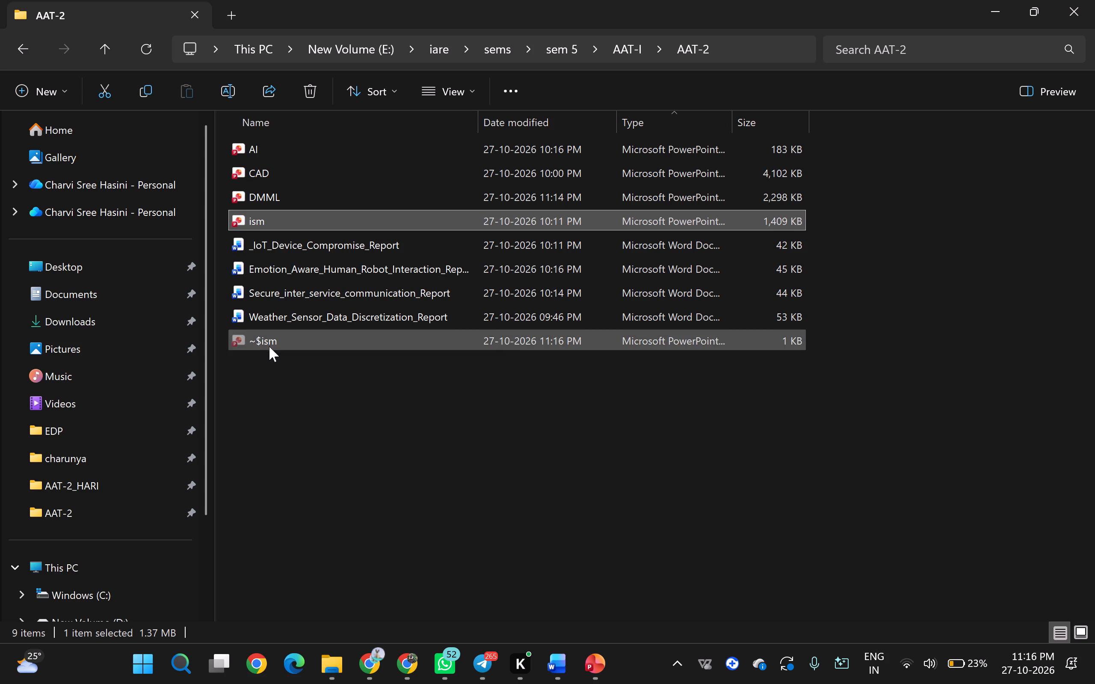
click(598, 670)
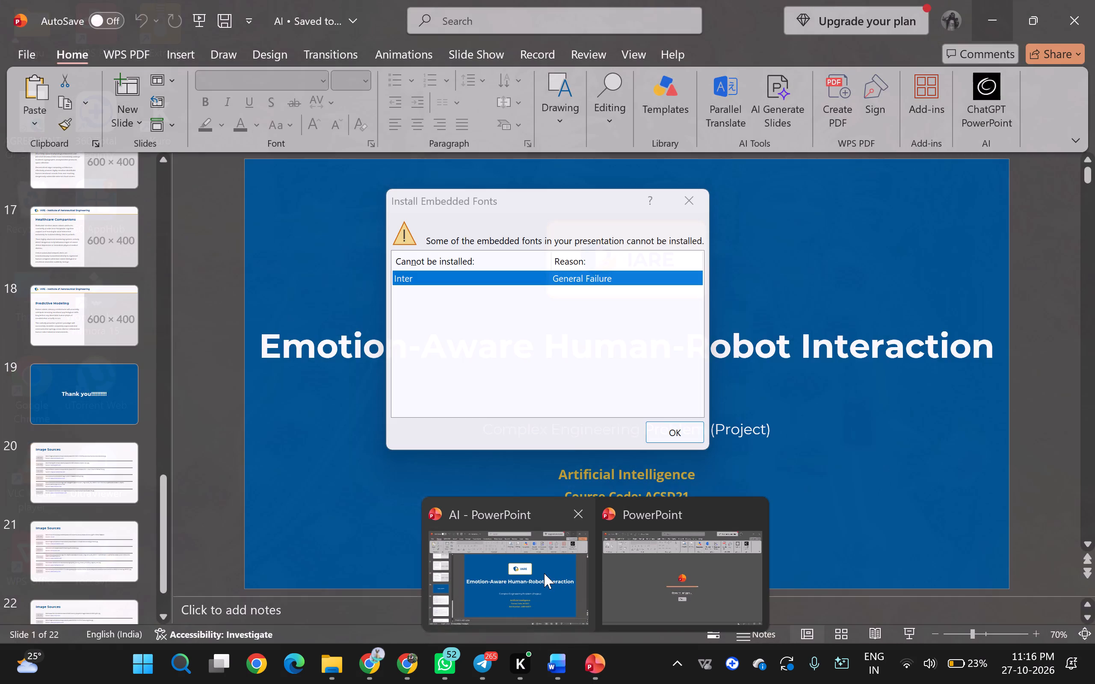
click(547, 566)
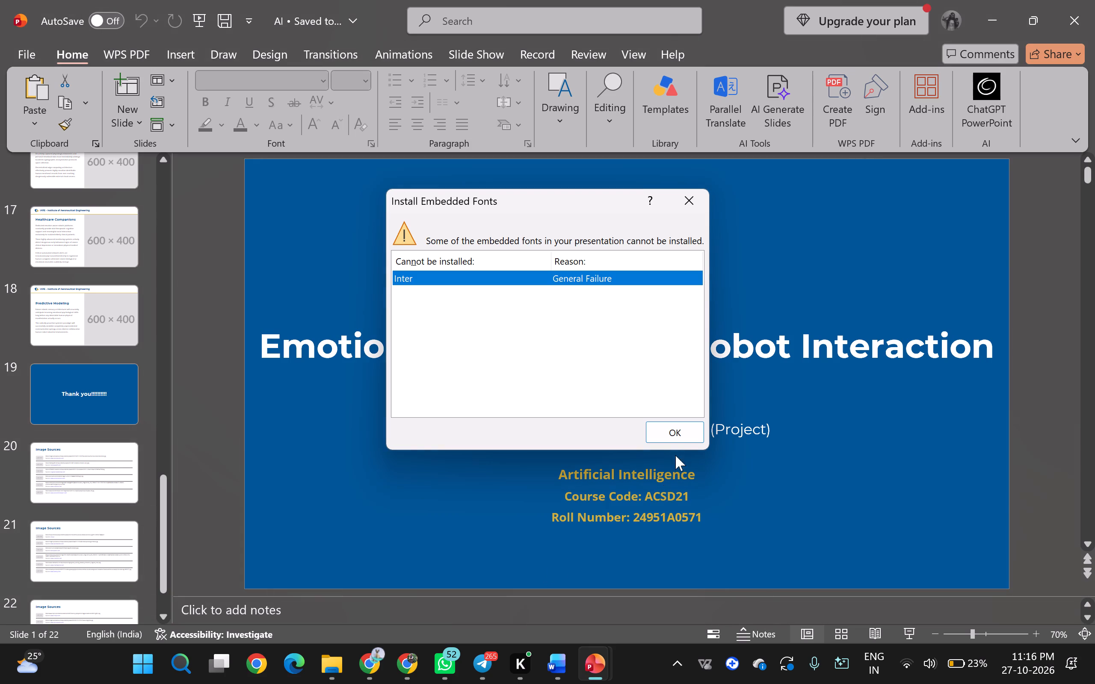
click(682, 435)
Copy the IARE banner picture from ism's title slide onto AI's title slide, shifting the title down to make room.
click(817, 306)
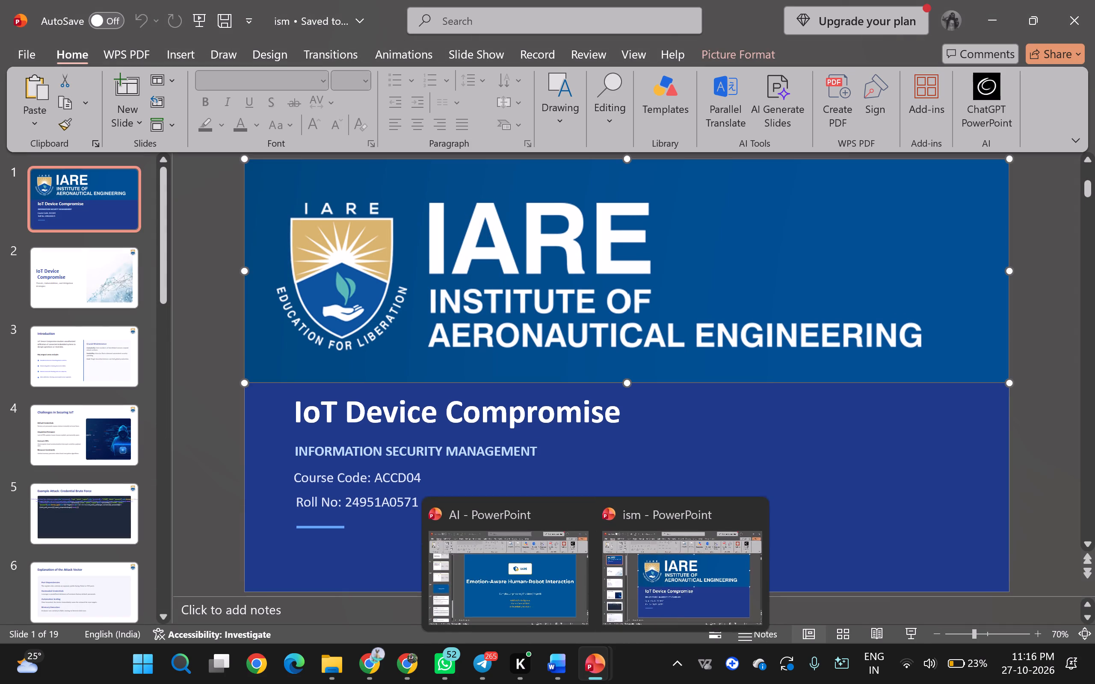
key(ctrl+c)
click(598, 657)
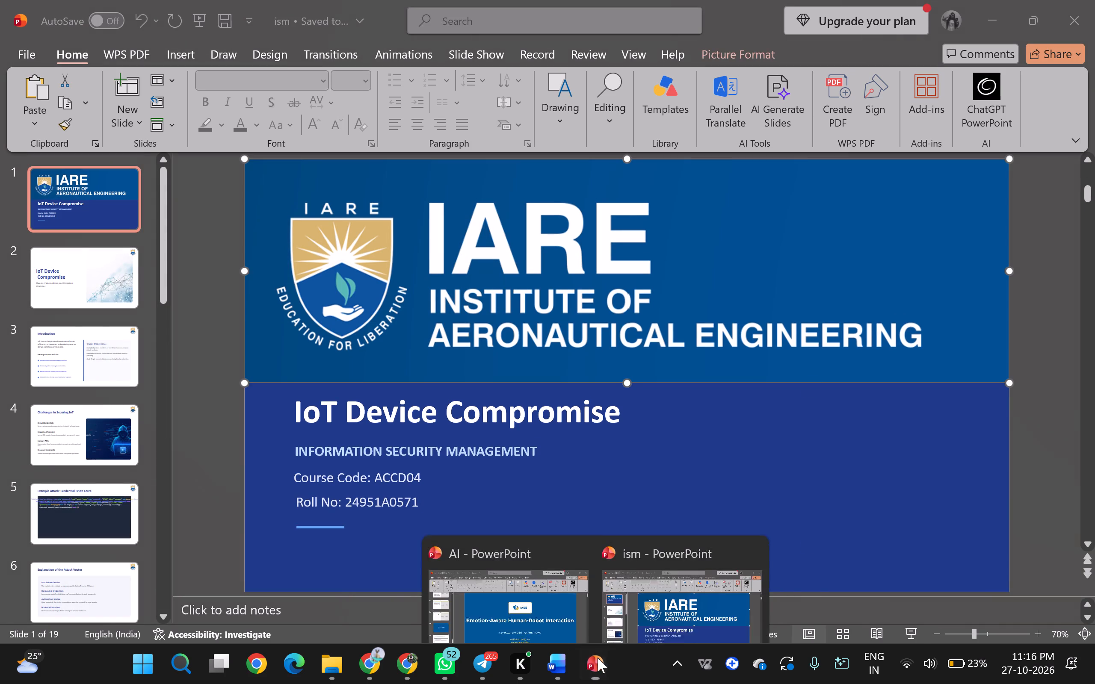
click(551, 582)
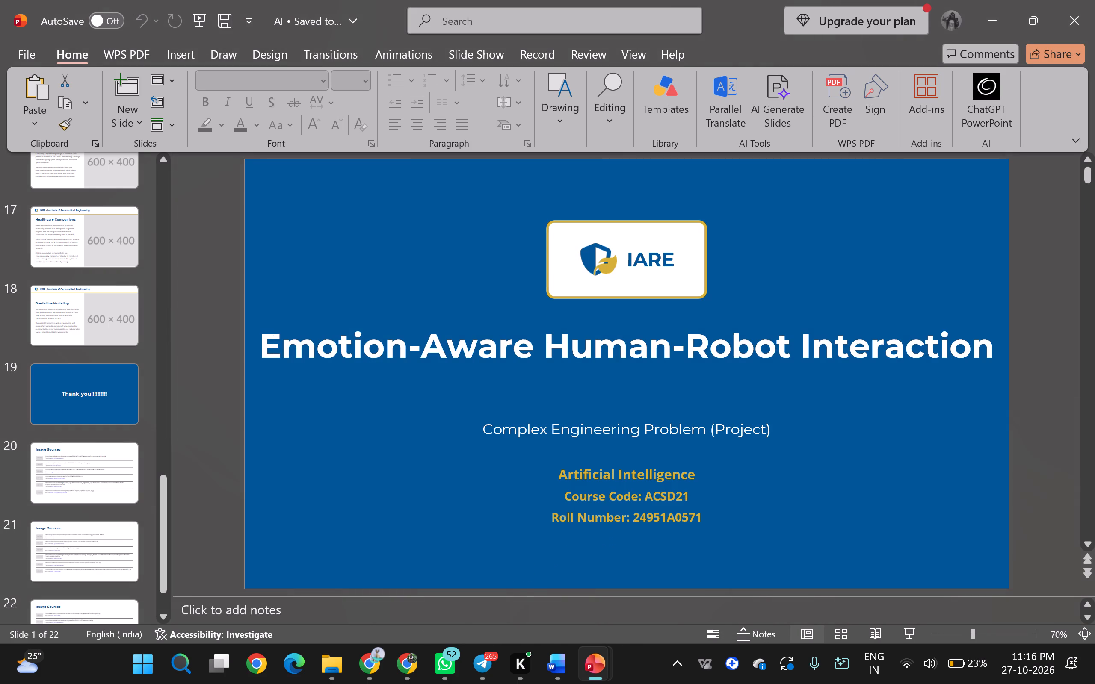
click(667, 348)
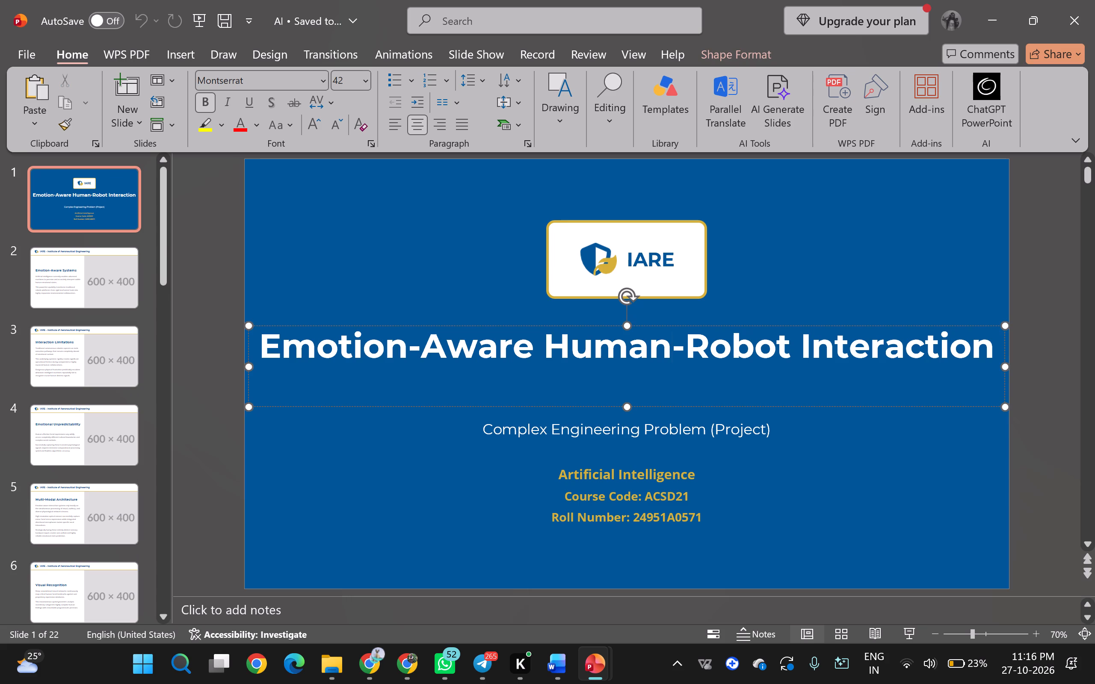
drag(665, 410, 659, 448)
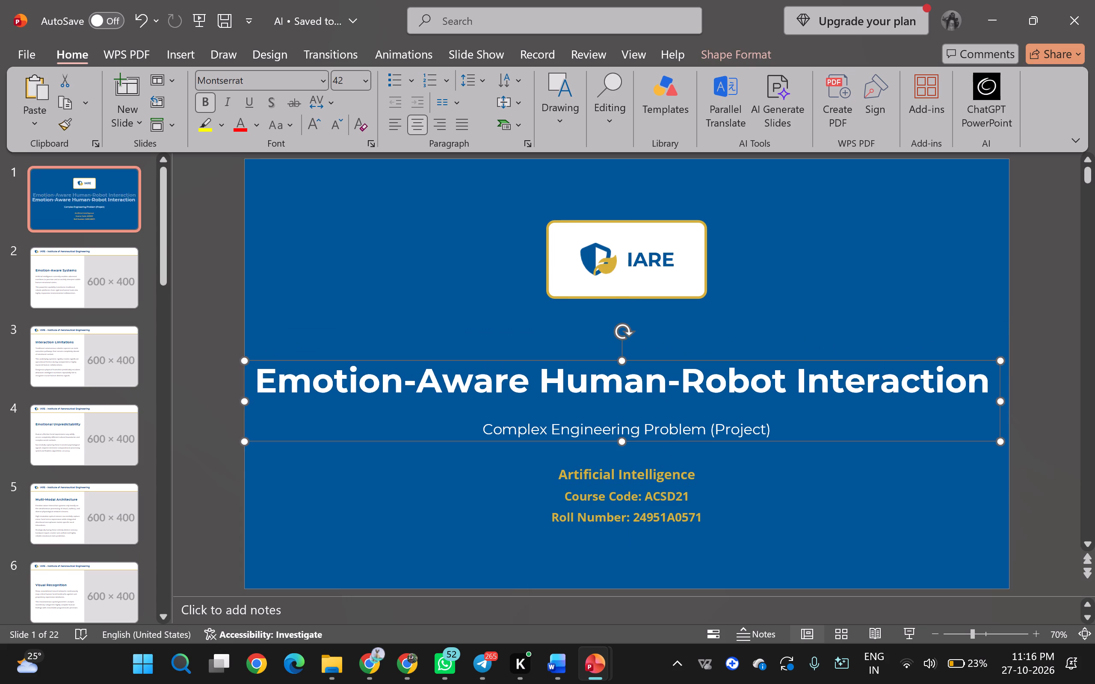
click(1044, 402)
key(ctrl+v)
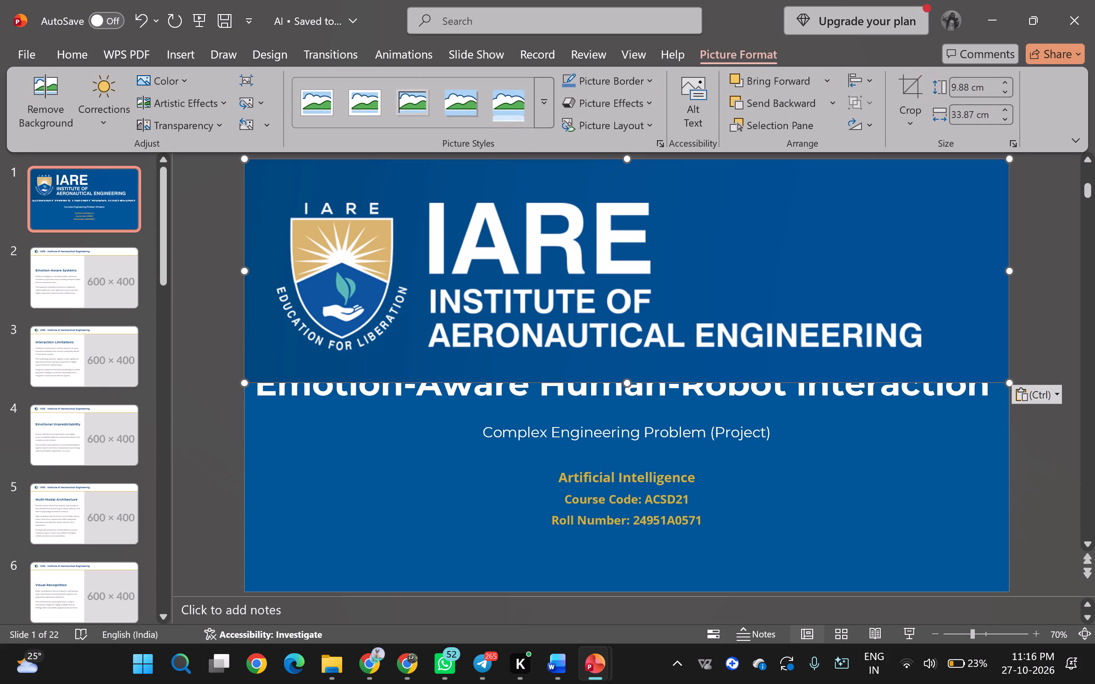
Place the title just below the banner on slide 1, with "Complex Engineering Problem (Project)" directly under its left end.
click(846, 393)
drag(831, 442, 829, 461)
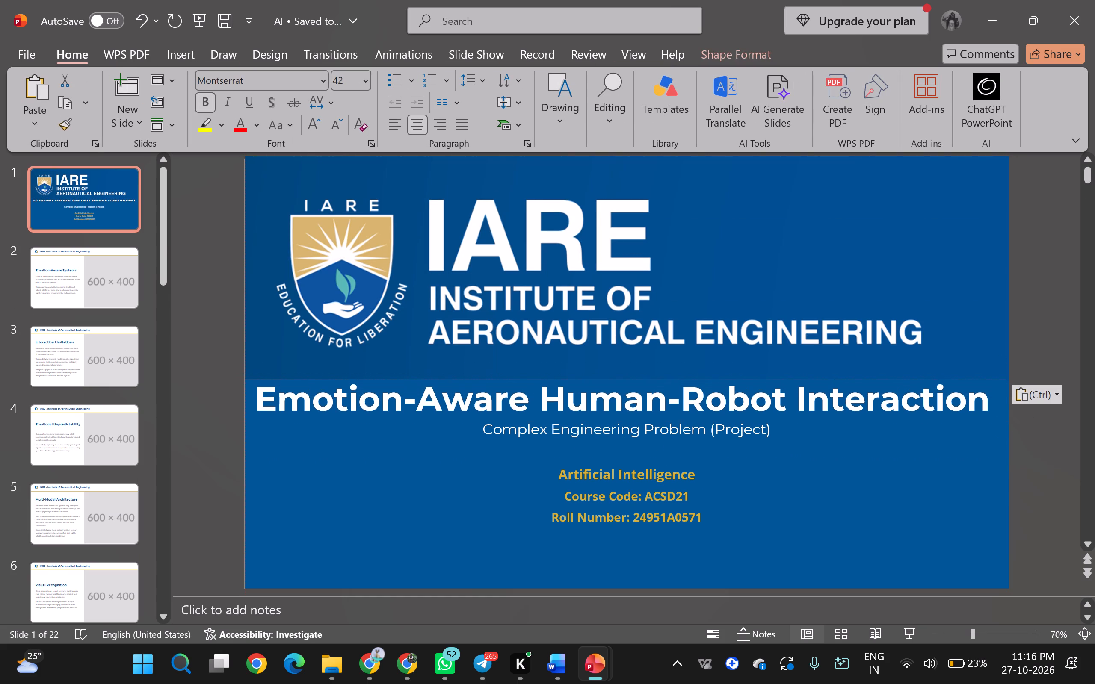
drag(829, 461, 829, 463)
drag(786, 459, 775, 599)
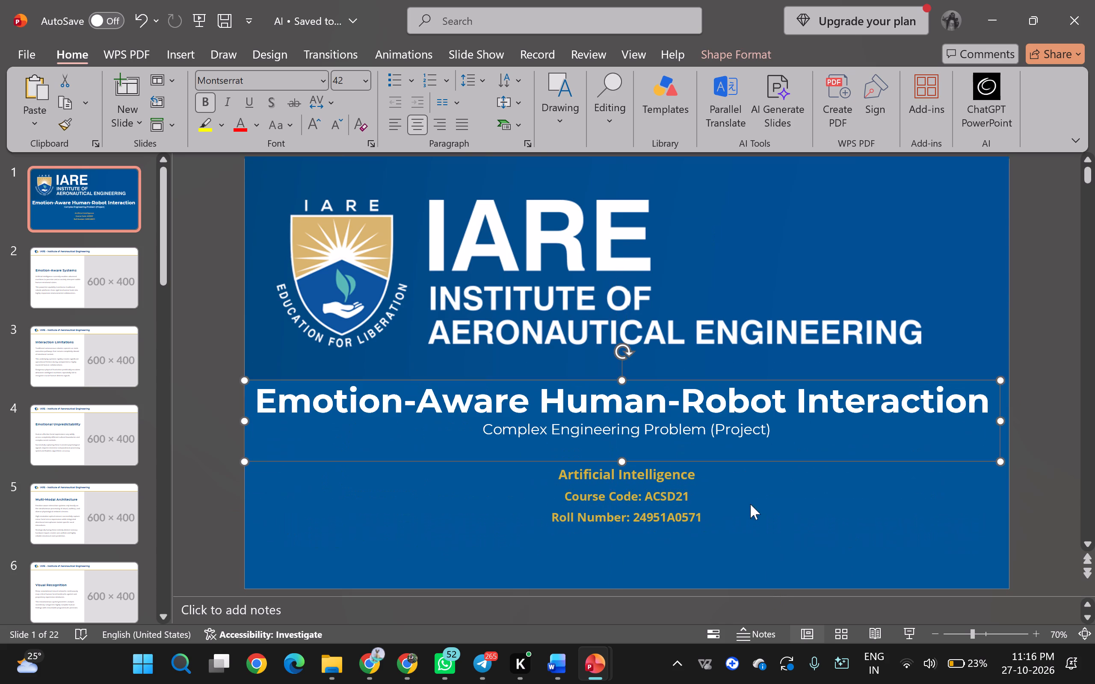
drag(751, 457, 746, 574)
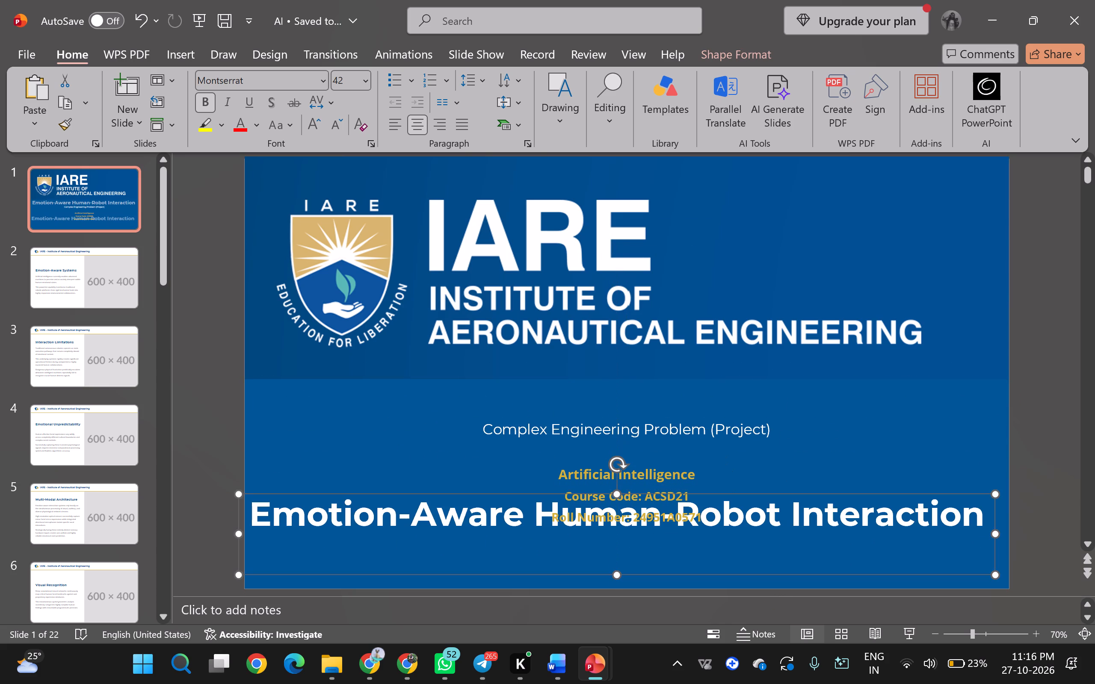
click(728, 431)
drag(749, 440, 537, 491)
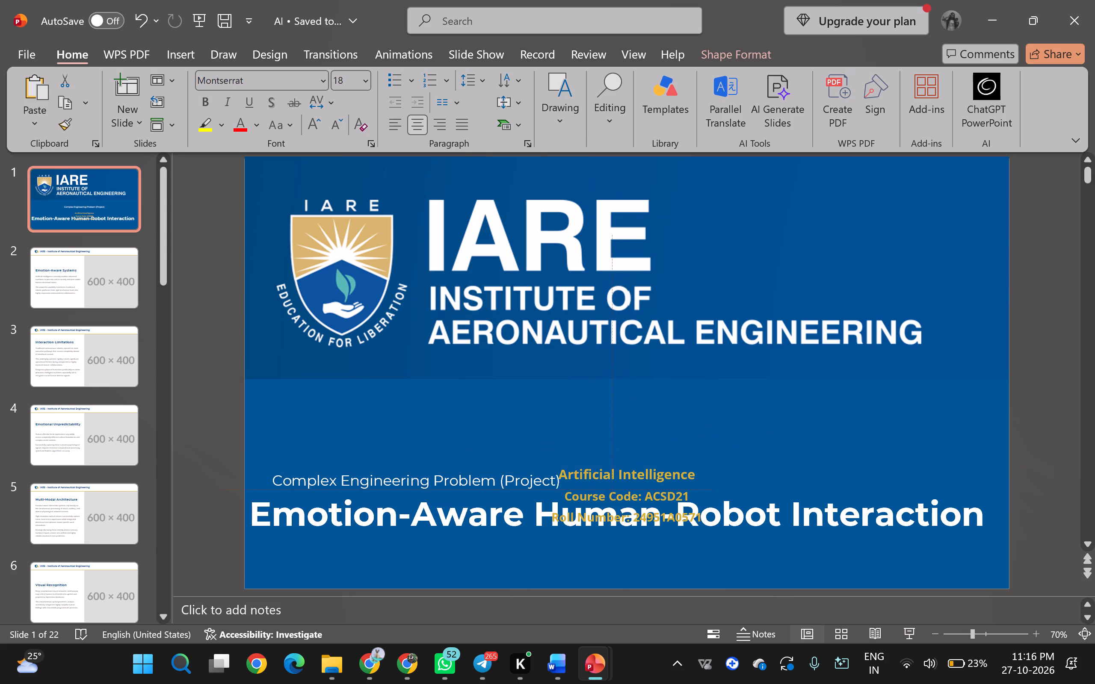
drag(537, 491, 534, 487)
click(708, 533)
drag(787, 573, 799, 475)
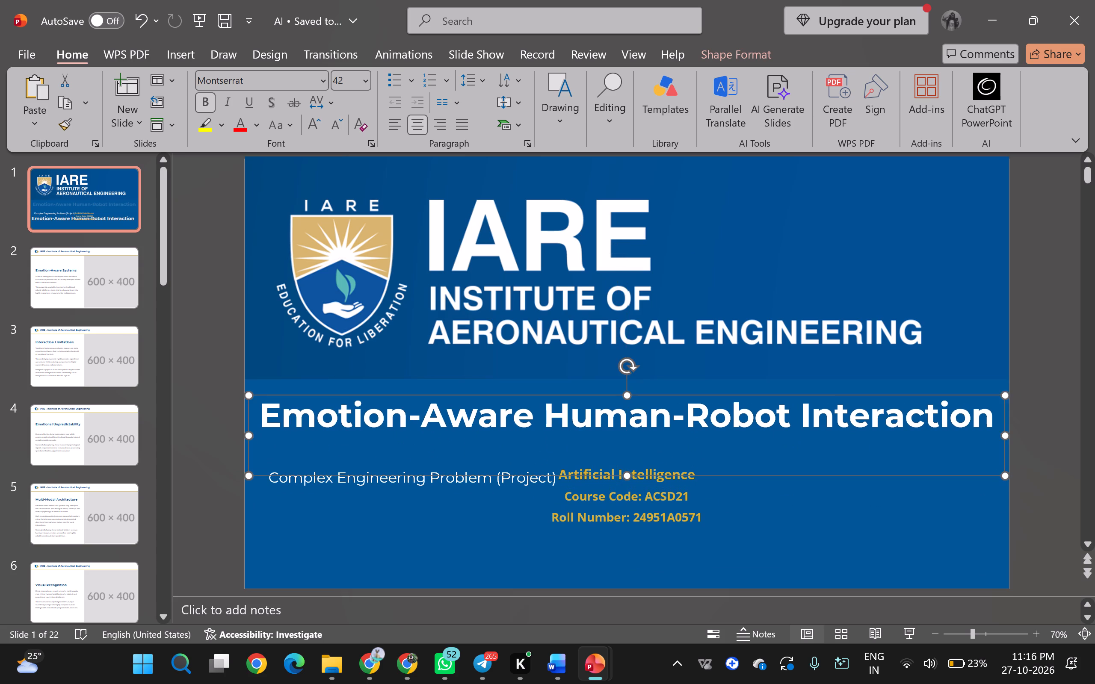
click(507, 481)
drag(529, 486, 518, 456)
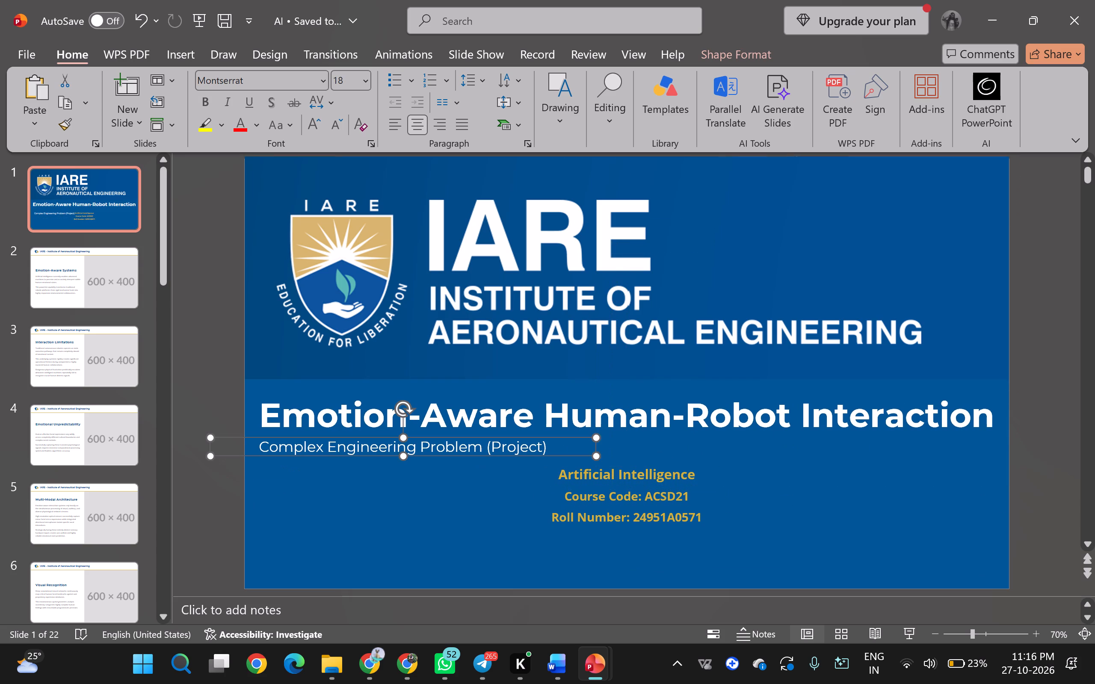
Stack slide 1's "Artificial Intelligence", course code and roll number lines under the subtitle along the slide's left side.
click(667, 487)
click(669, 482)
drag(672, 484, 672, 484)
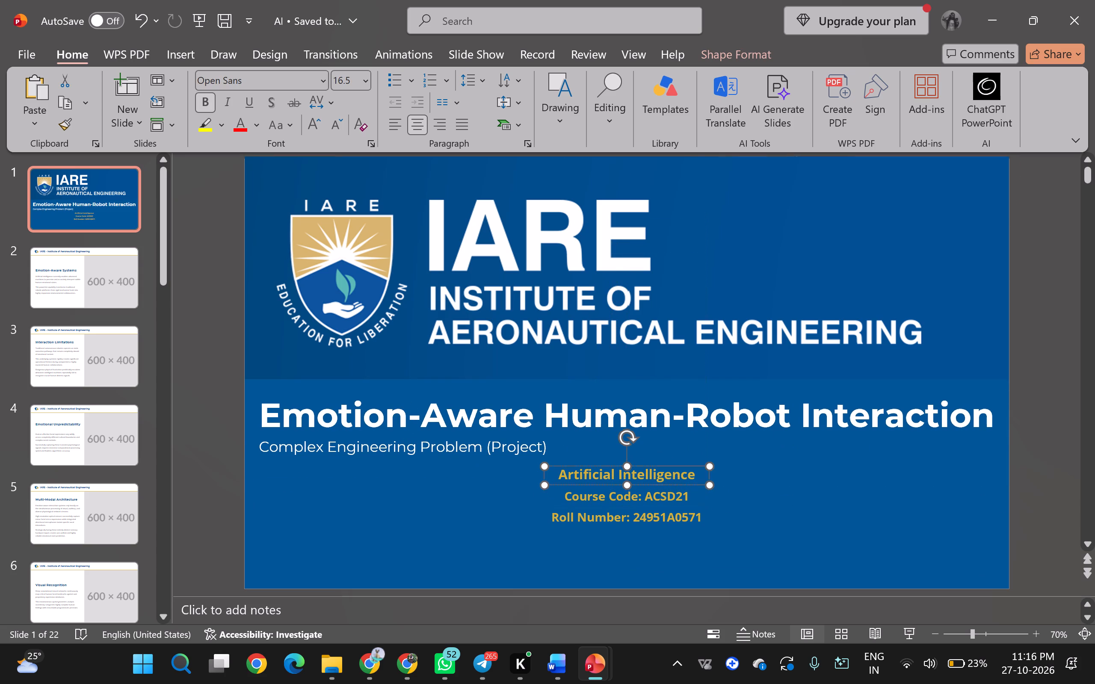
drag(672, 484, 378, 494)
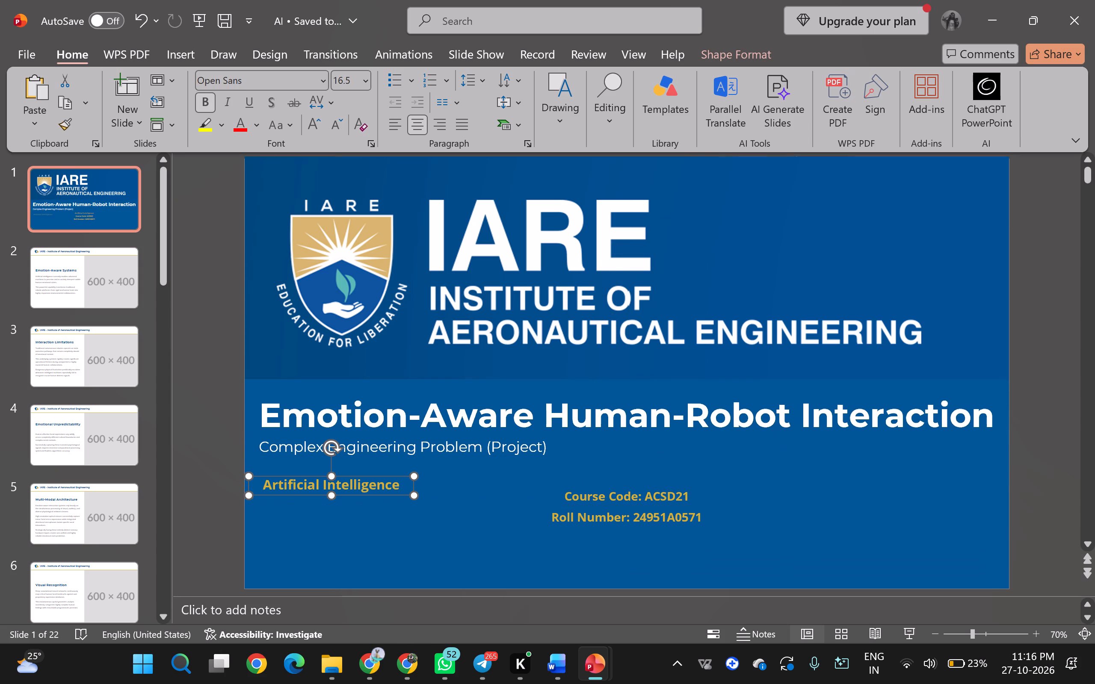
click(624, 495)
drag(640, 504, 331, 513)
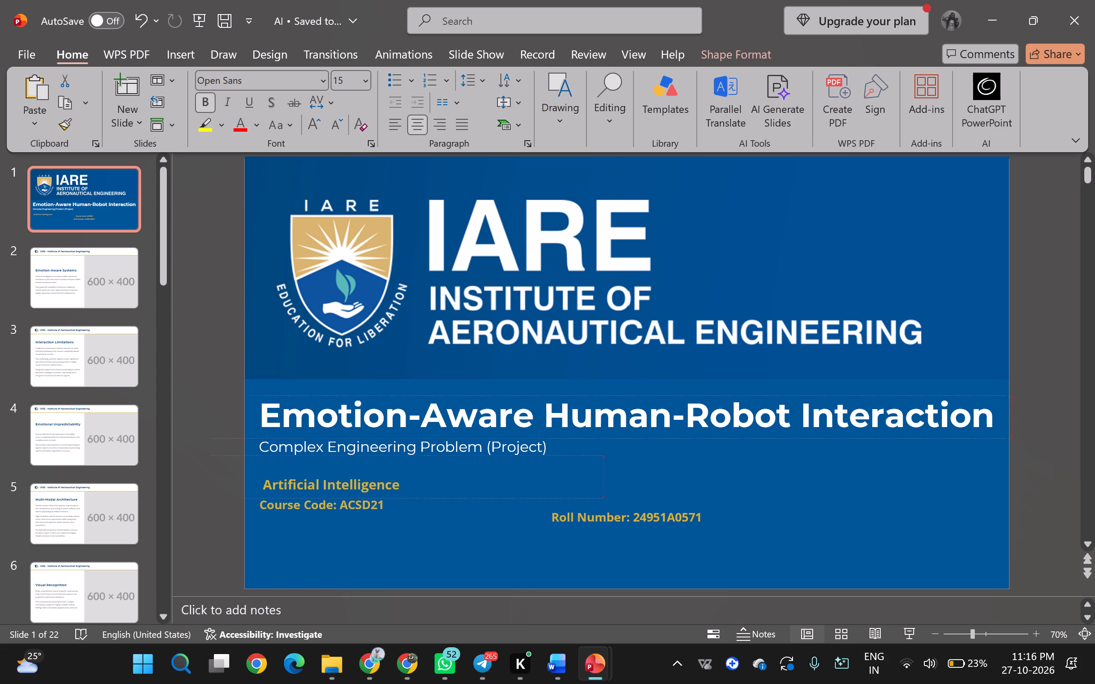
drag(331, 513, 337, 515)
click(654, 526)
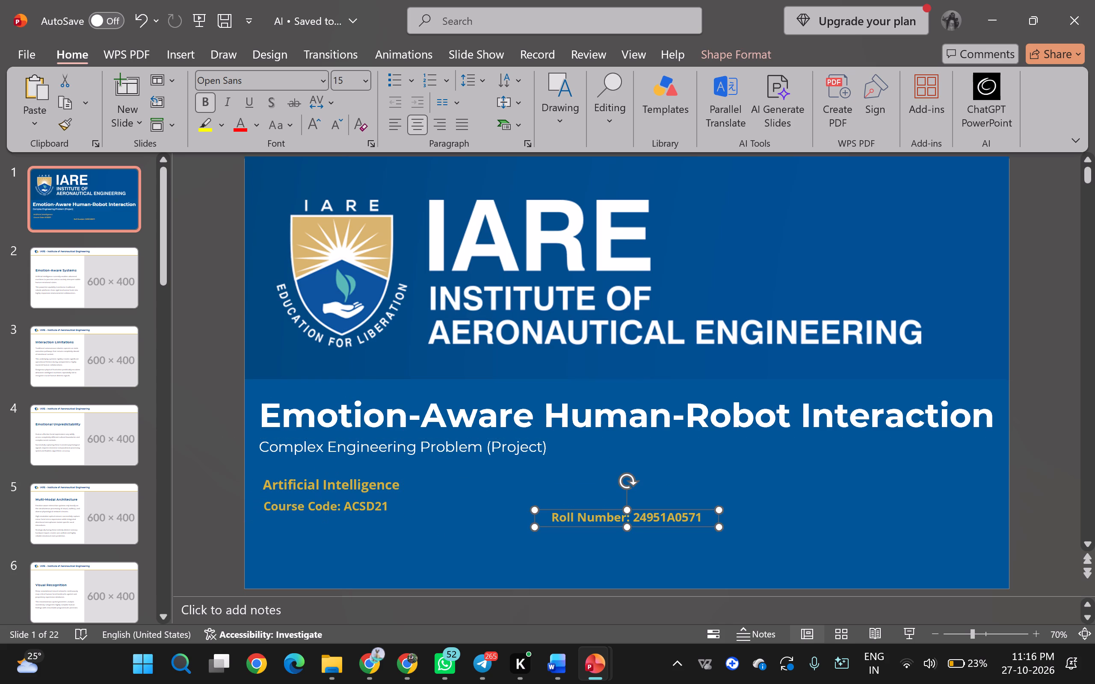
drag(669, 524, 426, 537)
click(699, 528)
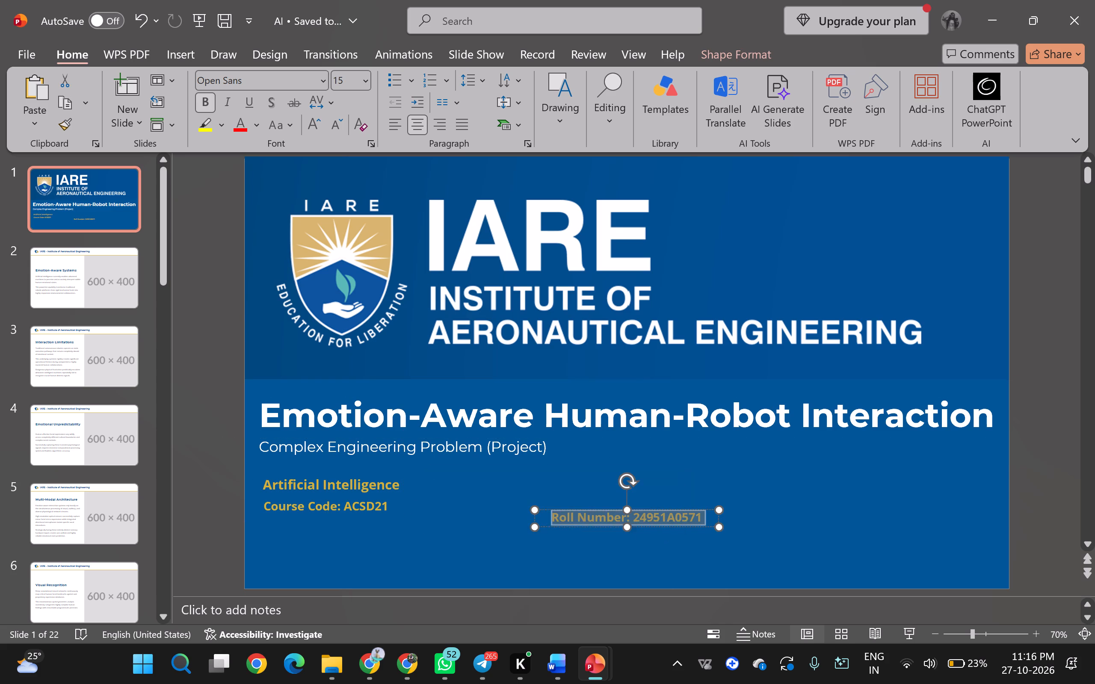
drag(701, 525, 413, 540)
click(1051, 404)
Delete the 600 × 400 placeholder picture from slide 2, "Emotion-Aware Systems".
scroll(1051, 404, down, 1)
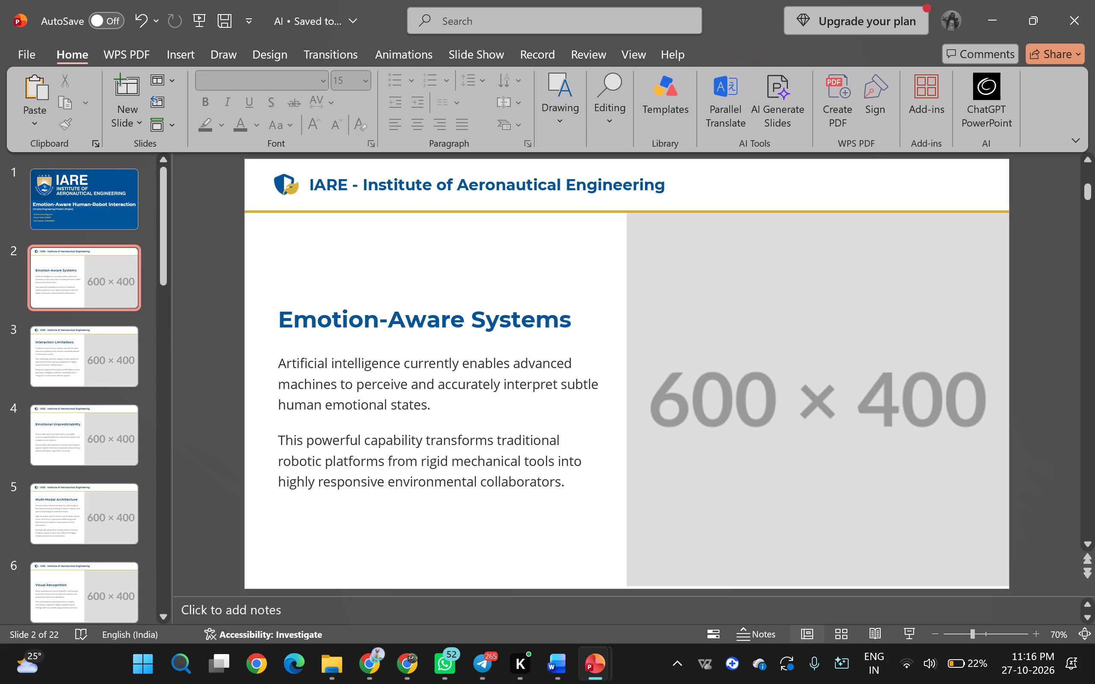
click(883, 354)
key(Delete)
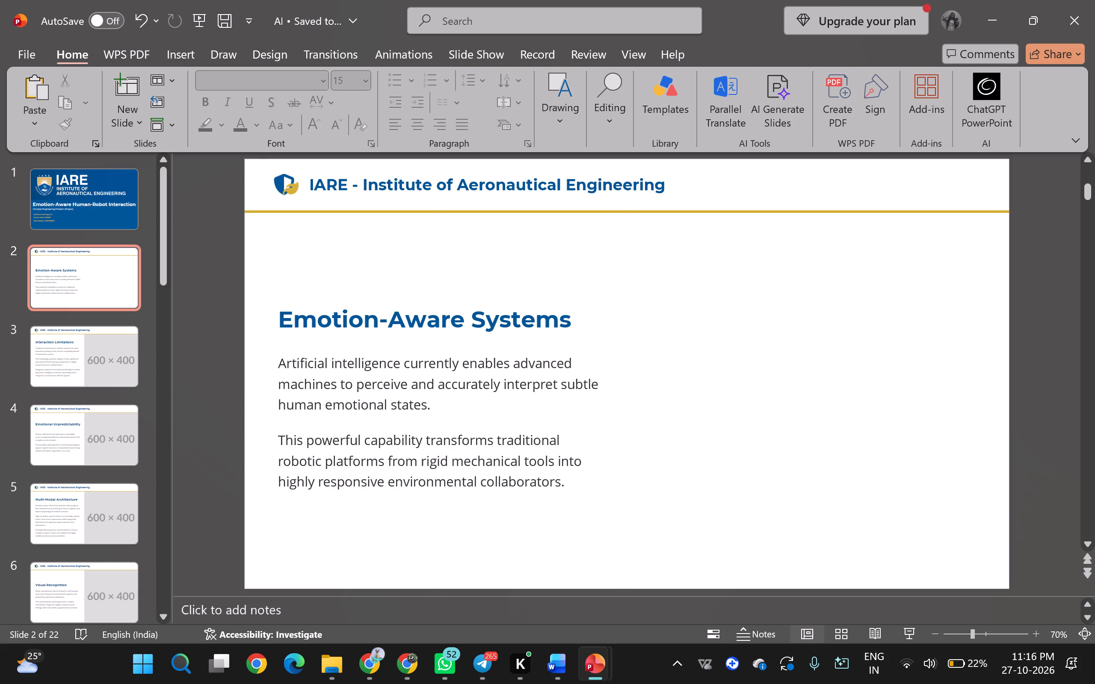
click(532, 337)
click(695, 300)
click(1010, 283)
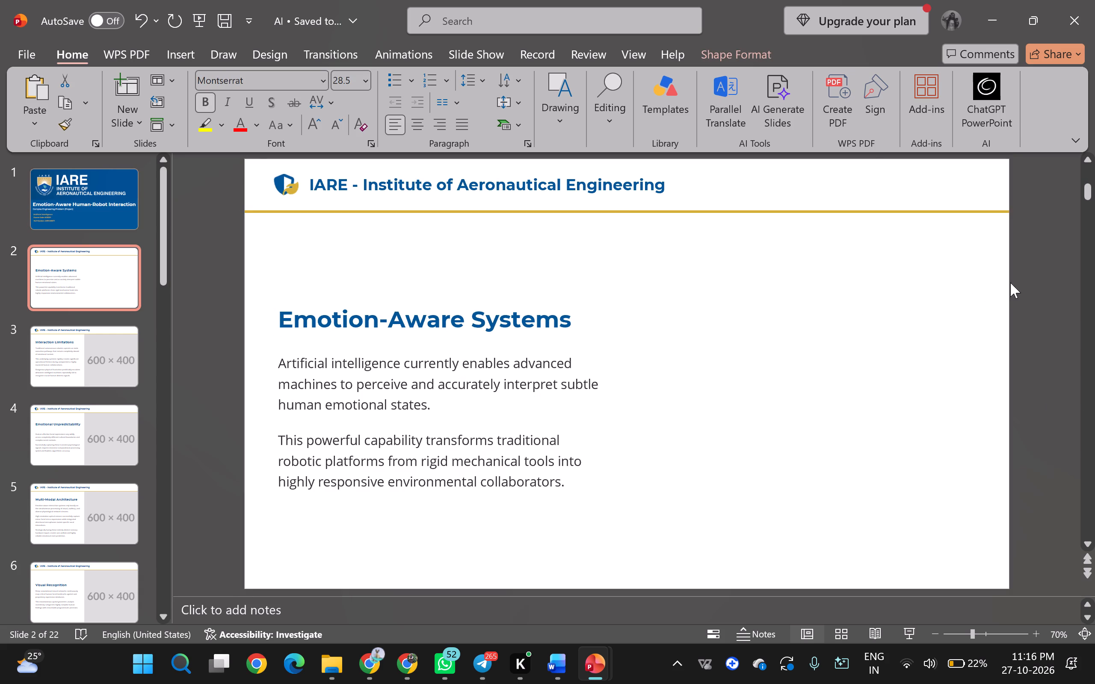
Copy the IARE banner picture from slide 1 onto slide 2.
click(103, 211)
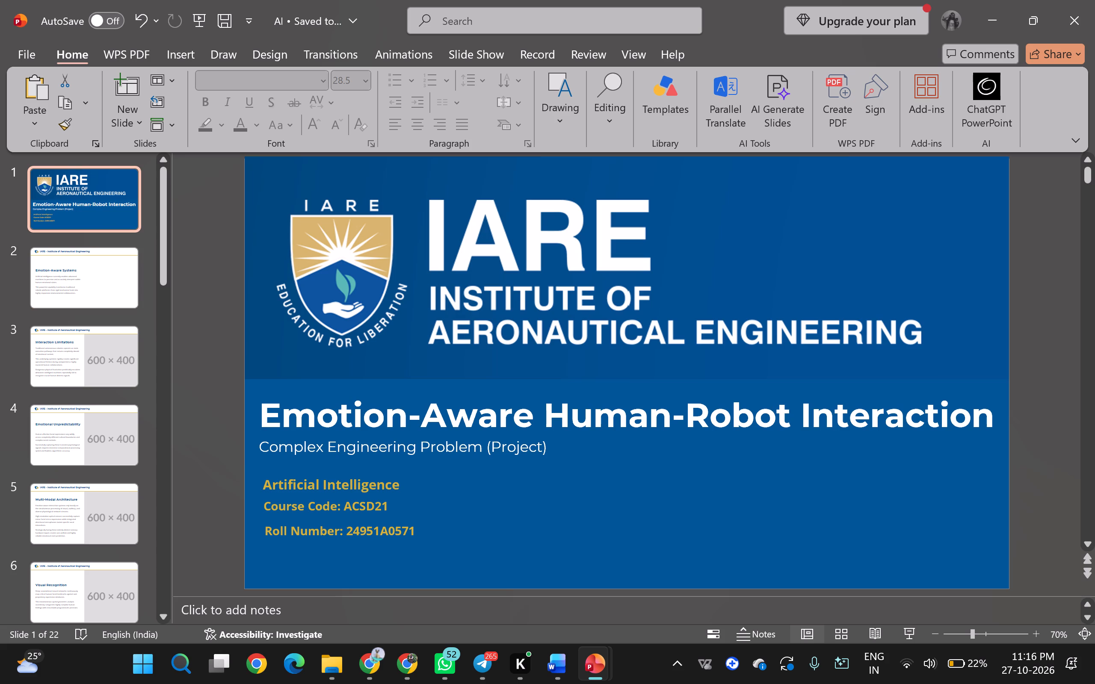
click(601, 363)
key(ctrl+c)
click(41, 301)
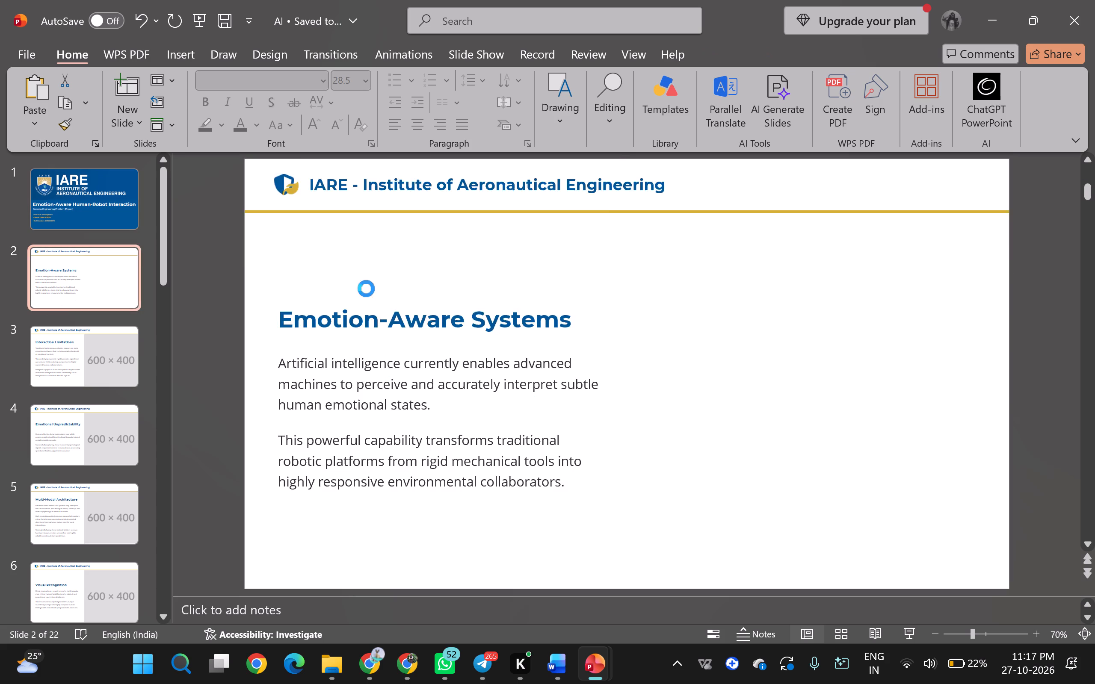
key(ctrl+v)
Reduce the height of slide 2's IARE banner so it ends just above the "Emotion-Aware Systems" title, and preview the slide full screen.
click(630, 390)
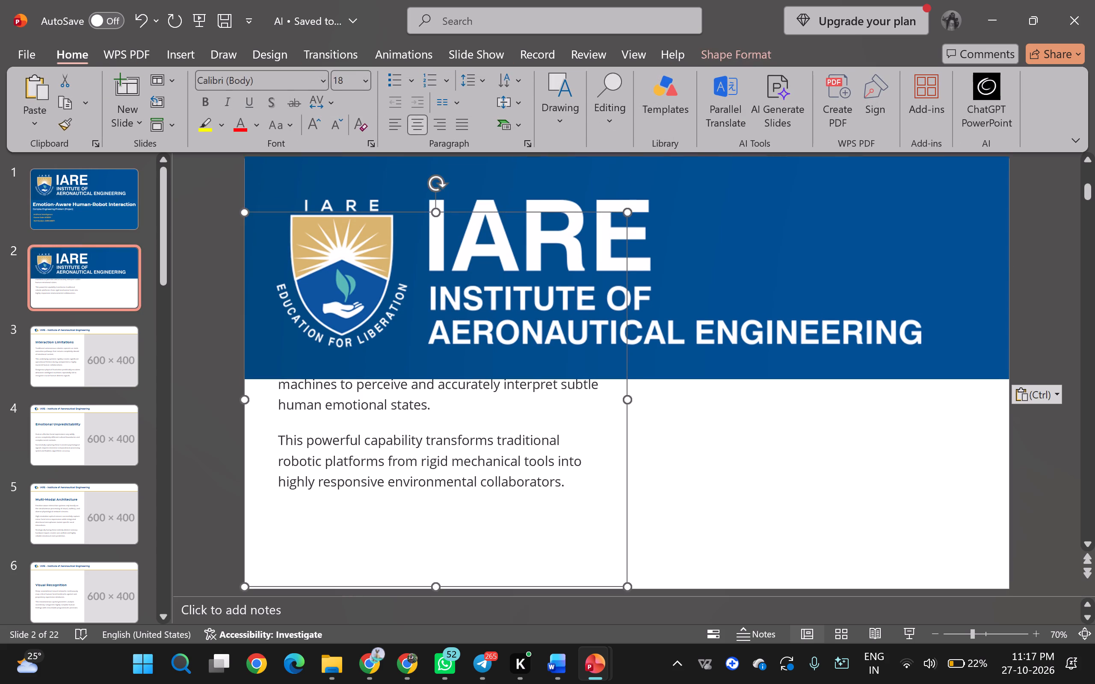
click(660, 353)
drag(630, 385, 631, 289)
click(901, 631)
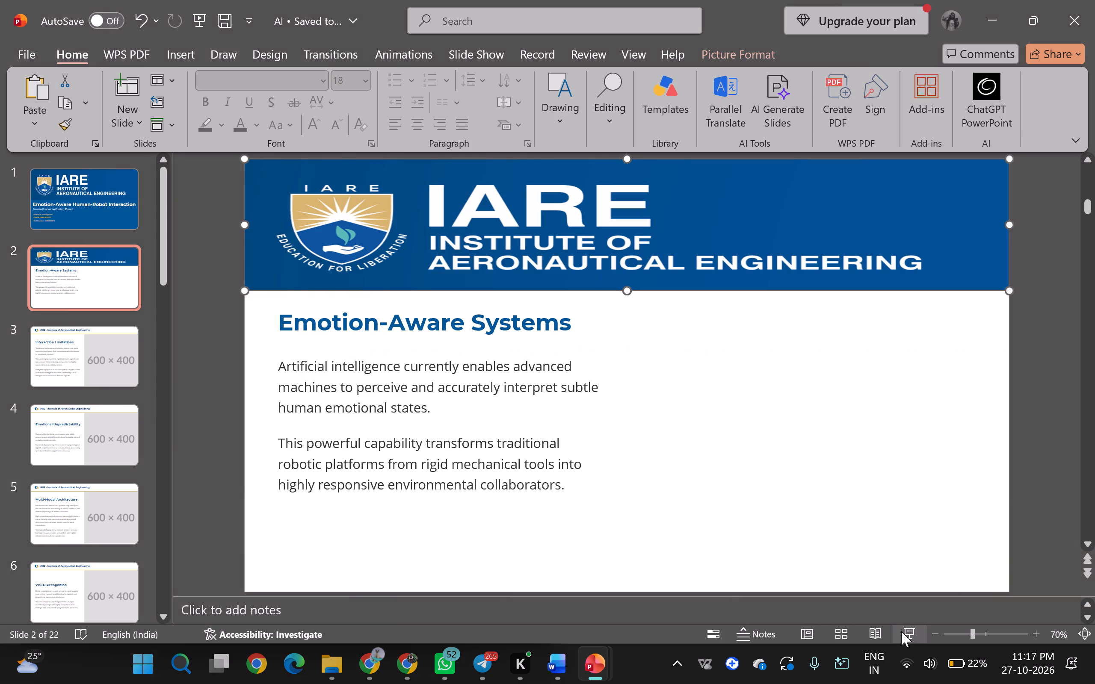
key(Escape)
click(787, 221)
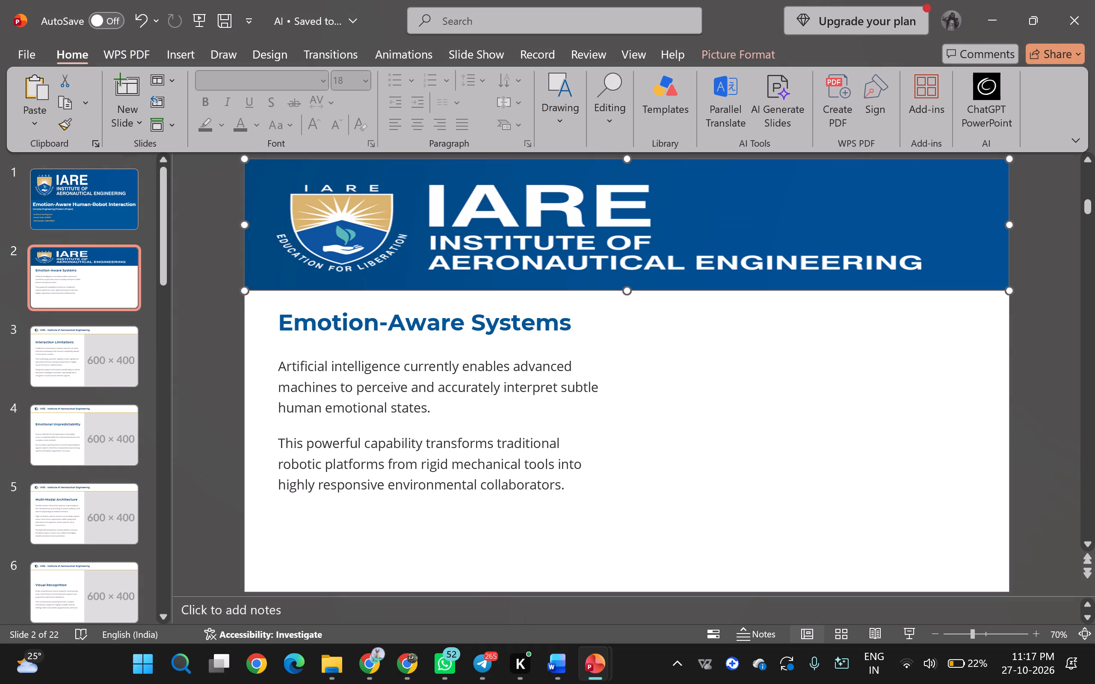
Copy slide 2's shortened IARE banner onto the tops of slides 3, 4 and 5.
key(ctrl+c)
click(1074, 363)
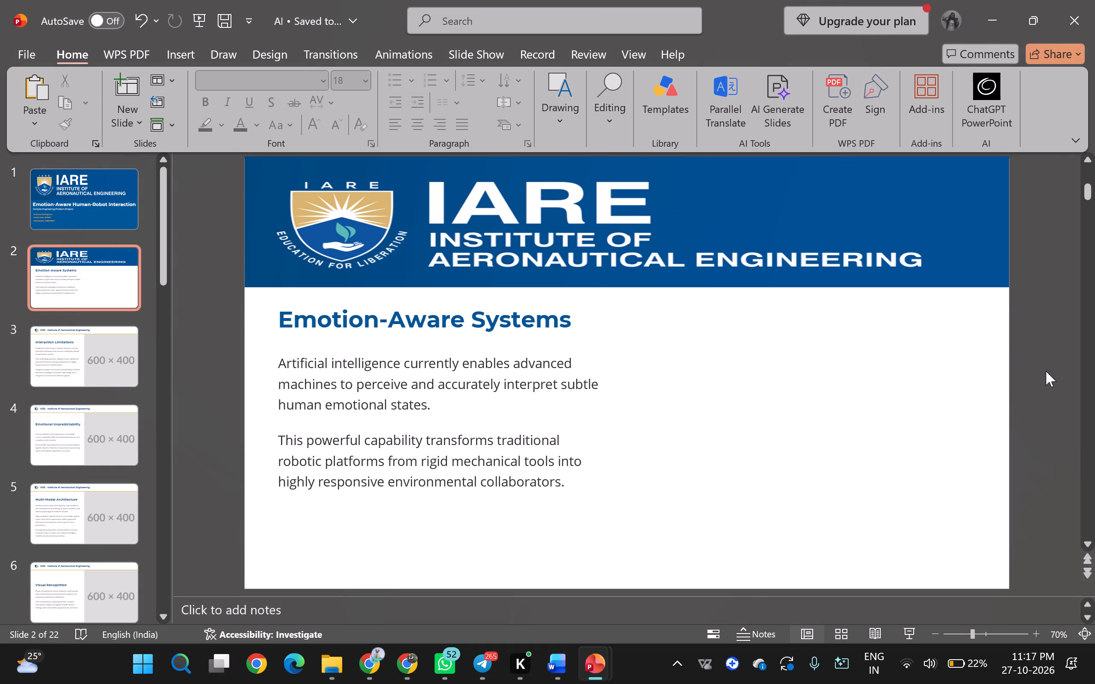
key(Down)
key(ctrl+v)
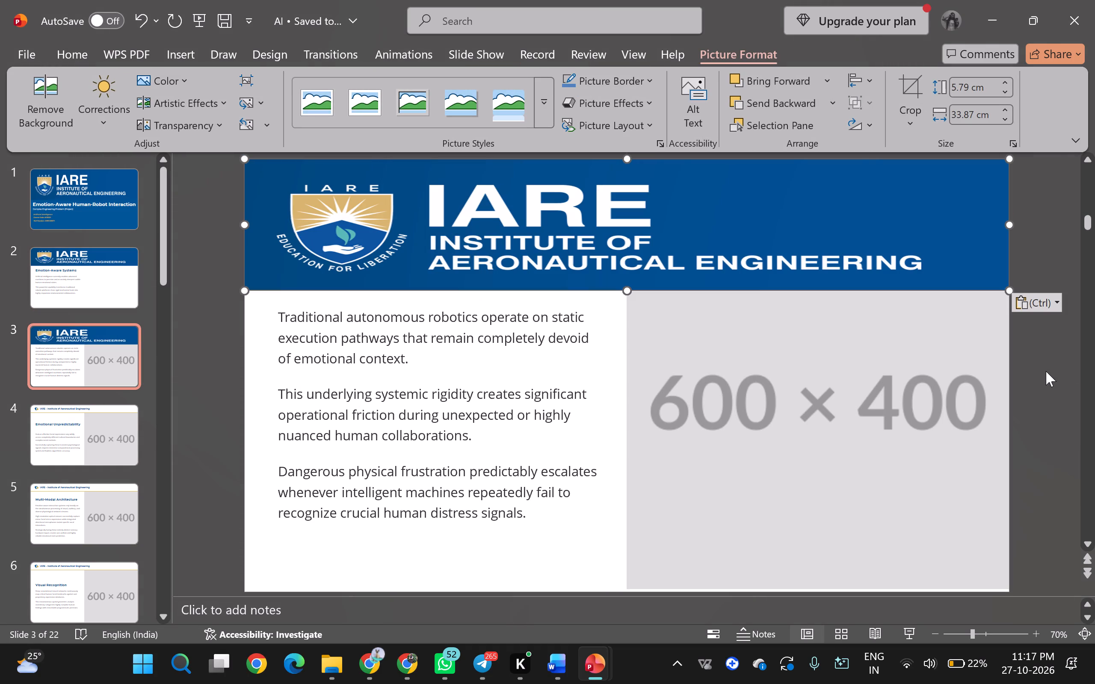
click(1046, 371)
key(Down)
key(ctrl+v)
click(1046, 371)
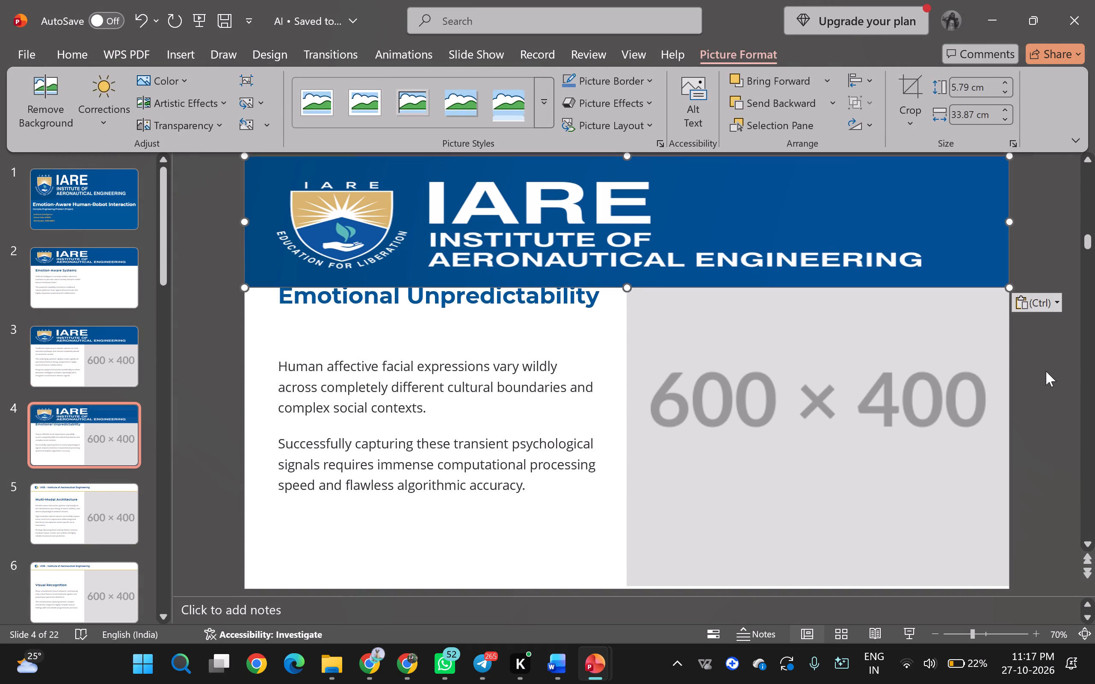
key(Down)
key(ctrl+v)
click(1046, 371)
Paste the IARE banner onto slides 6, 7 and 8, from "Visual Recognition" onward.
key(Down)
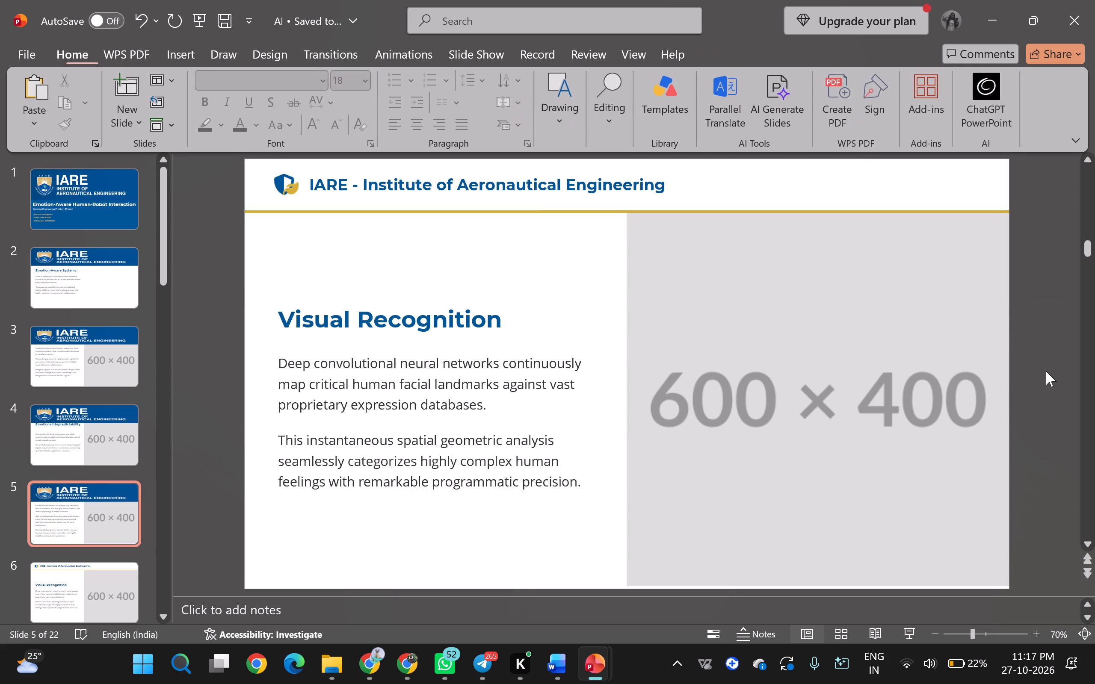
key(ctrl+v)
click(1046, 371)
key(Down)
key(ctrl+v)
click(1046, 371)
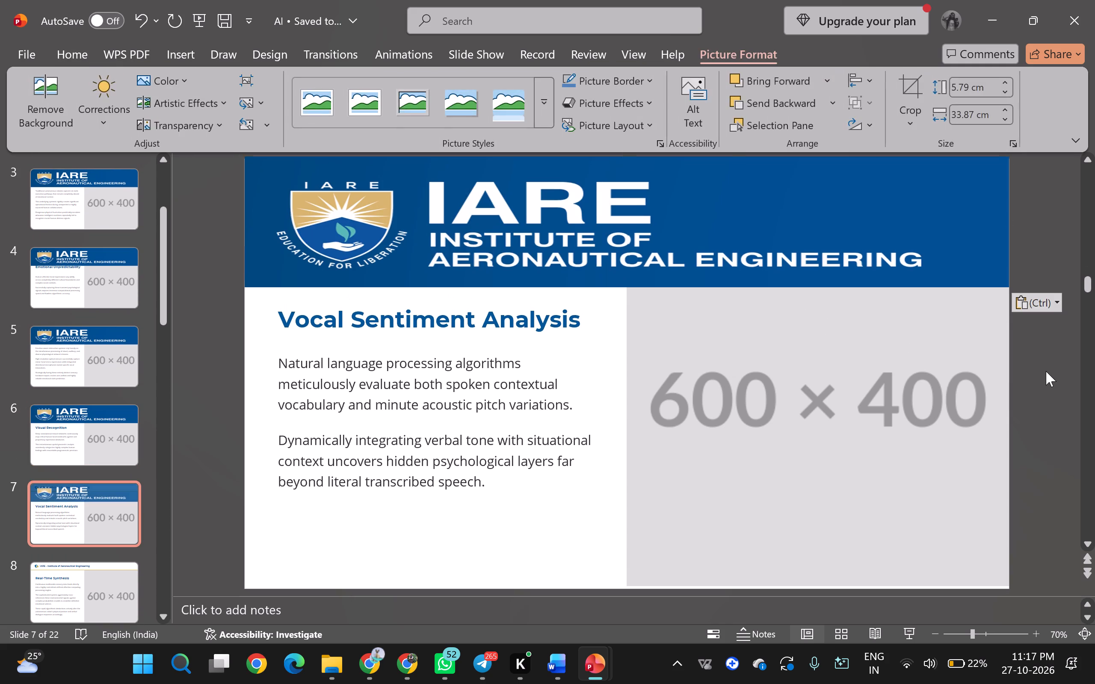
key(Down)
key(ctrl+v)
click(1046, 371)
Paste one IARE banner each onto slides 9 "Empathy Simulation" and 10 "Adaptive Behavior", undoing any duplicate paste.
key(Down)
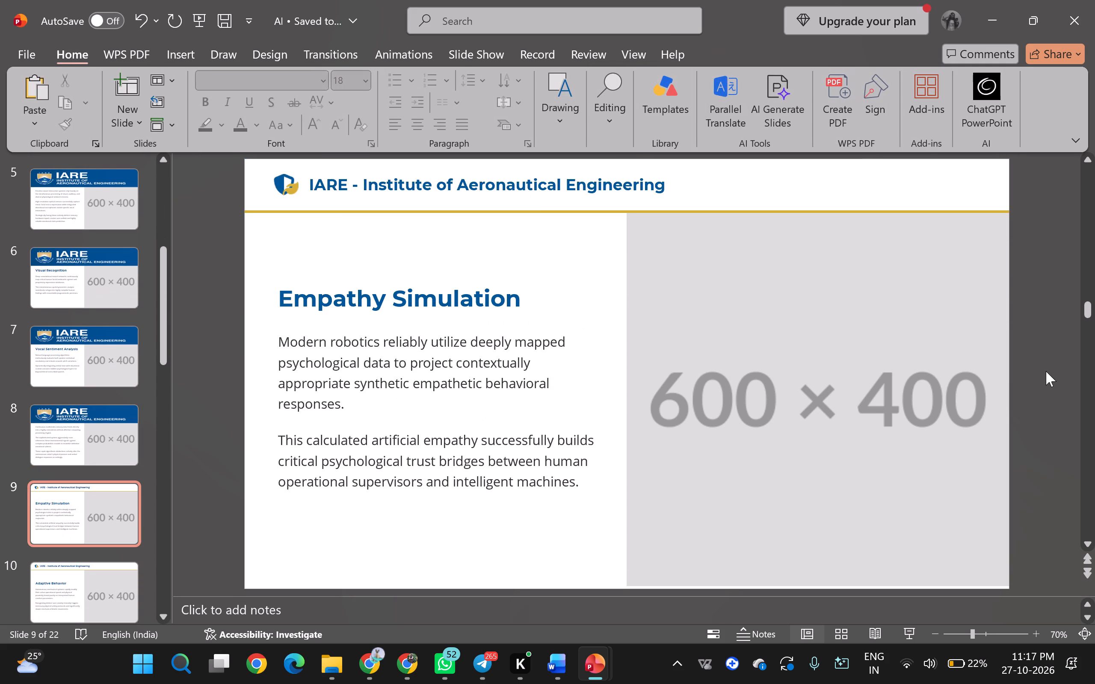
key(ctrl+v)
click(1046, 371)
key(Down)
key(ctrl+v)
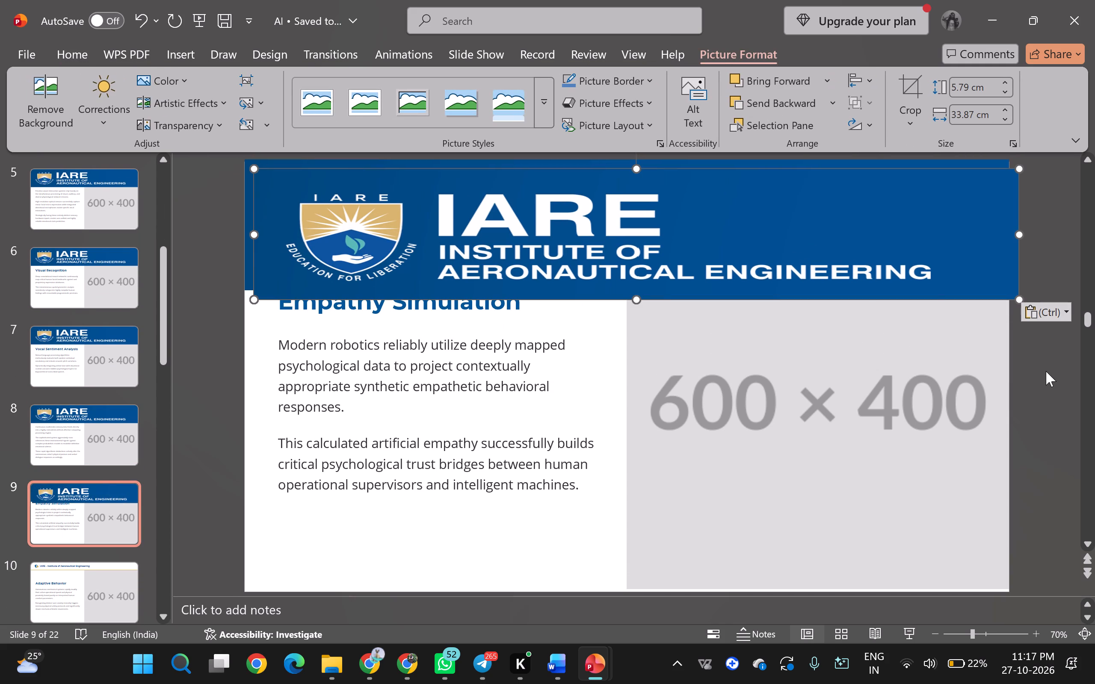
key(ctrl+z)
key(Down)
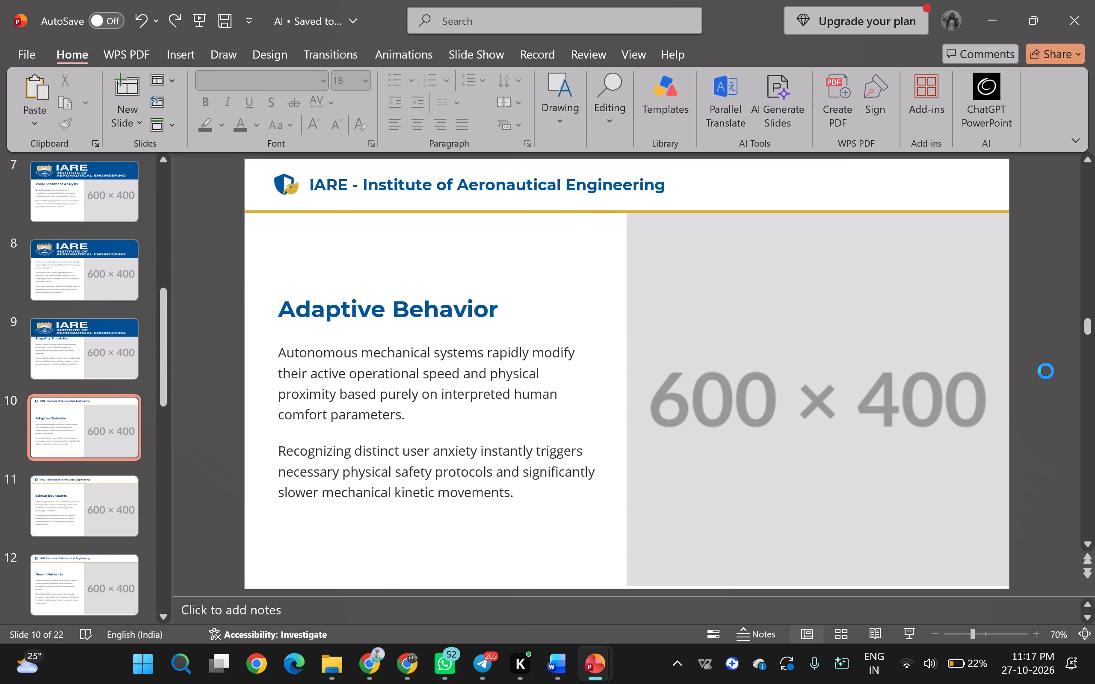
key(ctrl+v)
click(1046, 371)
key(Down)
key(Down)
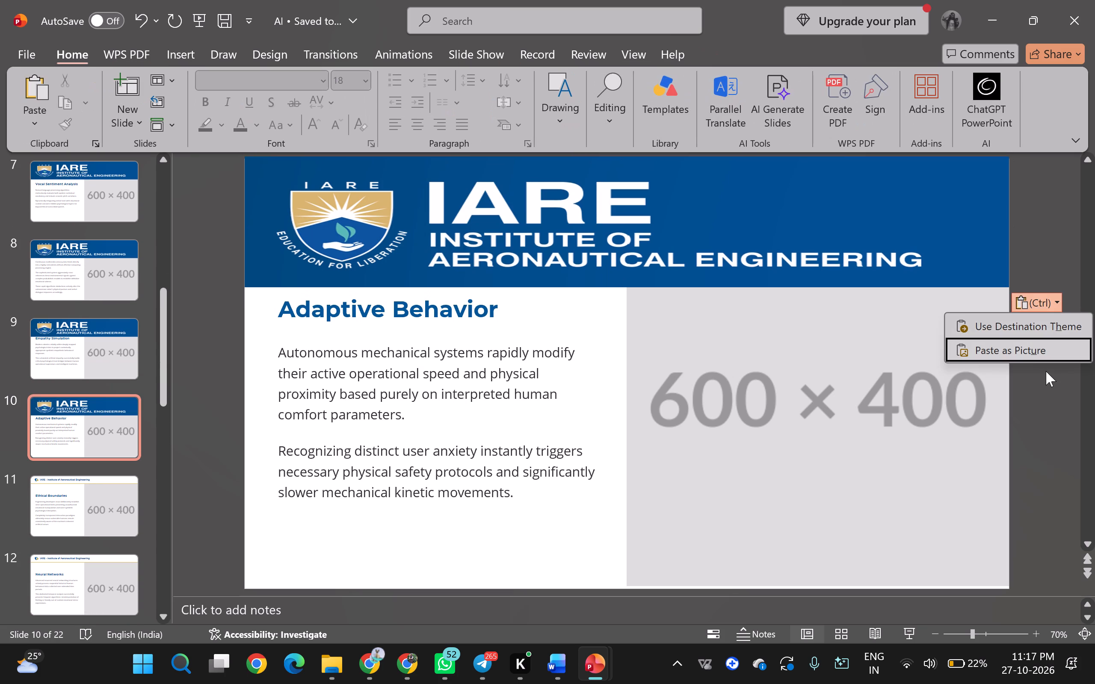
key(Escape)
Paste the IARE banner onto slides 11 to 14, starting with "Ethical Boundaries".
key(Down)
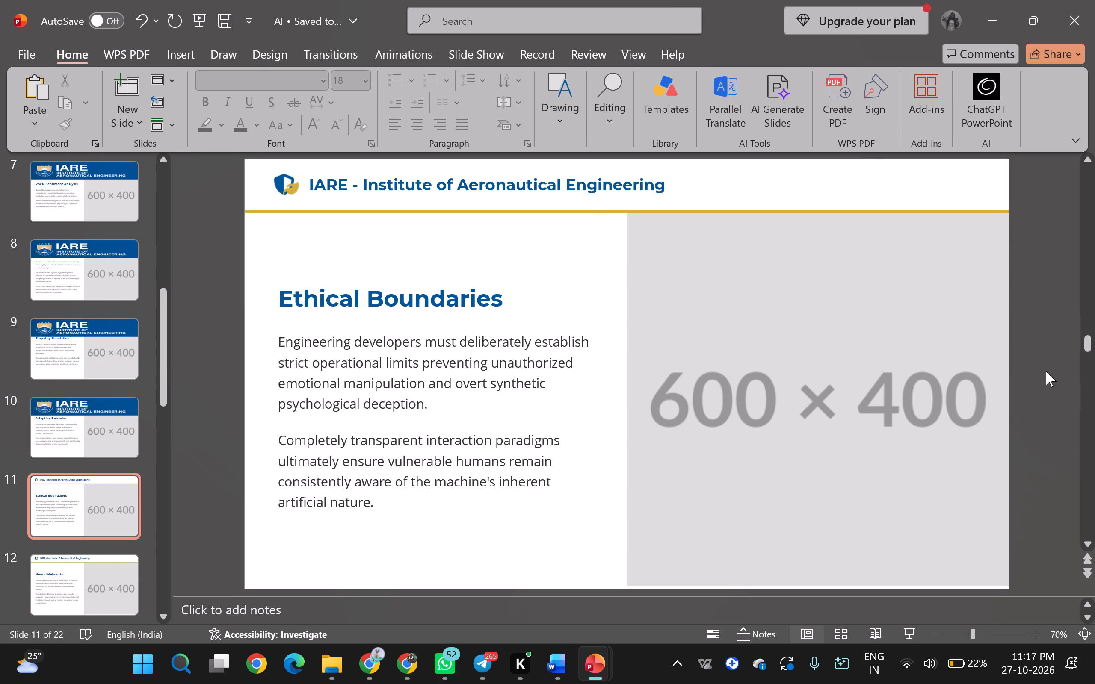
key(ctrl+v)
click(1046, 371)
key(Down)
key(ctrl+v)
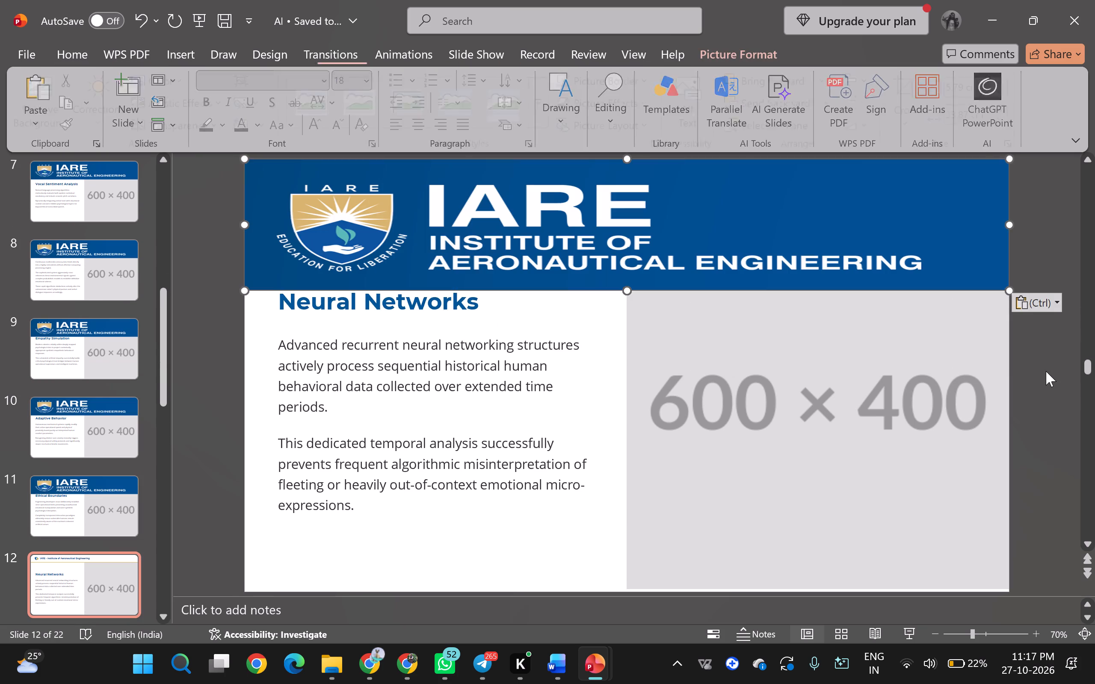
click(1046, 371)
key(Down)
key(ctrl+v)
click(1046, 371)
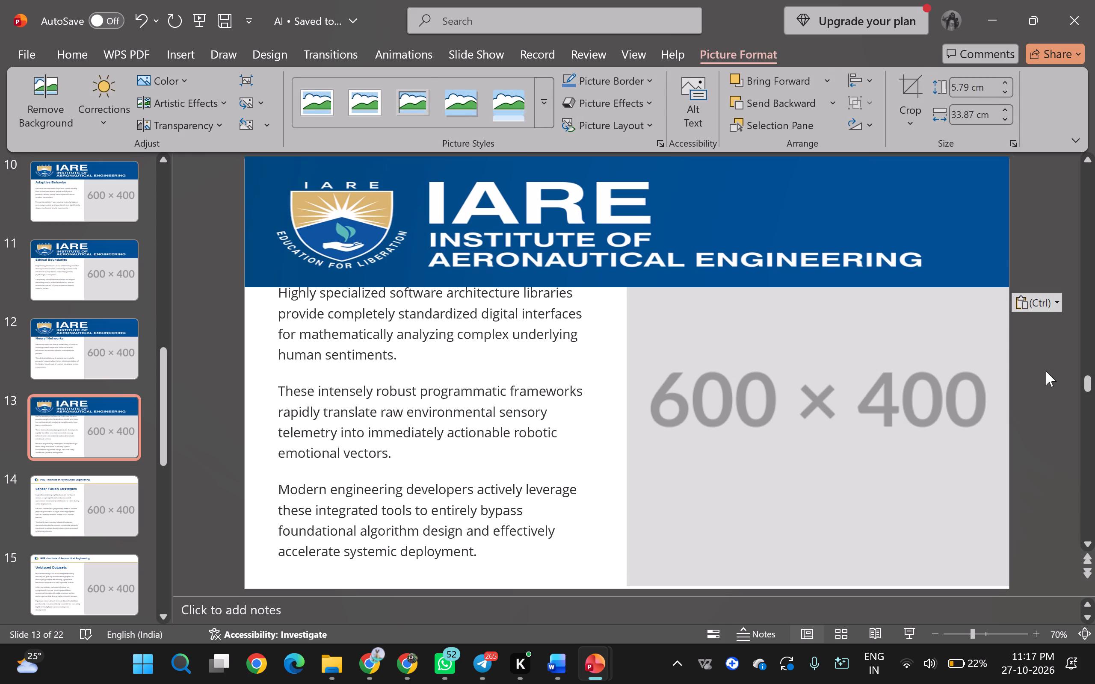
key(Down)
key(ctrl+v)
click(1046, 371)
key(Down)
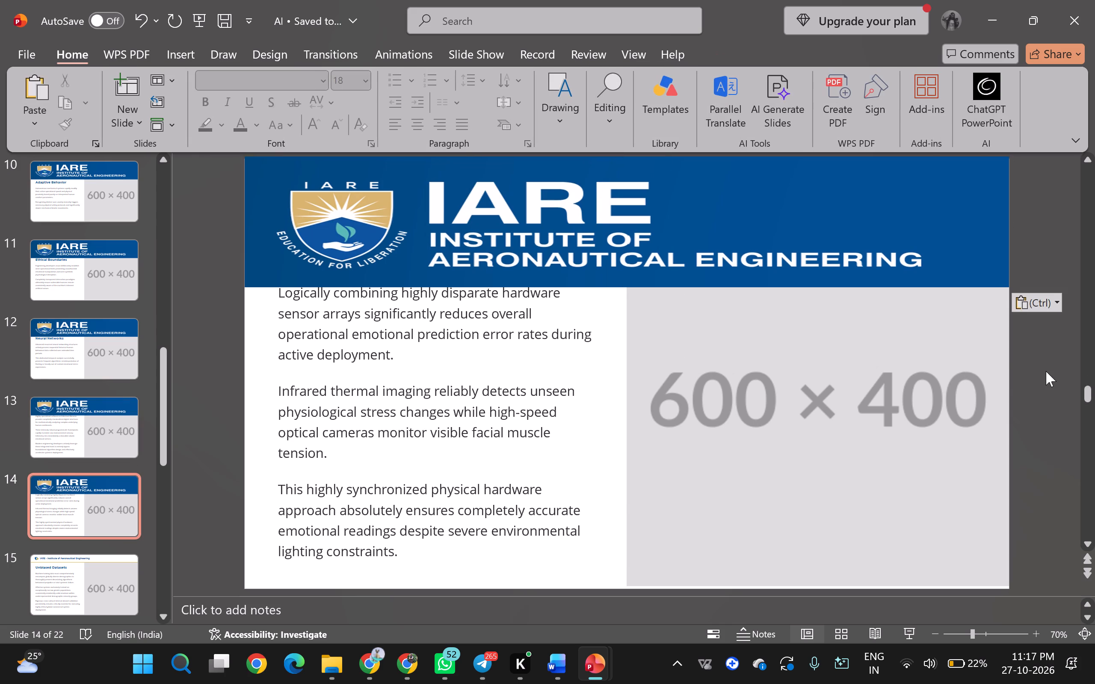
key(Escape)
Paste the IARE banner onto slides 15 to 18, from "Unbiased Datasets" through "Predictive Modeling".
key(Down)
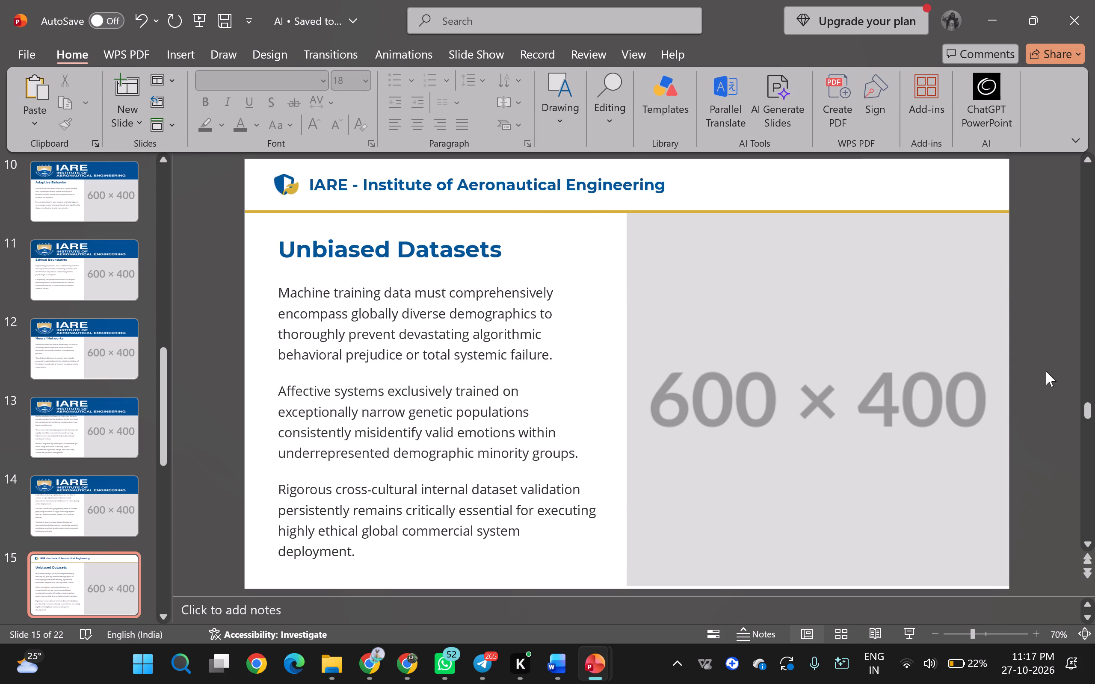
key(ctrl+v)
click(1046, 371)
key(Down)
key(Down)
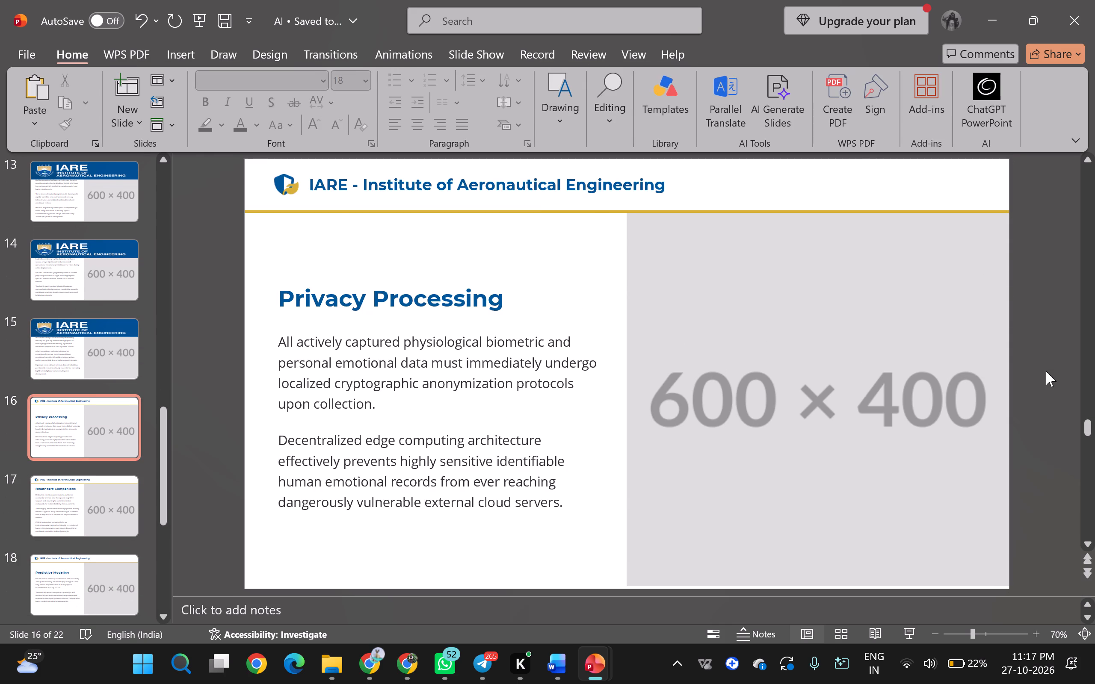
key(ctrl+v)
click(1046, 371)
key(Down)
key(ctrl+v)
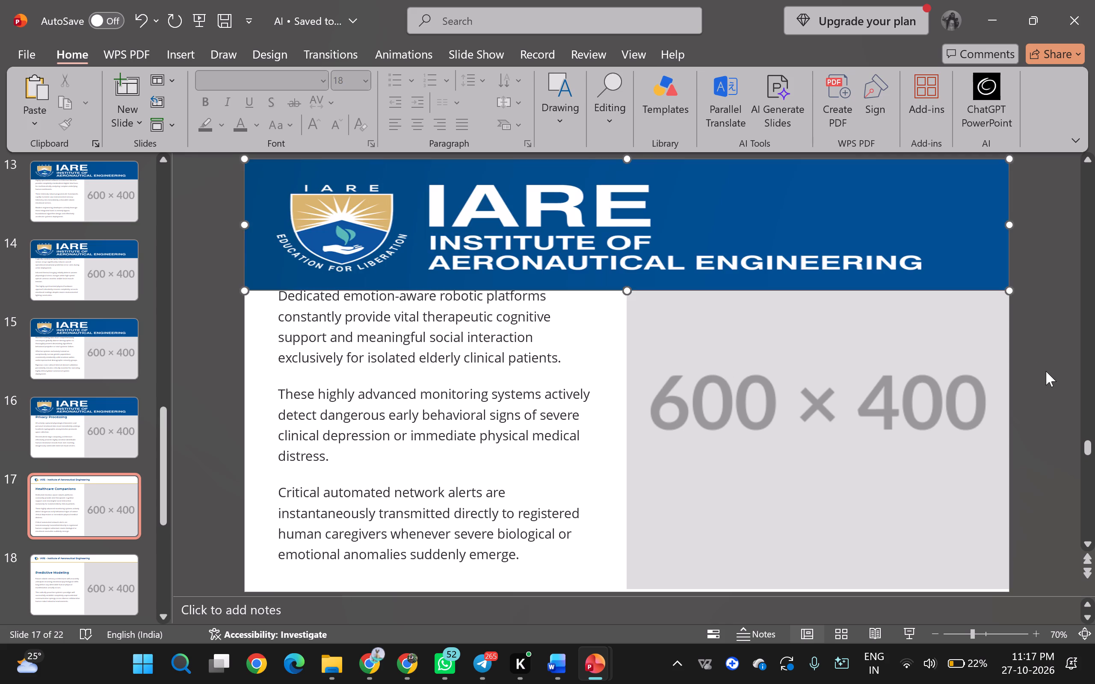
click(1046, 371)
key(Down)
key(ctrl+v)
click(1046, 371)
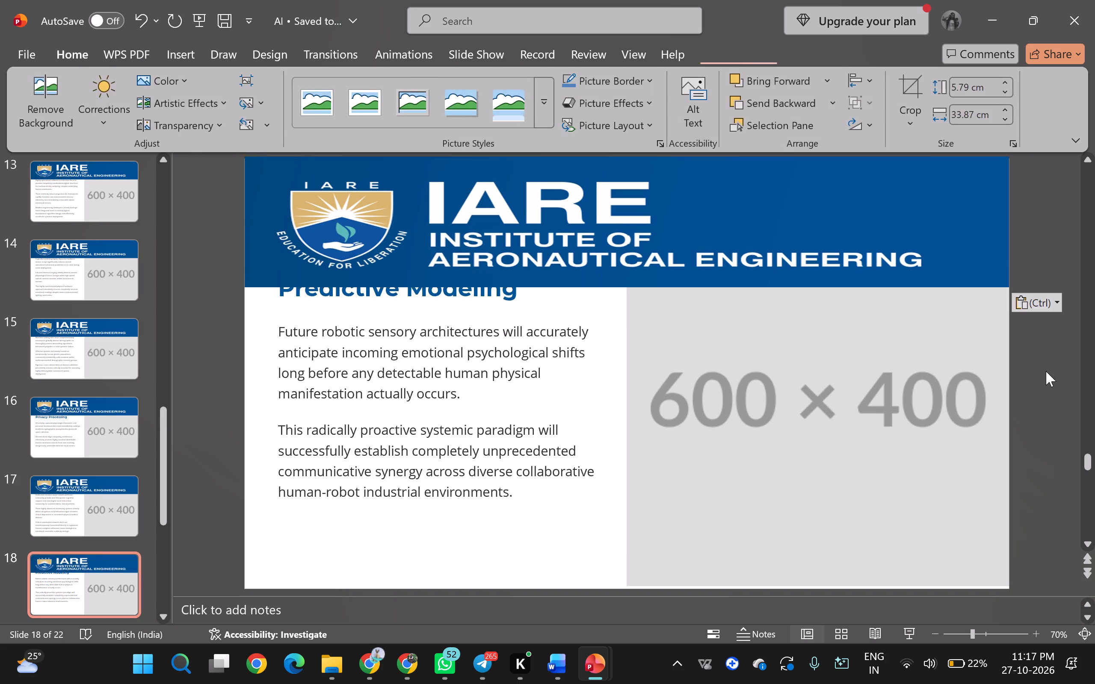
Delete the three "Image Sources" slides that follow the "Thank you" slide.
key(Down)
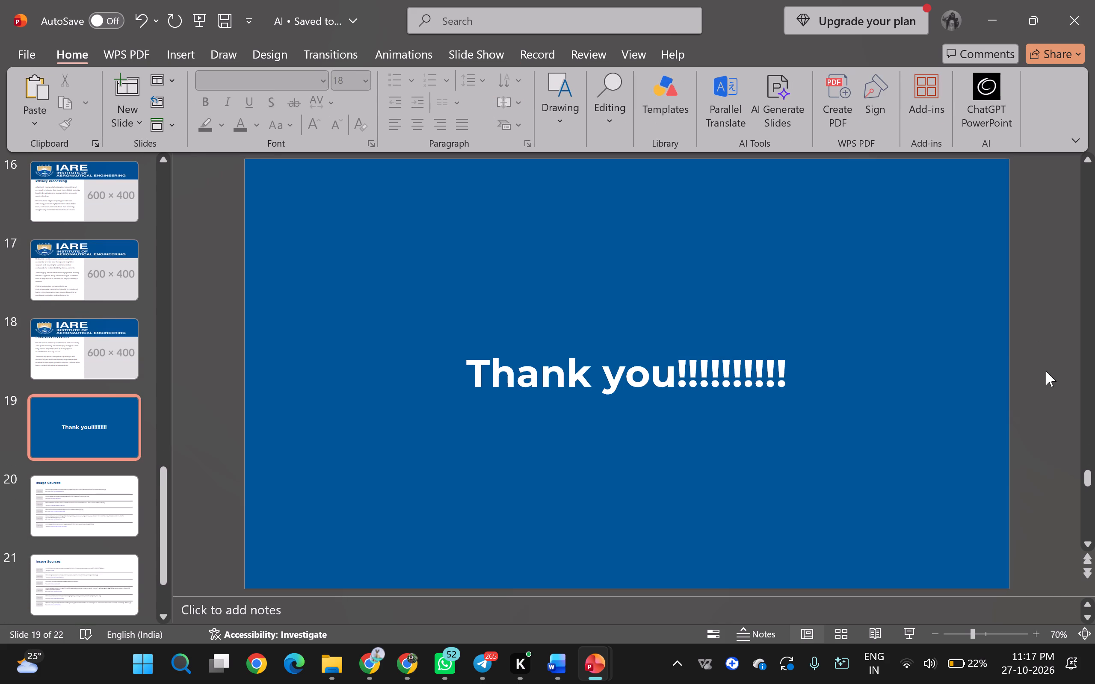
click(74, 480)
key(Delete)
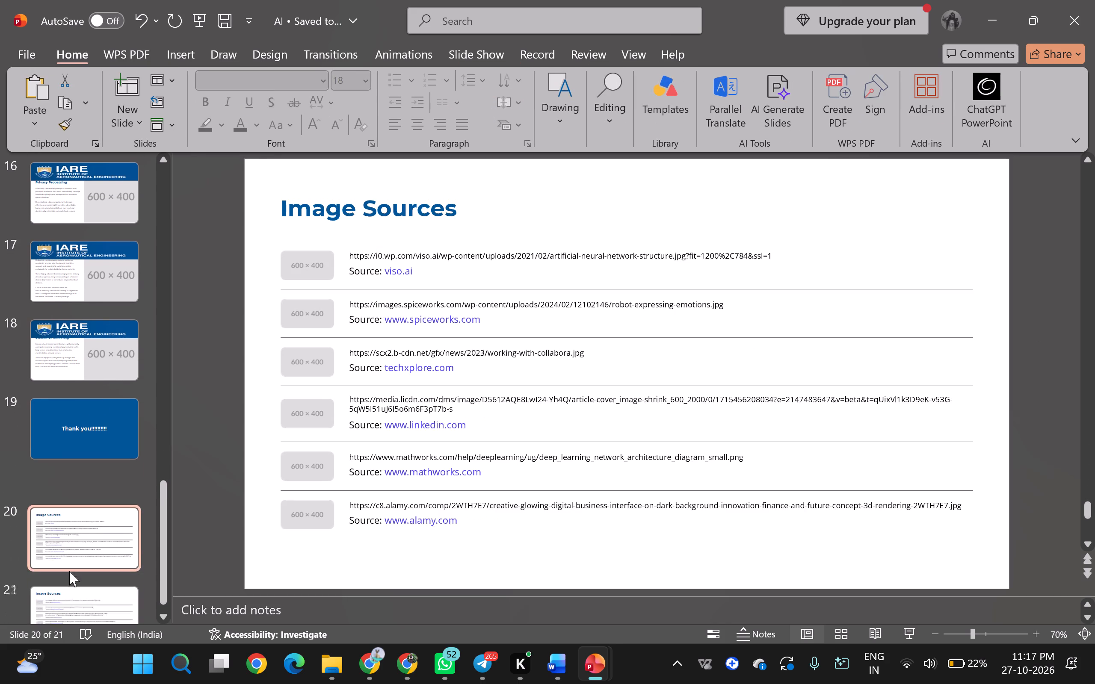
click(71, 575)
key(Delete)
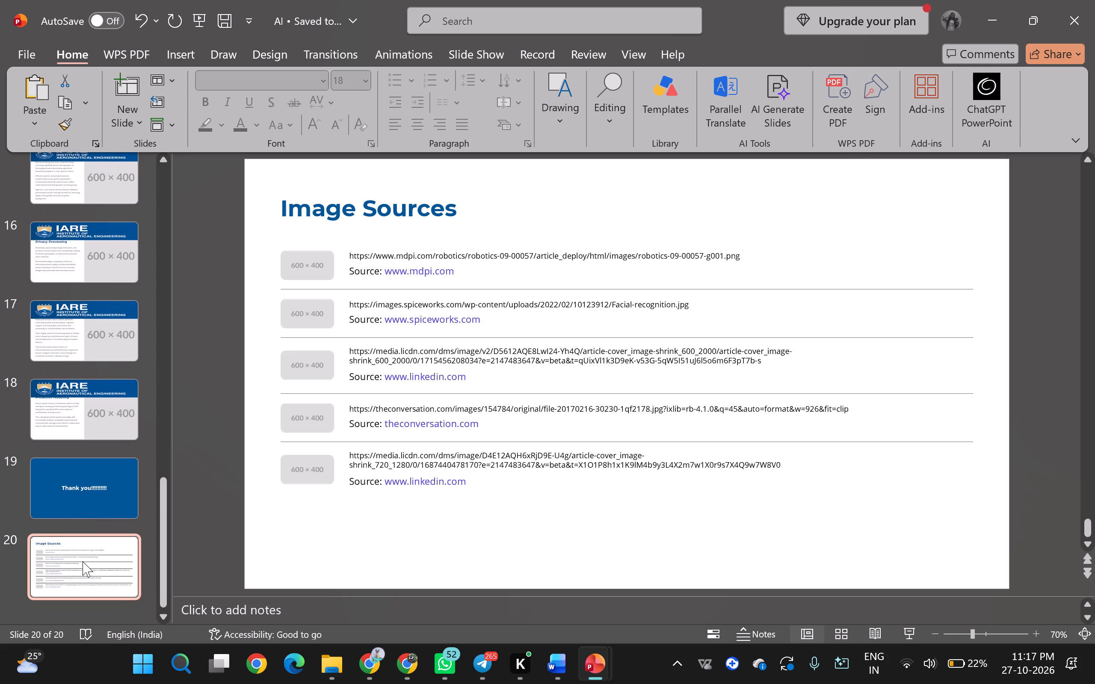
click(83, 561)
key(Delete)
Delete the 600 × 400 placeholder pictures from slides 3 and 4.
drag(160, 528, 178, 151)
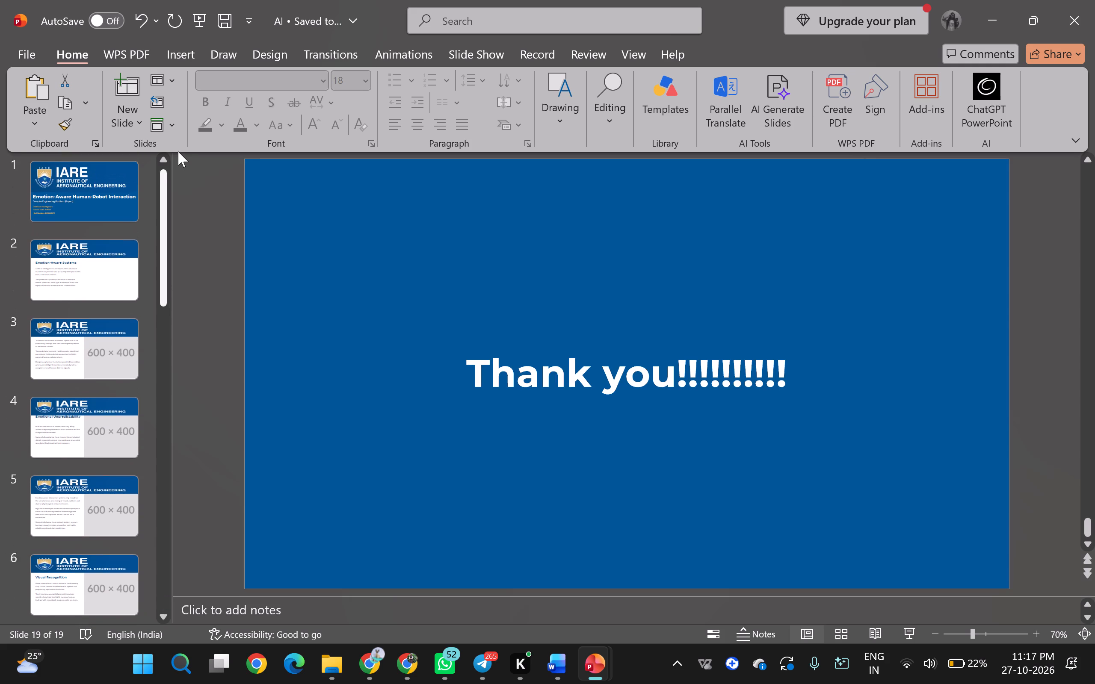
drag(178, 151, 179, 147)
click(129, 342)
click(582, 378)
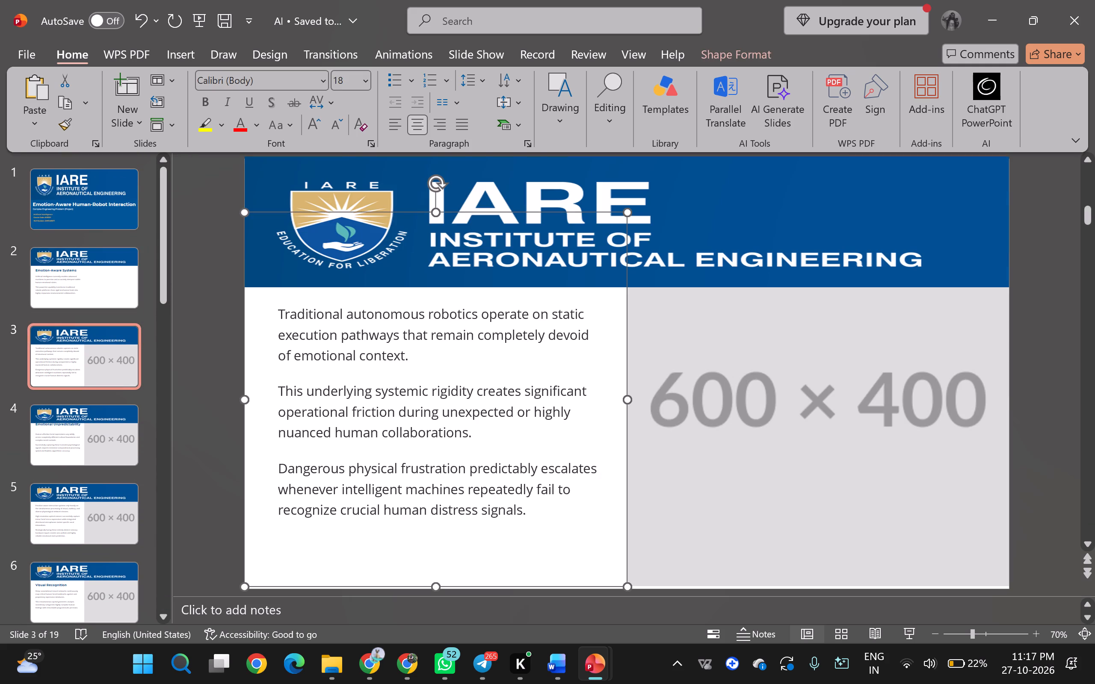
click(815, 400)
key(Delete)
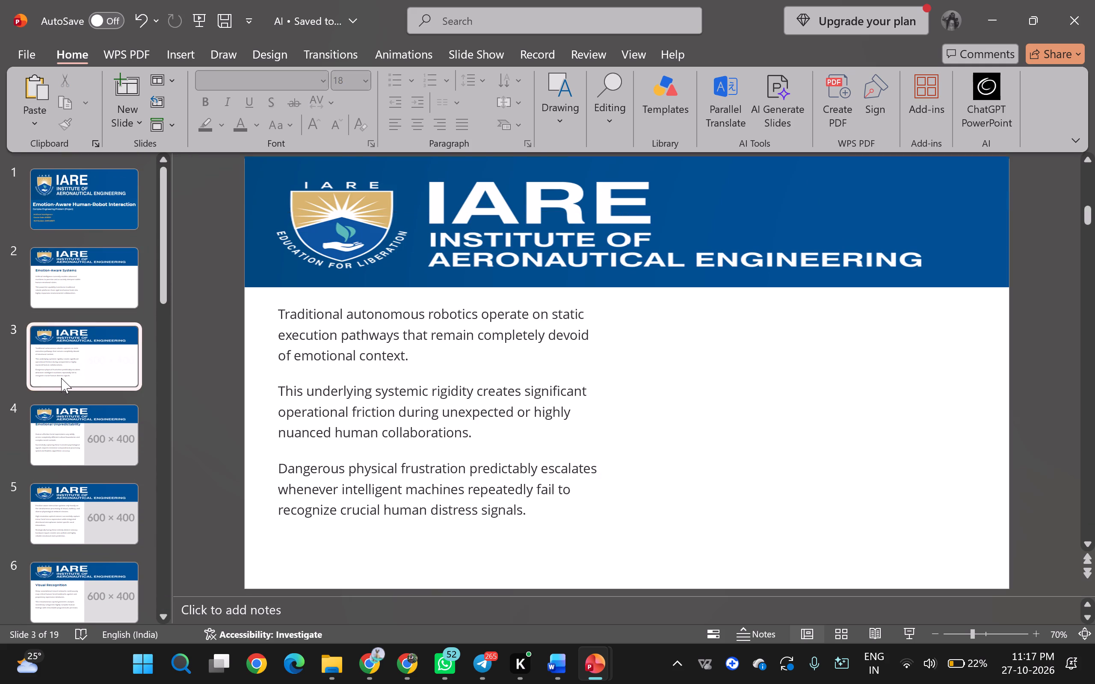
click(91, 443)
click(700, 408)
key(Delete)
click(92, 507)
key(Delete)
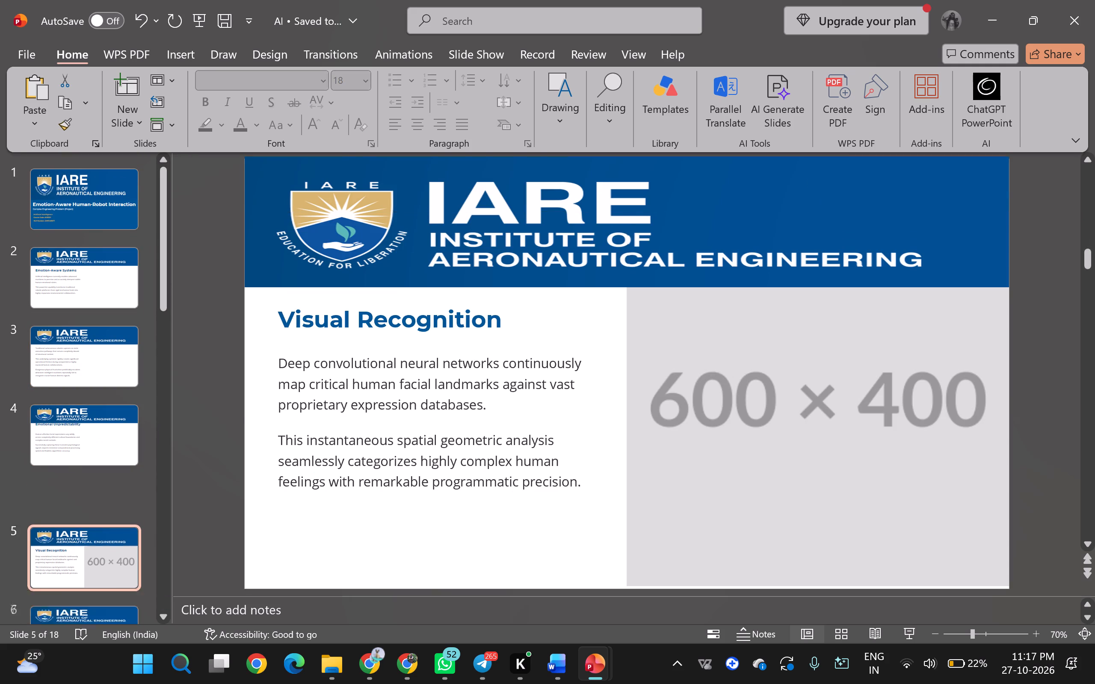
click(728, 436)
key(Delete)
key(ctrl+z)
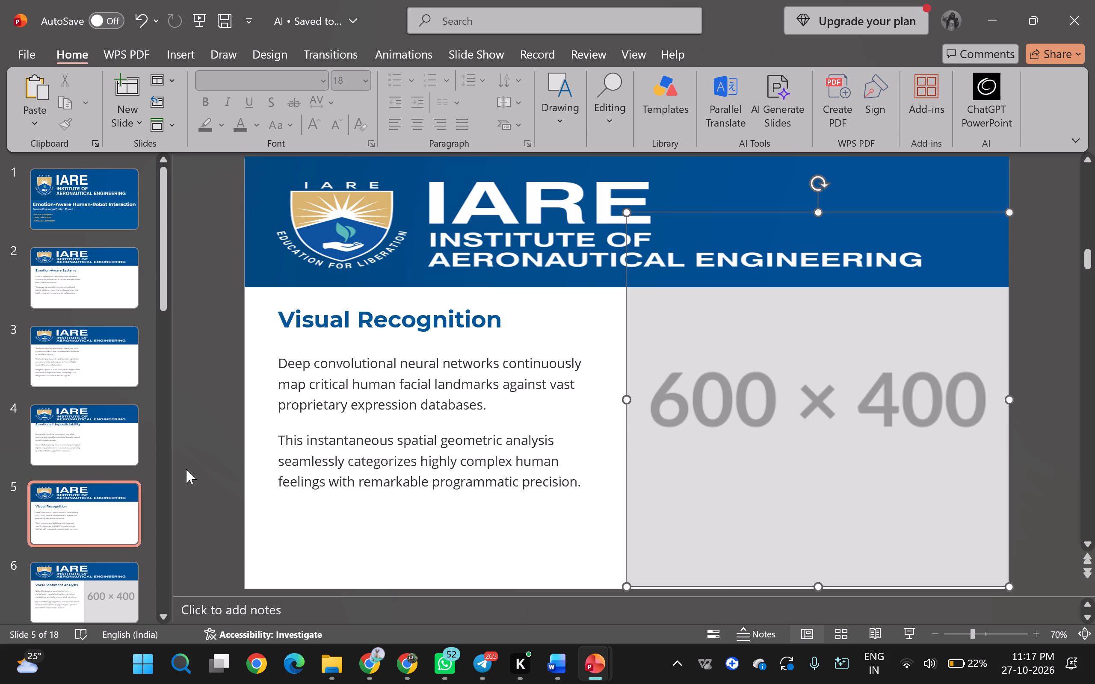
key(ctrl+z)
Delete the 600 × 400 placeholder pictures from slides 5, 6 and 7, keeping the slides themselves.
click(117, 521)
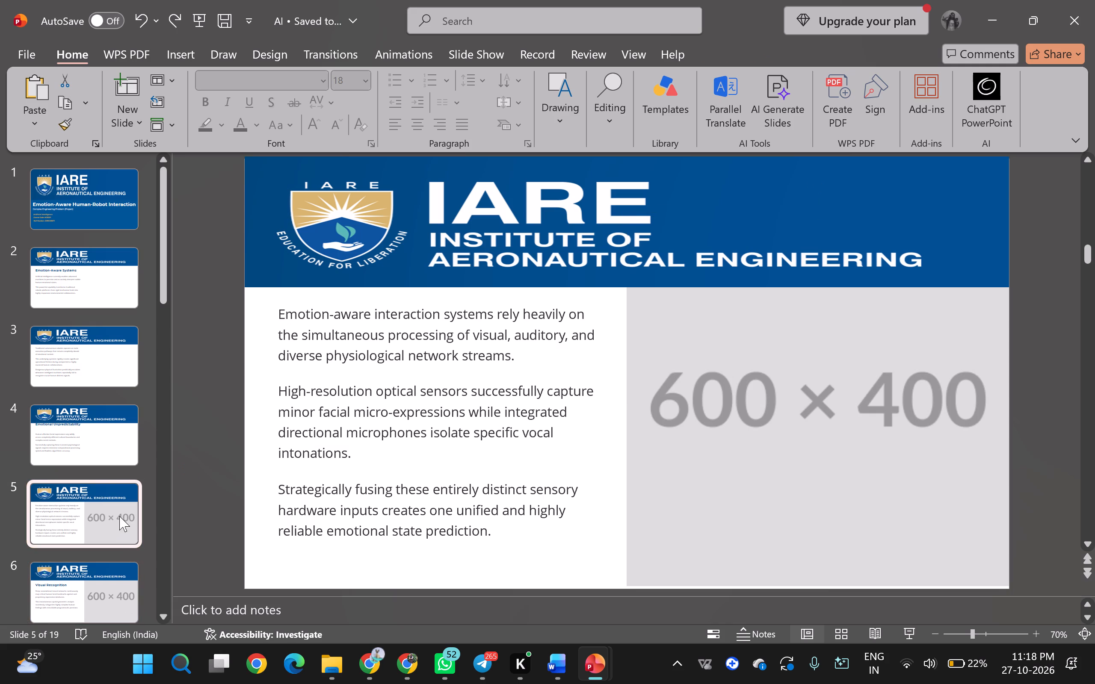
click(731, 413)
key(Delete)
scroll(843, 402, down, 1)
click(843, 402)
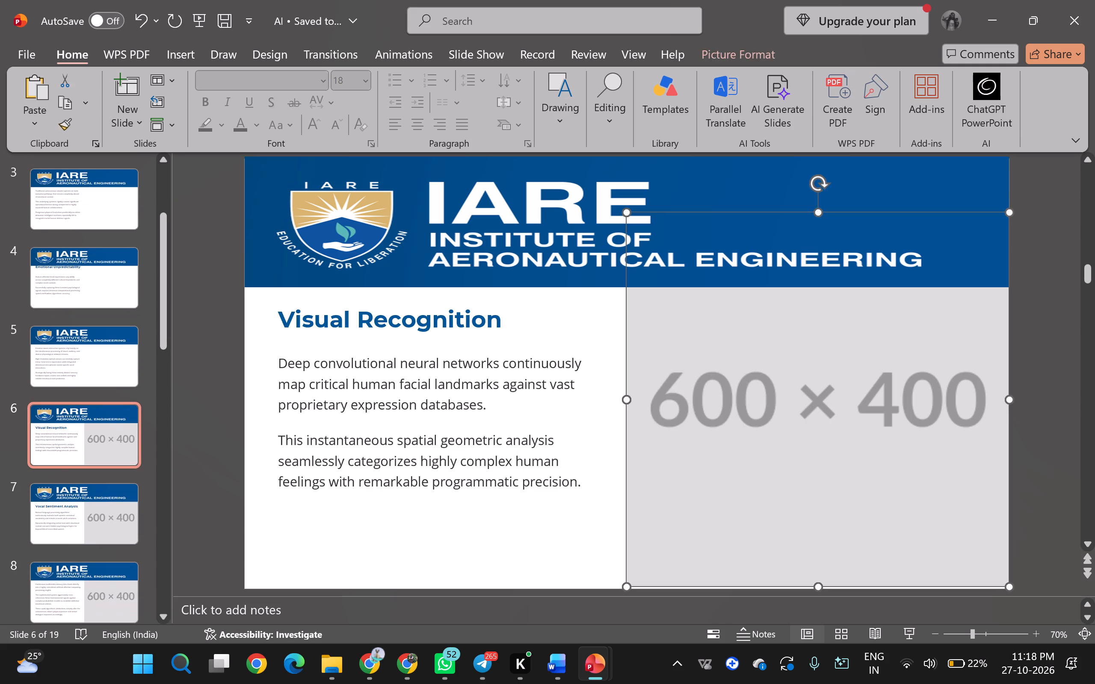
key(Delete)
scroll(844, 402, down, 1)
click(844, 402)
key(Delete)
Delete the 600 × 400 placeholder pictures from slides 8, 9 and 10.
scroll(844, 402, down, 1)
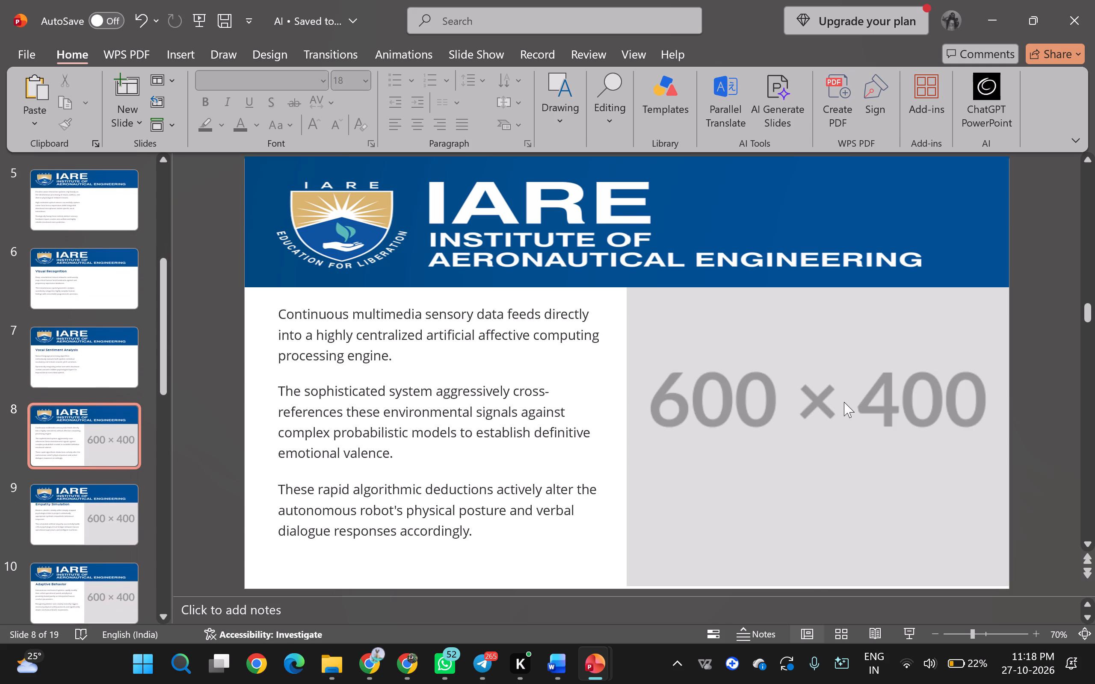
click(844, 402)
key(Delete)
scroll(844, 402, down, 1)
click(844, 402)
key(Delete)
scroll(844, 402, down, 1)
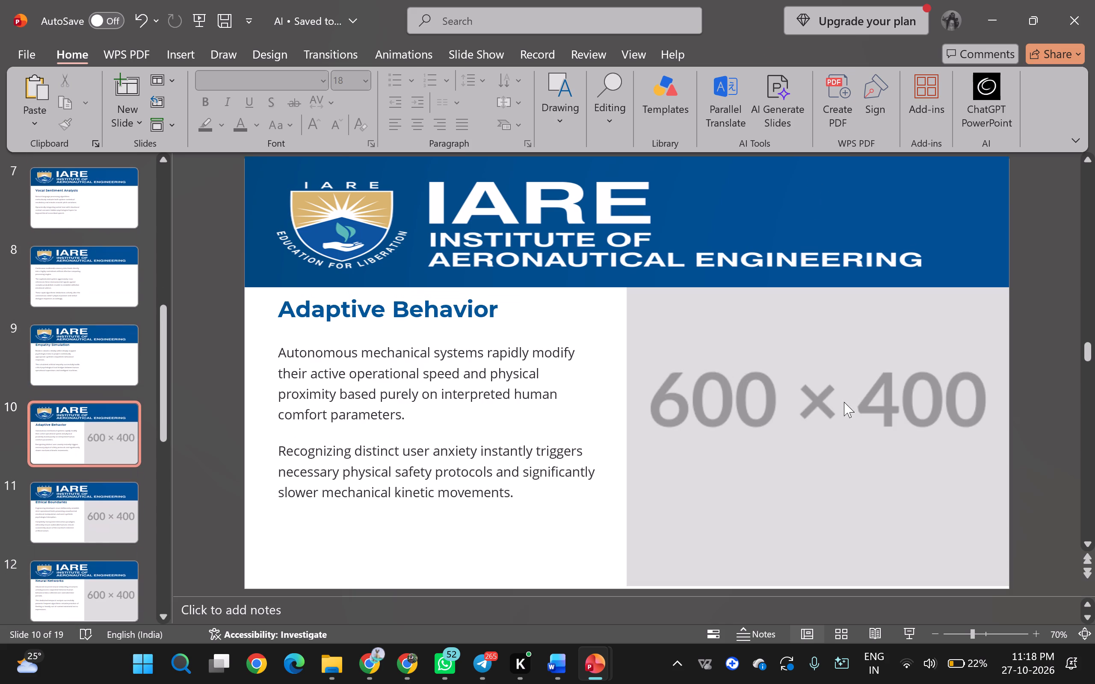
click(844, 402)
key(Delete)
Delete the 600 × 400 placeholder pictures from slides 11 to 14, starting with "Ethical Boundaries".
scroll(844, 402, down, 1)
click(844, 402)
key(Delete)
scroll(844, 402, down, 1)
click(844, 402)
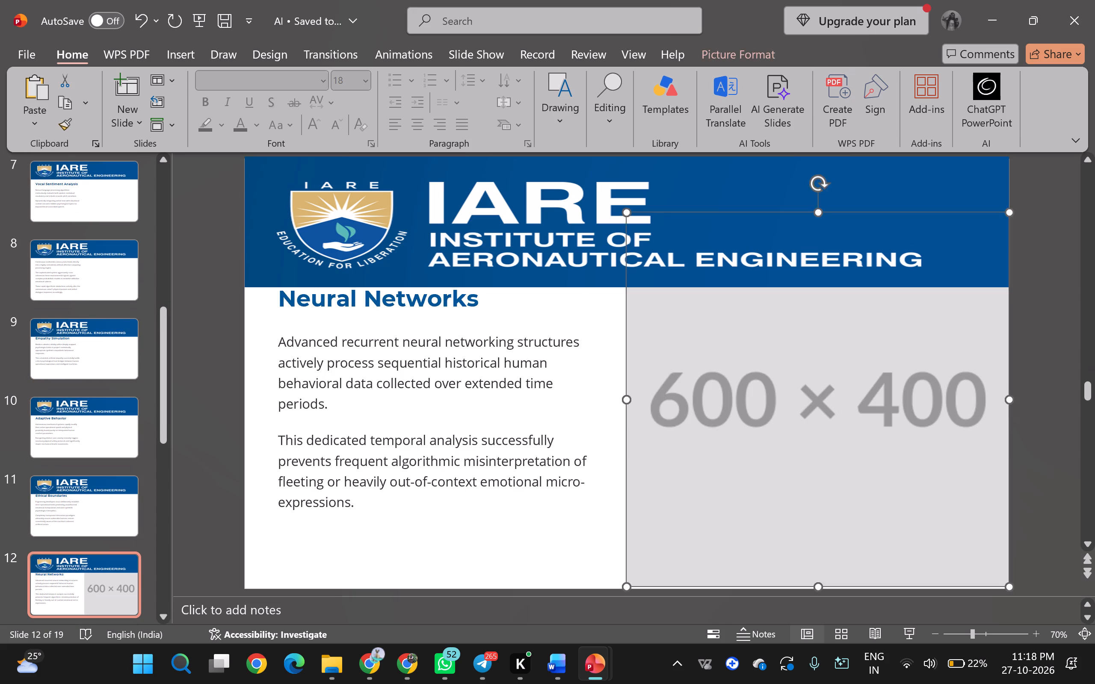
key(Delete)
scroll(844, 402, down, 1)
click(844, 402)
key(Delete)
scroll(844, 402, down, 1)
click(844, 402)
key(Delete)
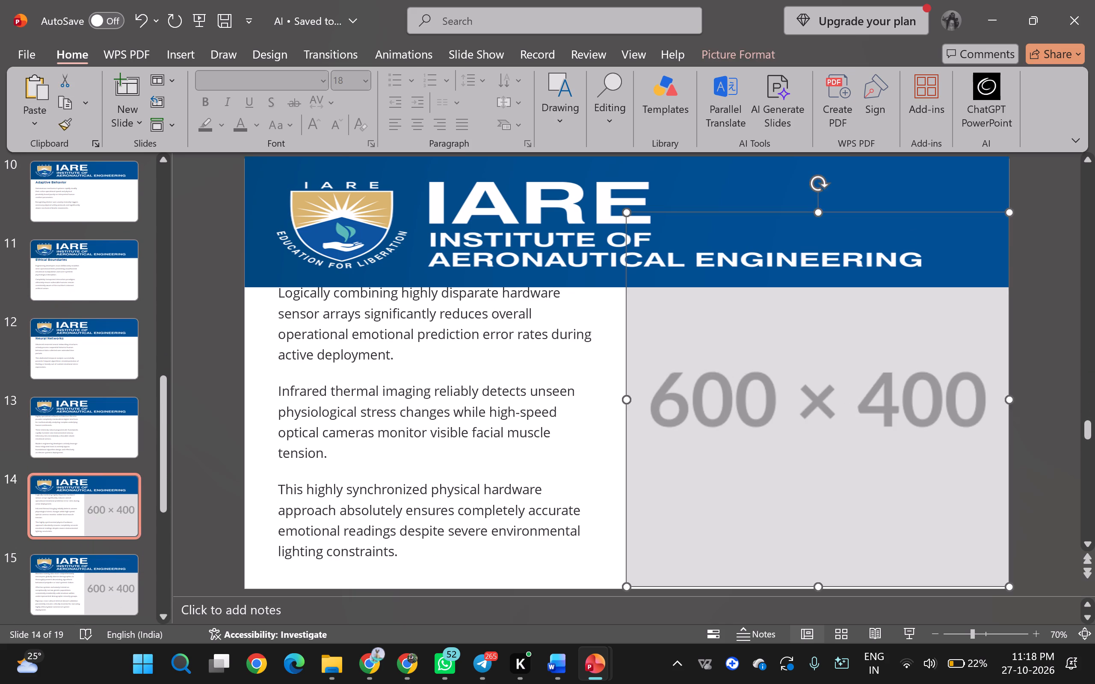
Delete the 600 × 400 placeholder pictures from slides 15 to 18, ending with "Predictive Modeling".
scroll(844, 402, down, 1)
click(844, 402)
key(Delete)
scroll(844, 402, down, 1)
click(844, 402)
key(Delete)
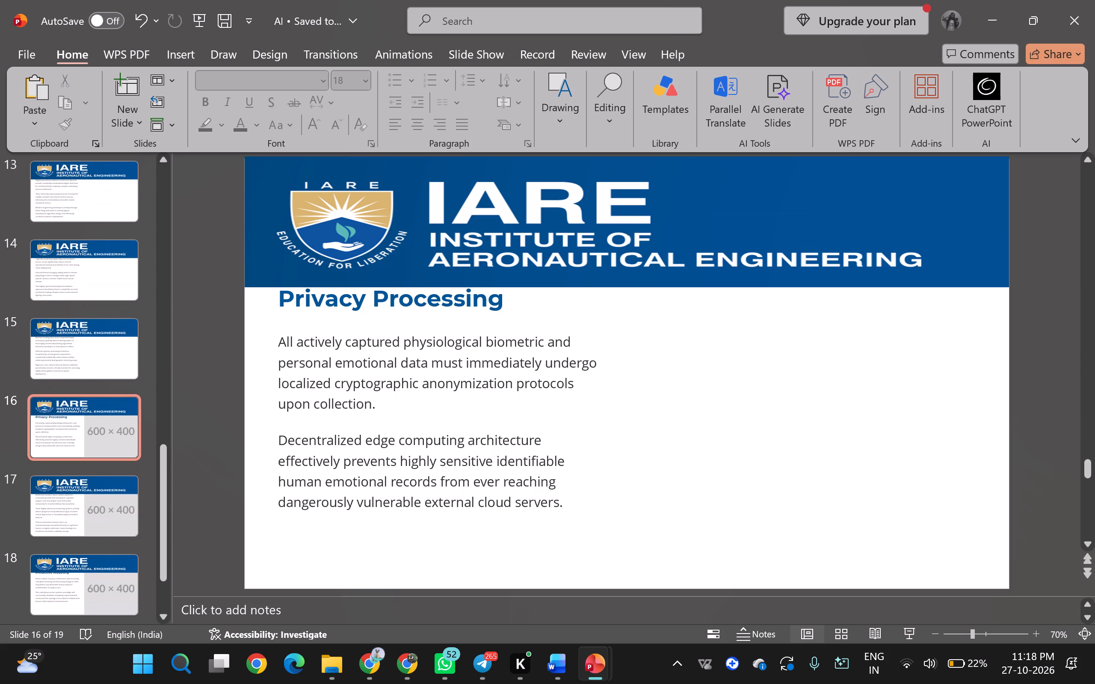
scroll(844, 402, down, 1)
click(844, 402)
key(Delete)
scroll(844, 402, down, 1)
click(844, 402)
key(Delete)
On slide 2, "Emotion-Aware Systems", set both body paragraphs to 24 pt and widen their text boxes almost to the slide's right edge.
scroll(844, 402, down, 1)
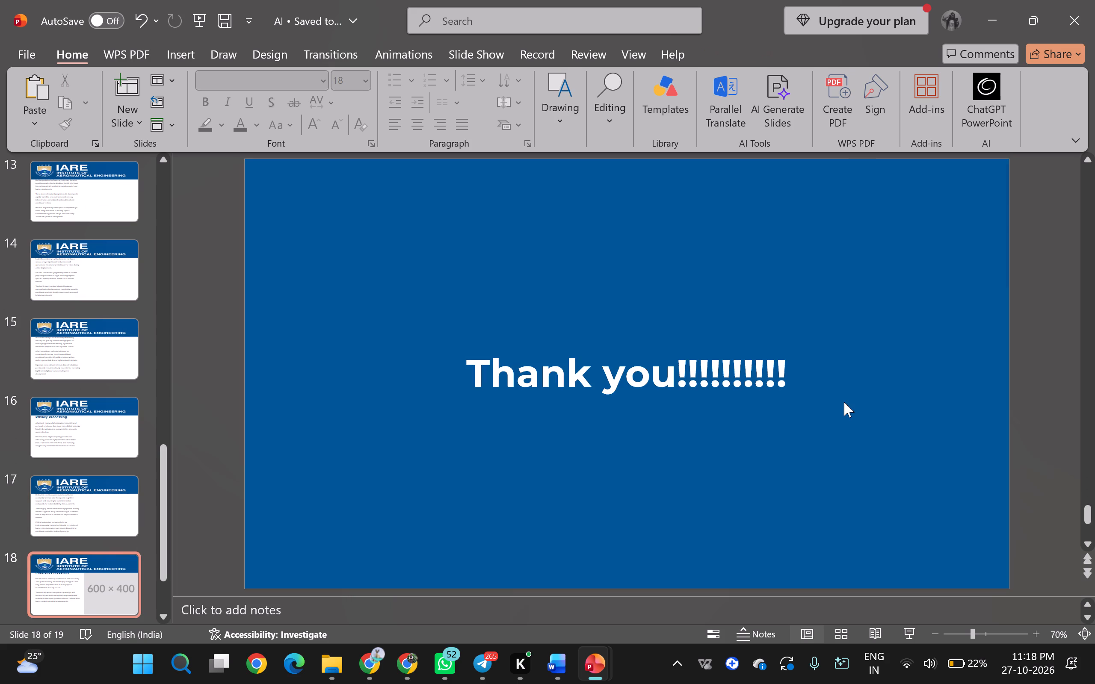
drag(166, 477, 131, 257)
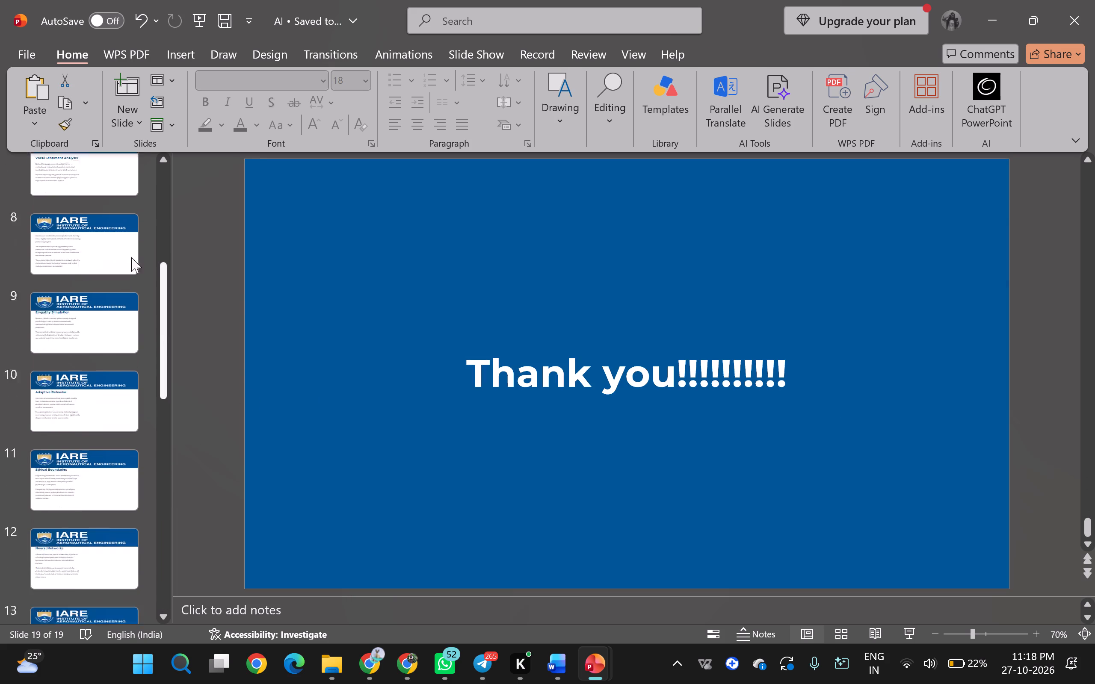
drag(131, 257, 133, 140)
click(70, 284)
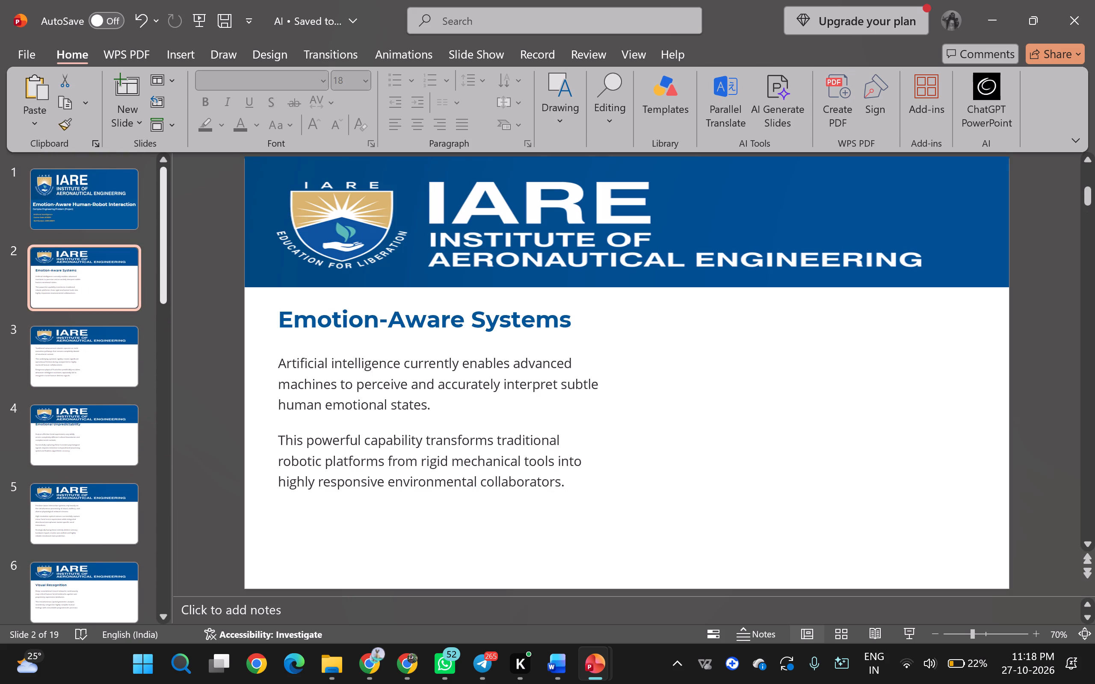
click(521, 394)
click(562, 459)
click(537, 385)
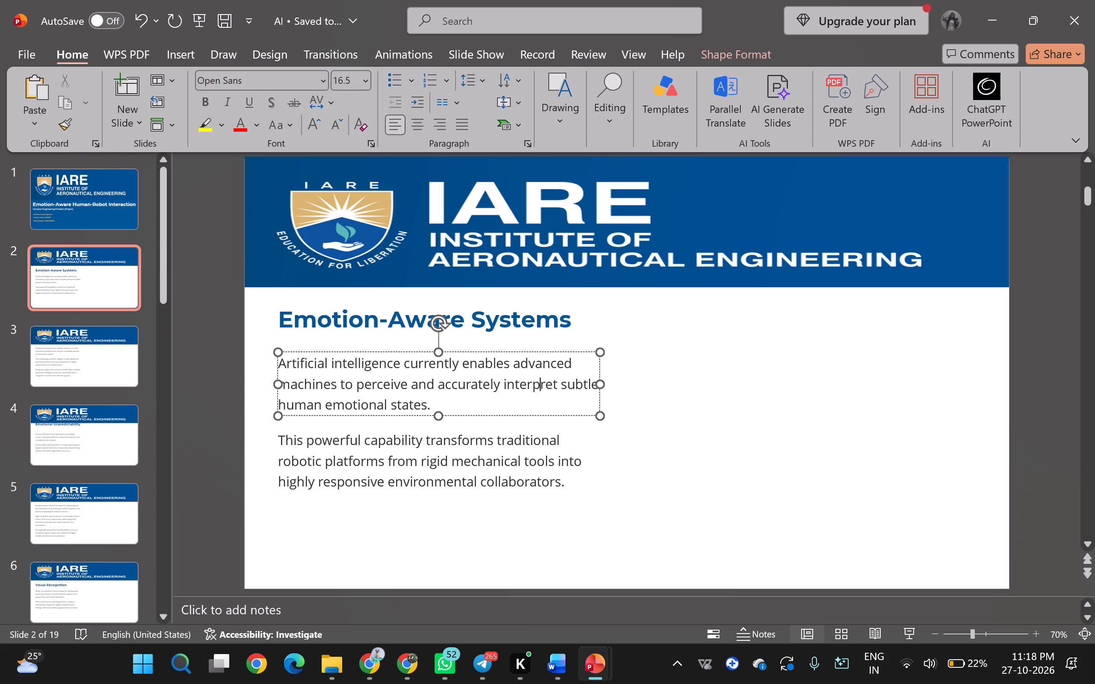
click(536, 416)
shift+click(536, 455)
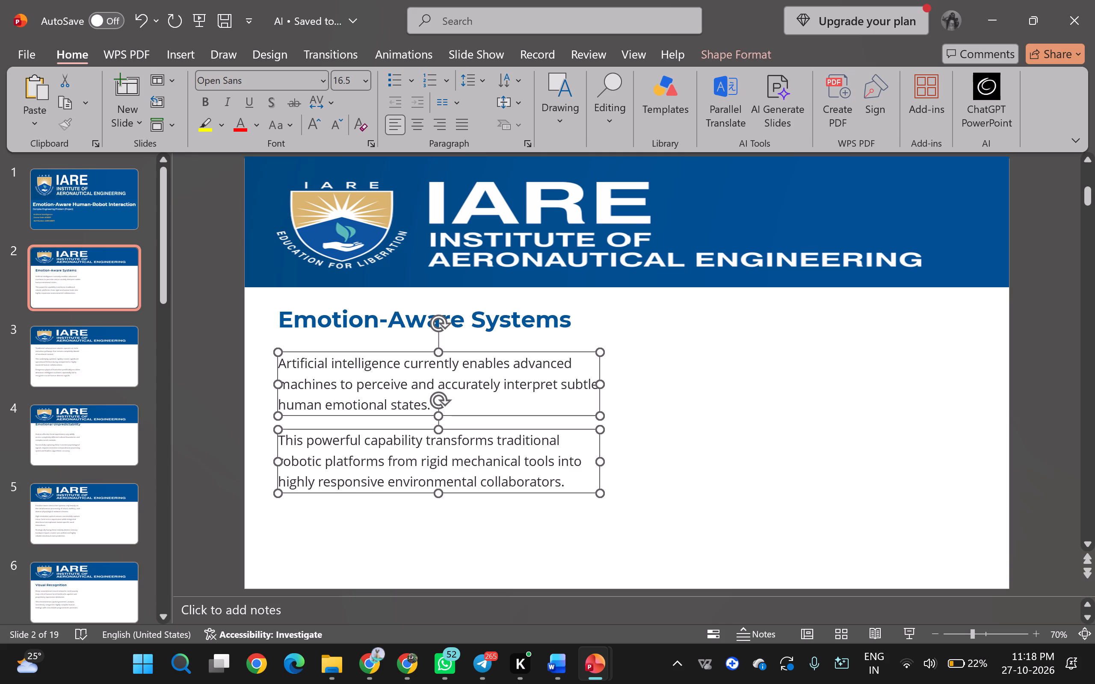
click(364, 85)
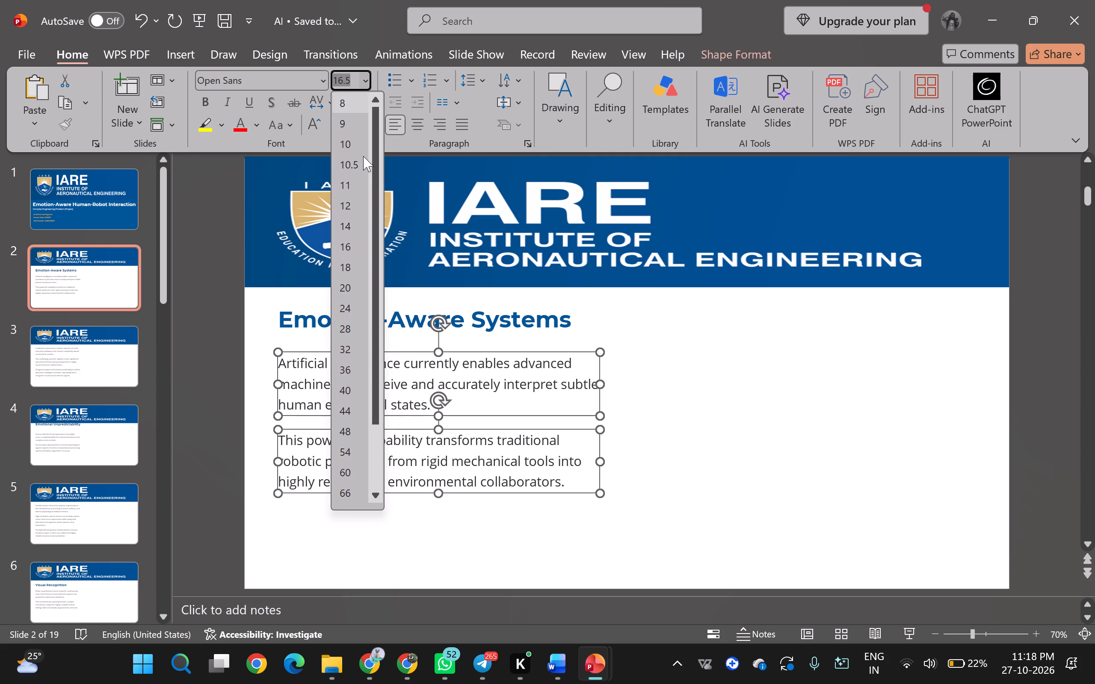
click(348, 313)
drag(602, 396, 853, 377)
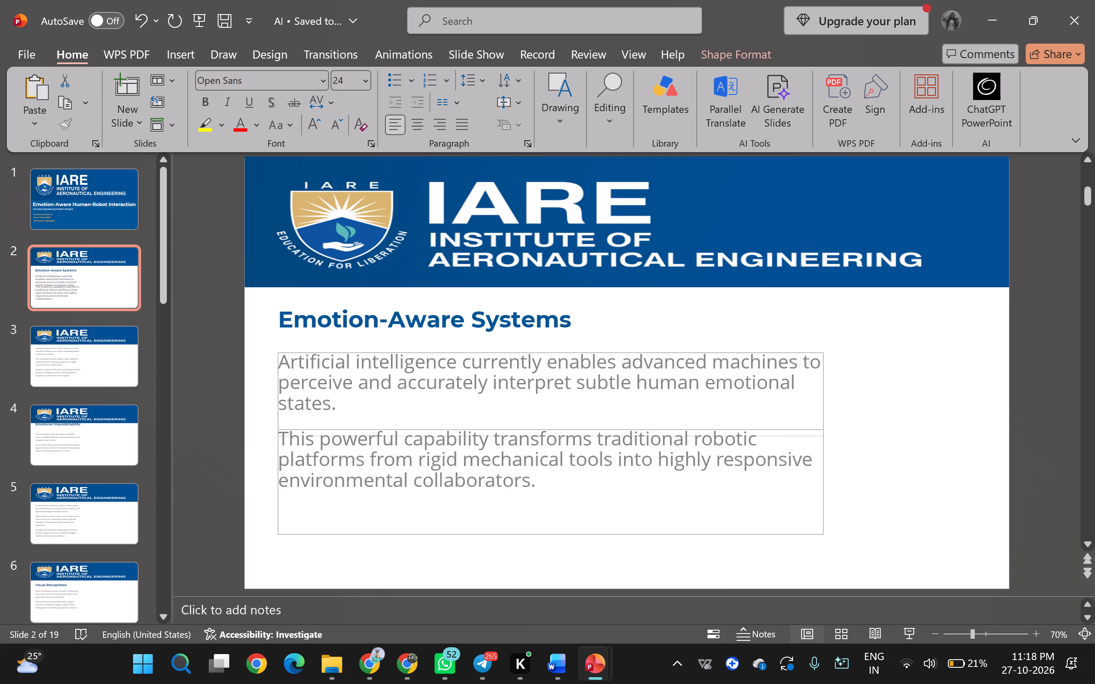
drag(853, 377, 977, 380)
click(1056, 364)
On slide 3, set the three body paragraphs to 24 pt and widen their text boxes almost to the slide's right edge.
scroll(1062, 350, down, 1)
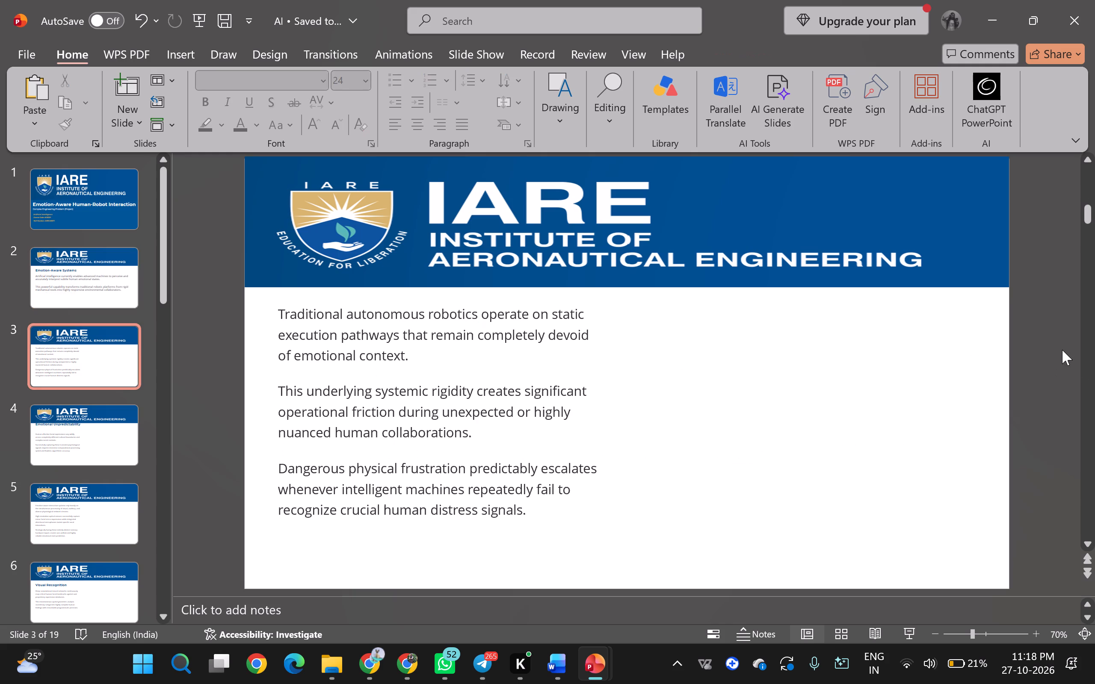
click(497, 342)
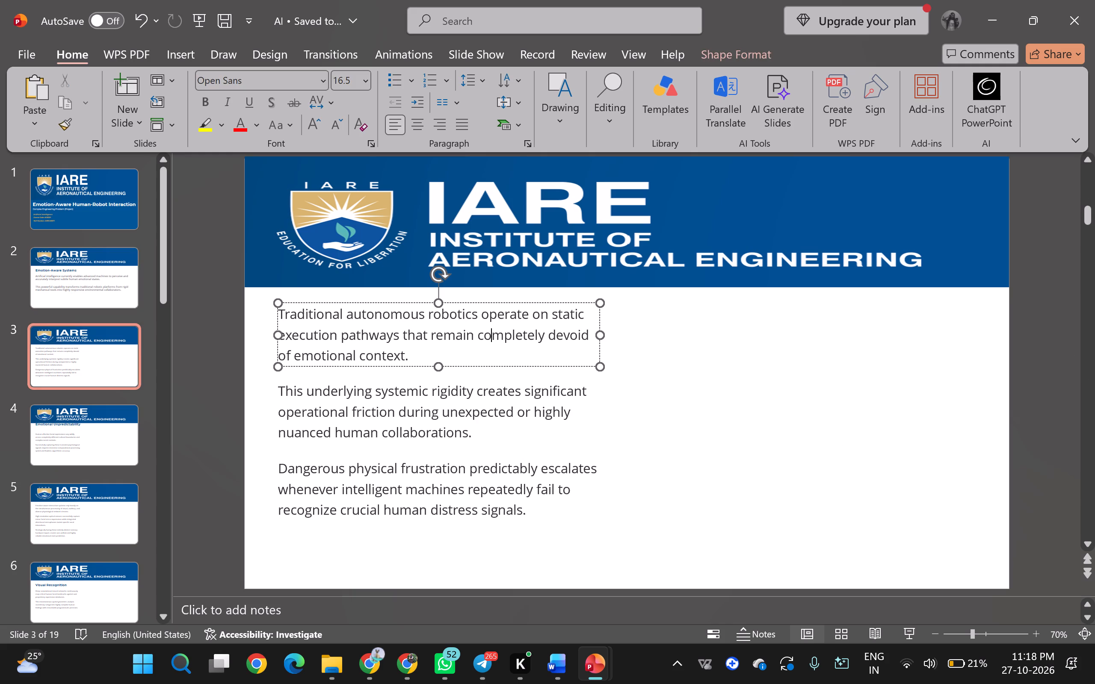
shift+click(505, 419)
shift+click(516, 501)
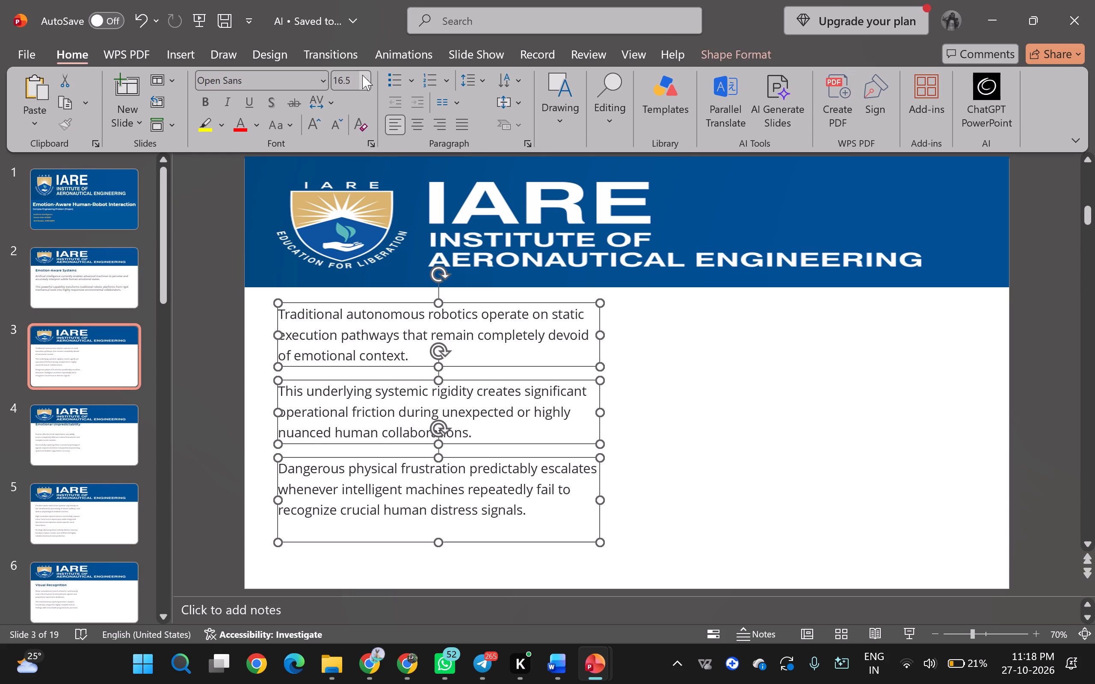
click(362, 75)
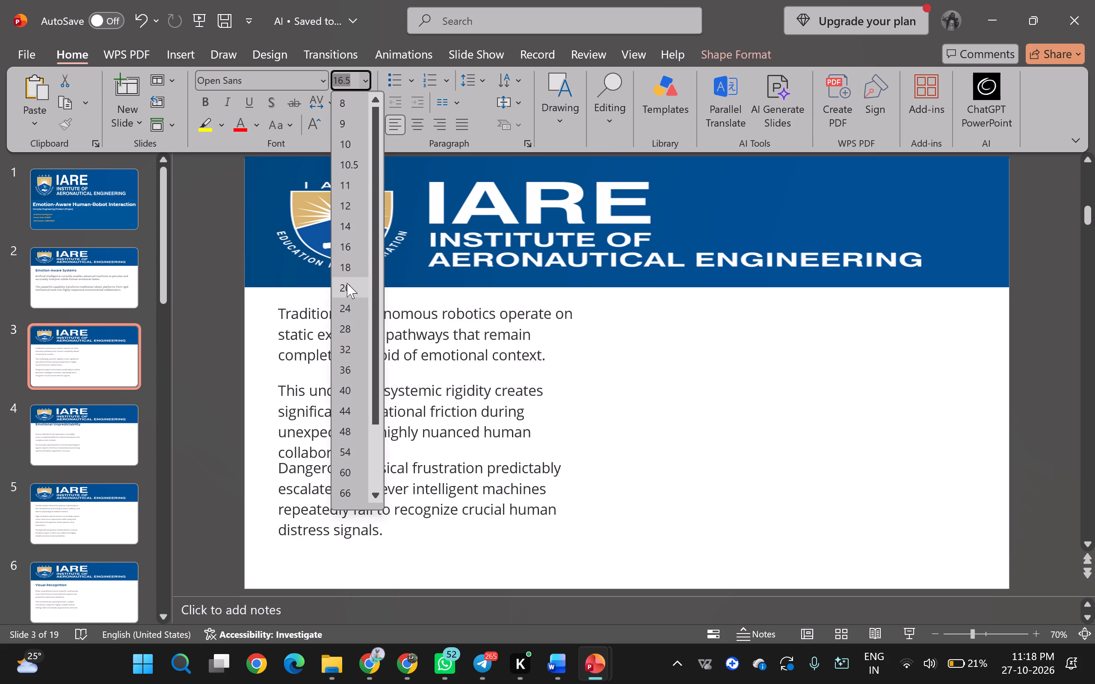
click(346, 306)
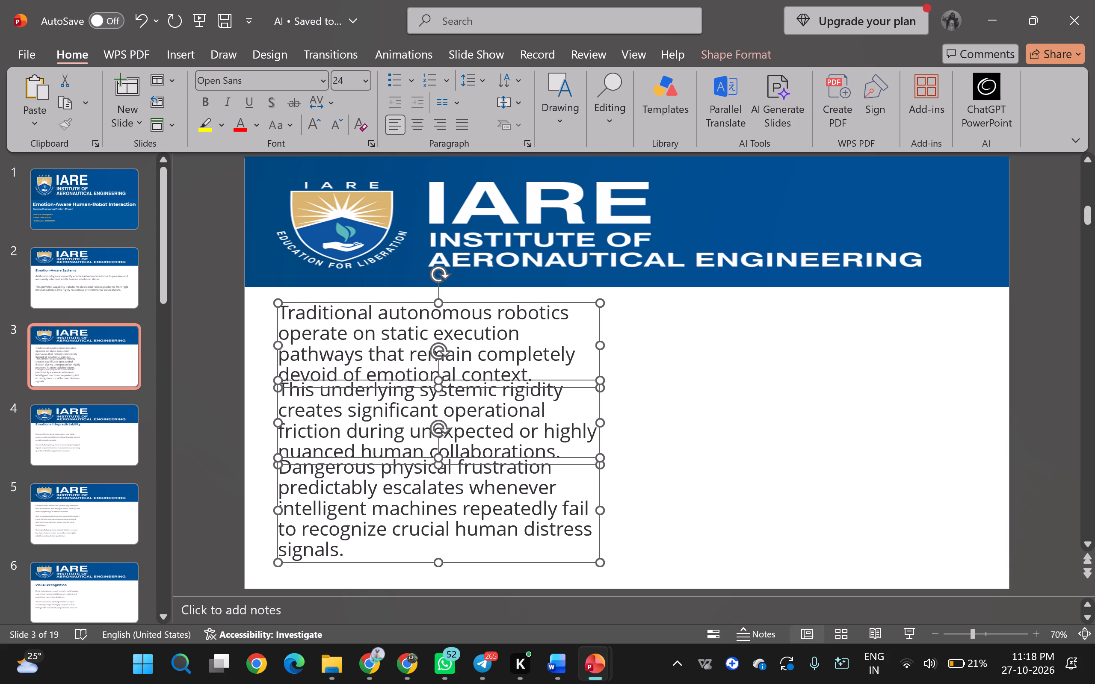
drag(604, 424, 982, 428)
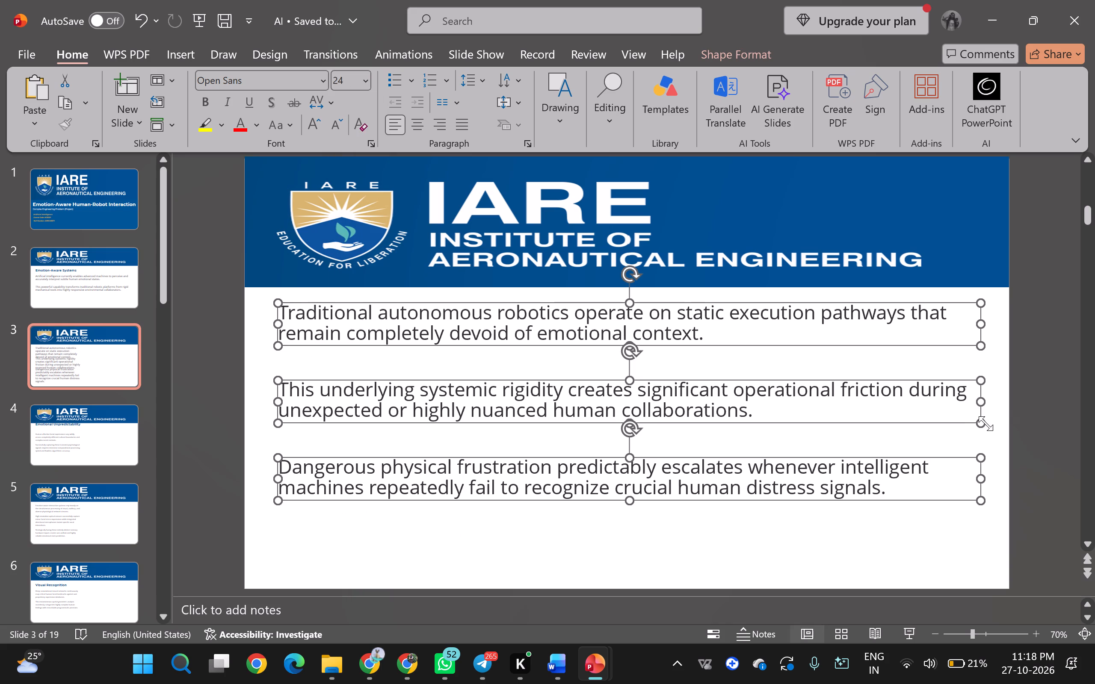
click(1025, 404)
On slide 3, raise the IARE banner to uncover the title and move the three body paragraphs lower on the slide.
scroll(1025, 404, down, 1)
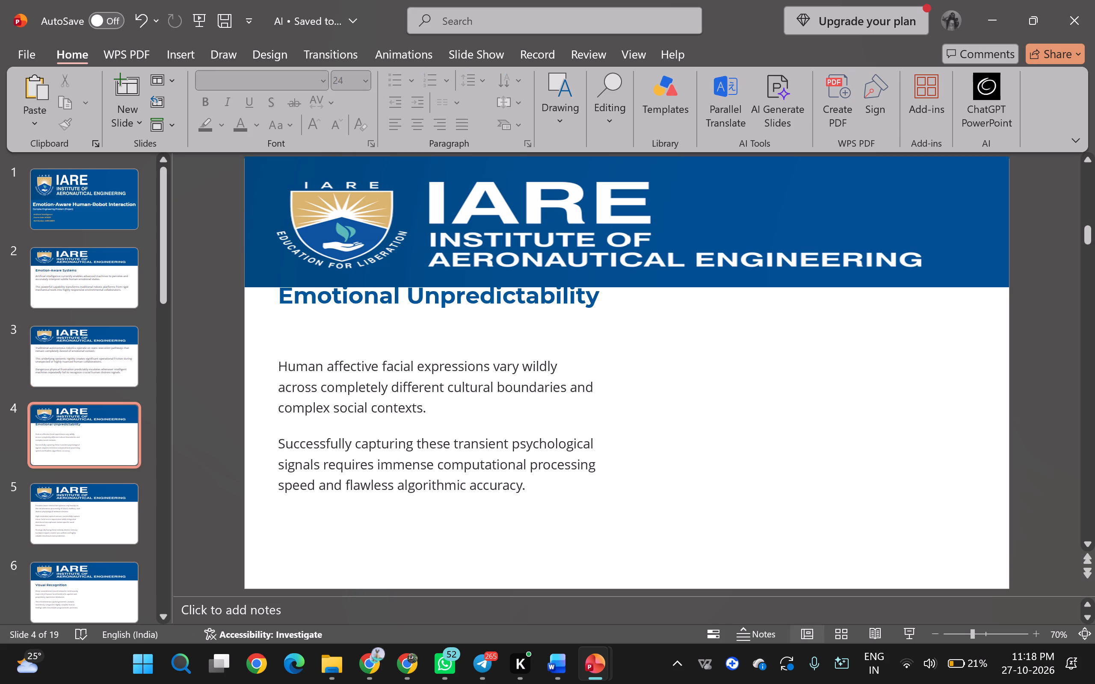
click(98, 354)
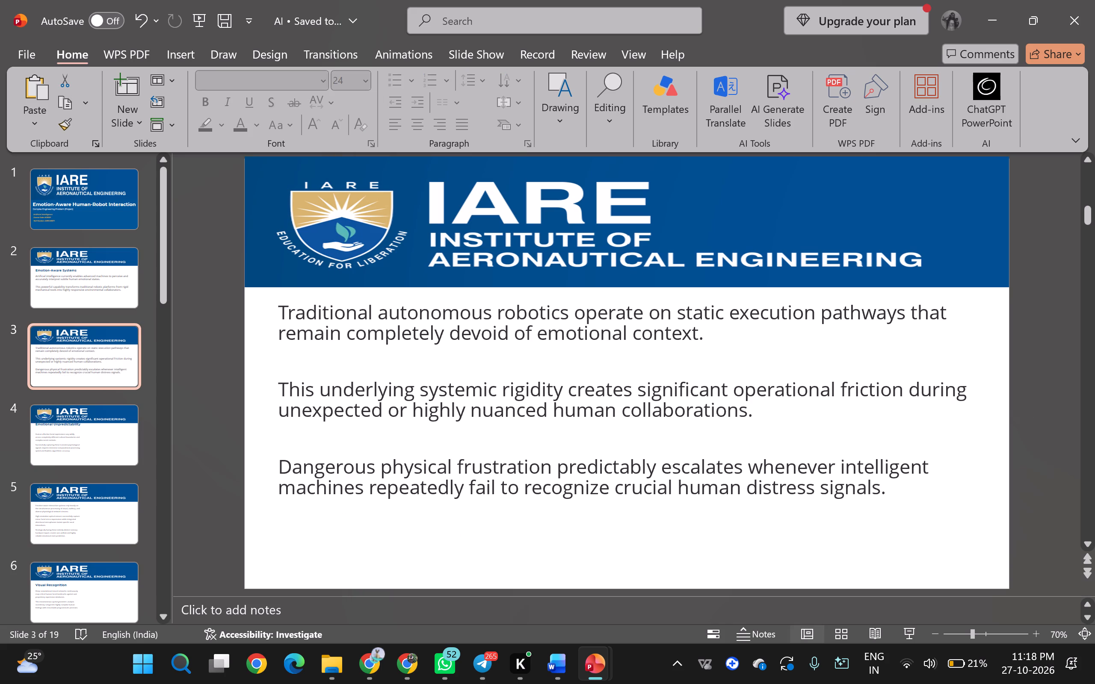
drag(504, 268, 506, 229)
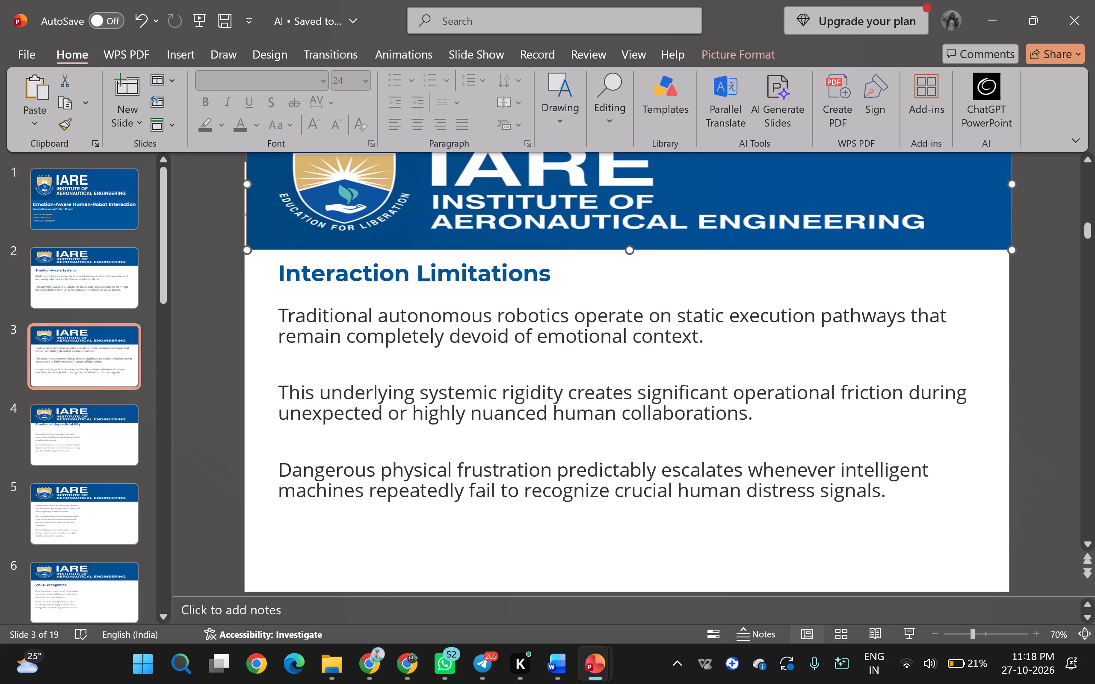
click(524, 374)
click(738, 408)
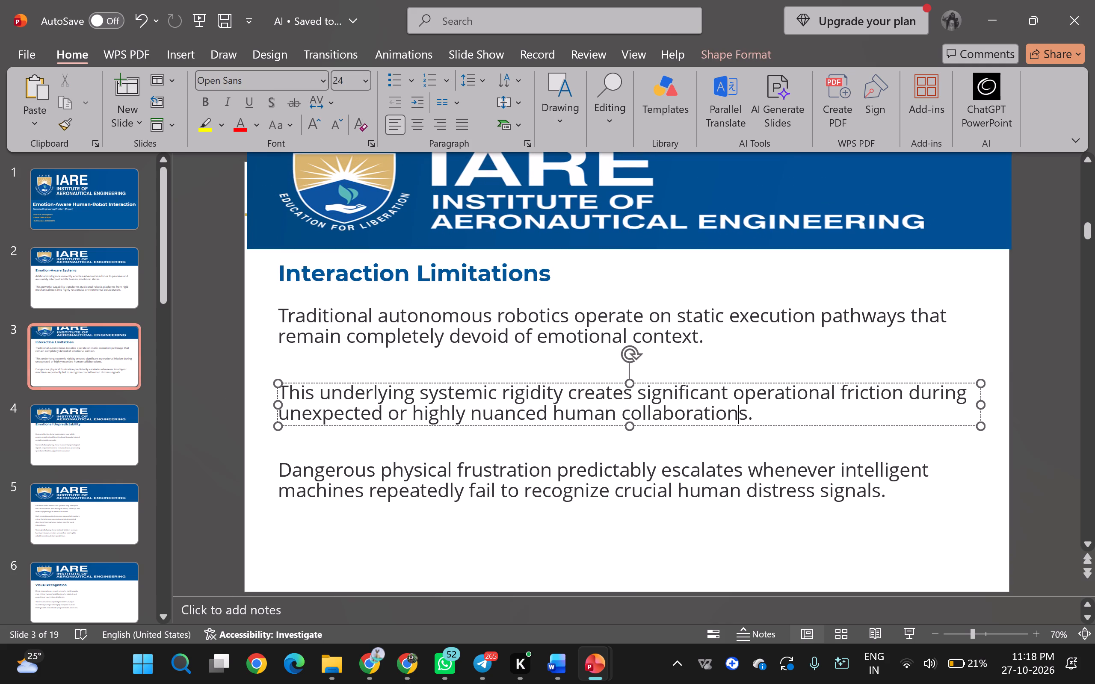
shift+click(742, 475)
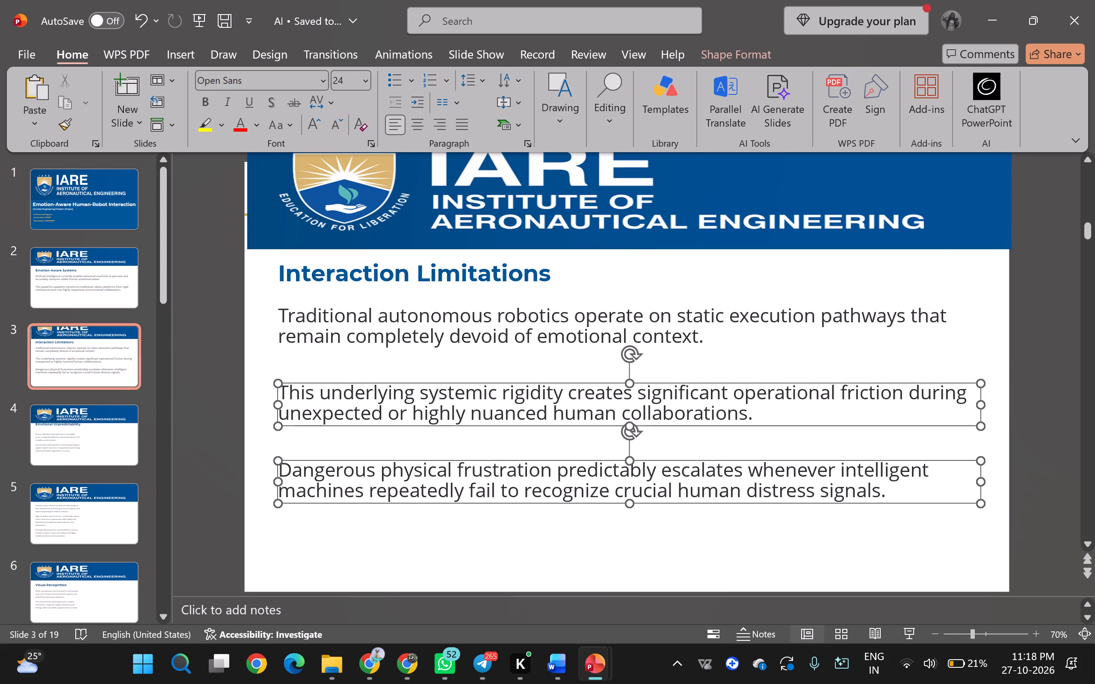
shift+click(745, 343)
drag(744, 348, 744, 399)
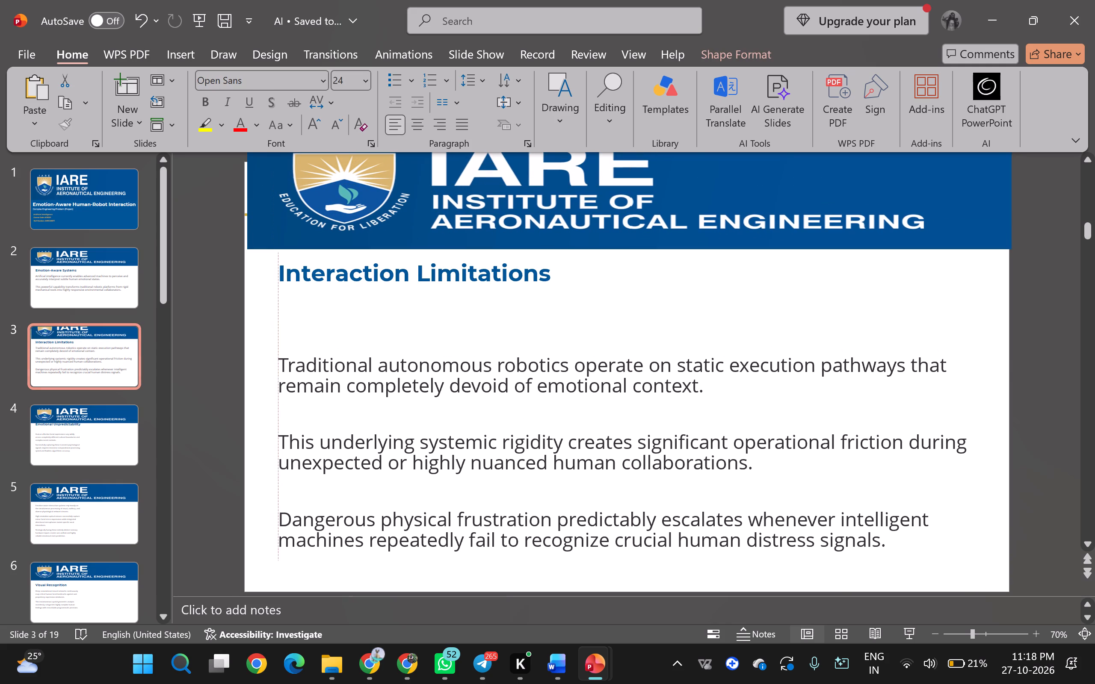
drag(744, 399, 741, 411)
Move the "Interaction Limitations" title down just above the body text and realign the IARE banner with the slide's top edge.
click(536, 279)
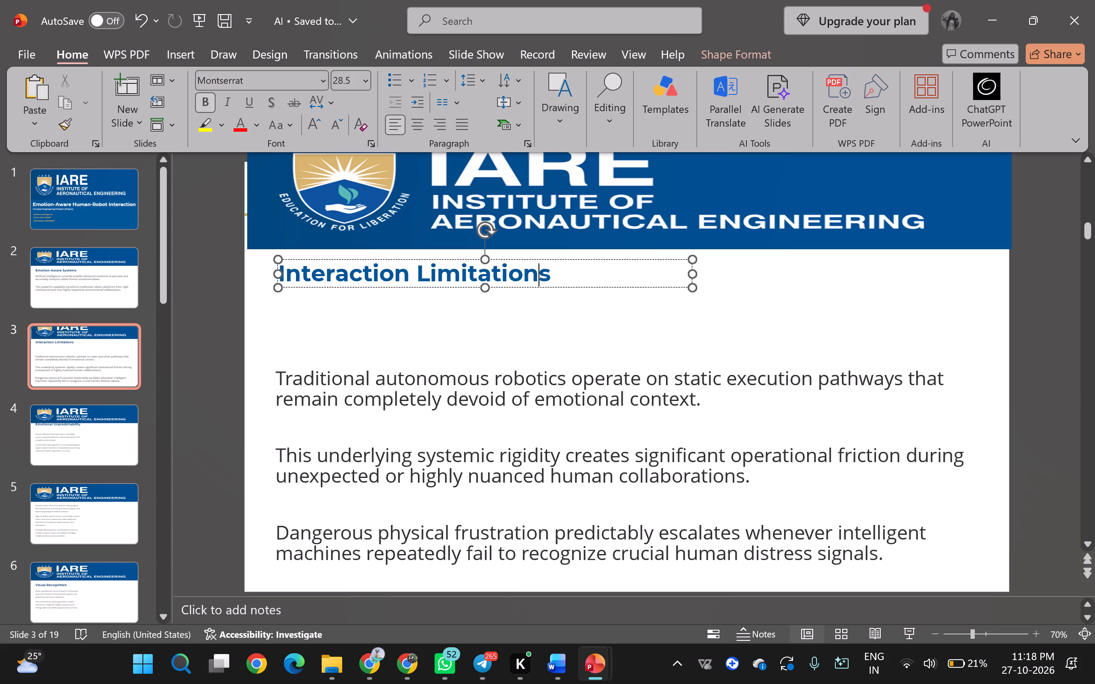
drag(536, 286, 534, 354)
drag(581, 230, 582, 248)
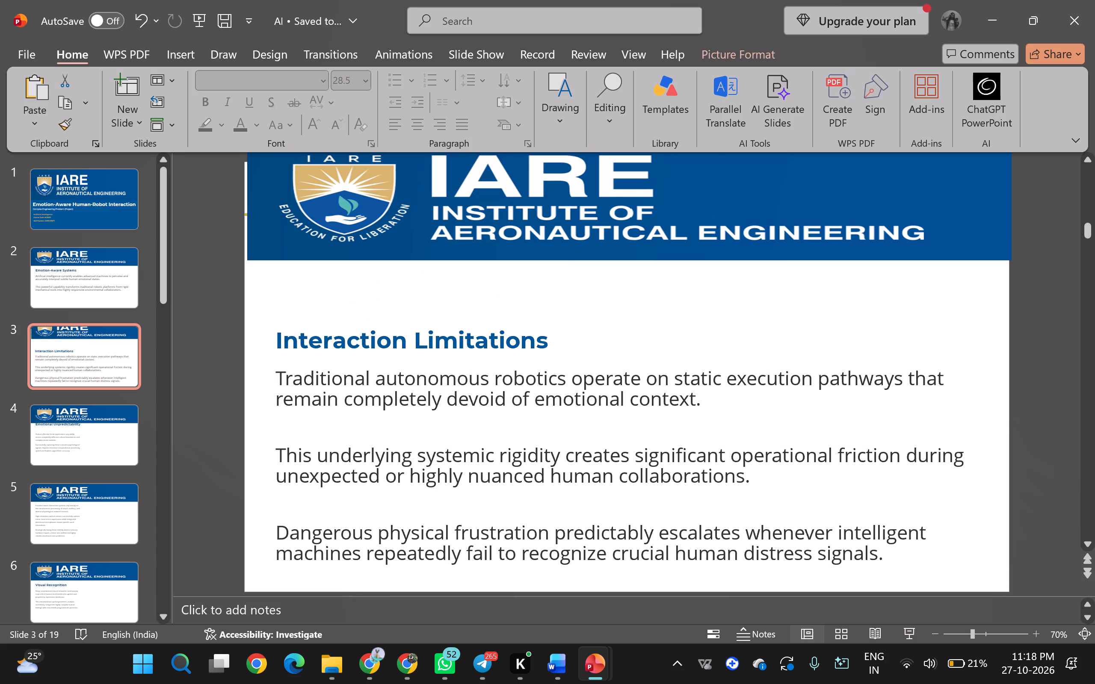
drag(582, 248, 578, 272)
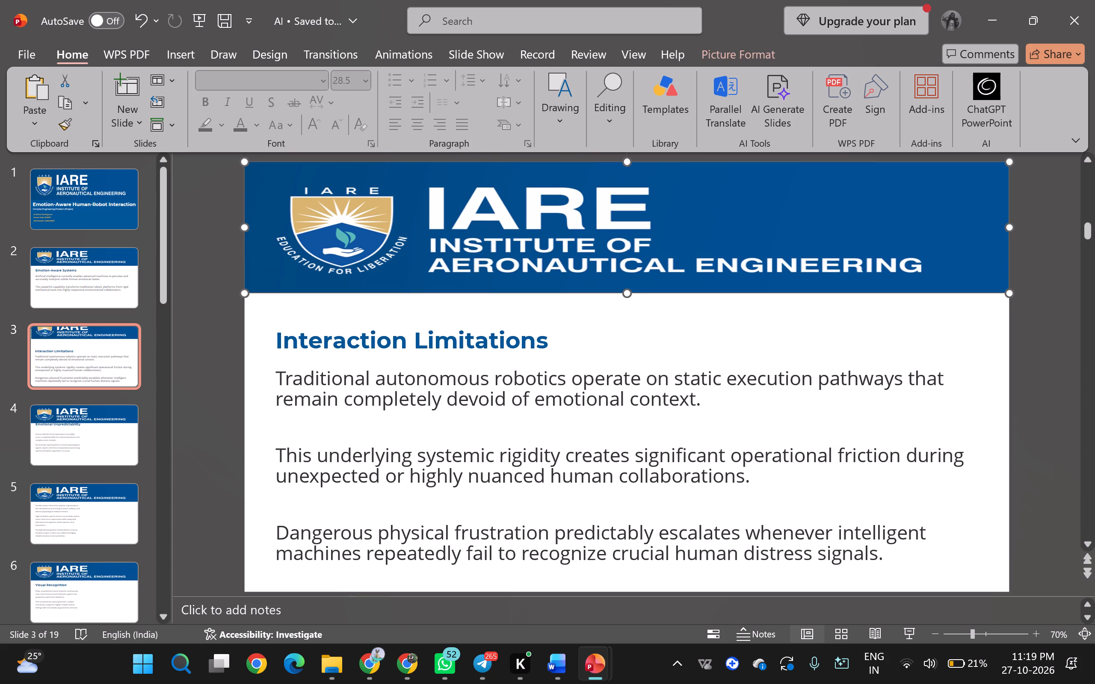
click(1046, 272)
click(356, 339)
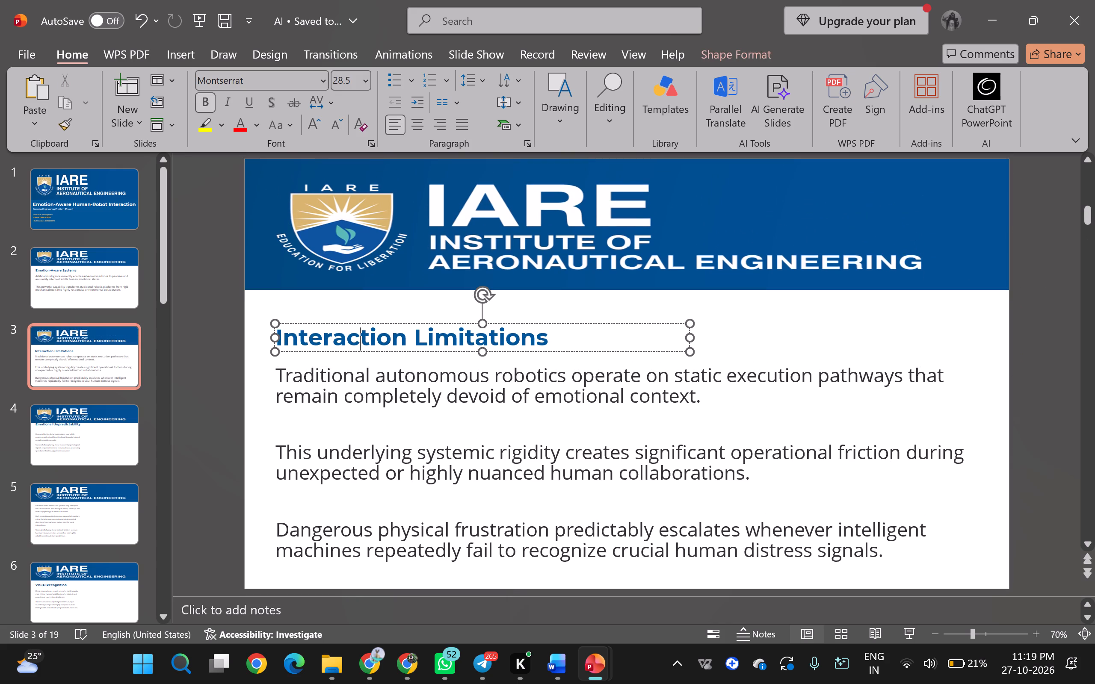
drag(367, 324, 368, 310)
Move slide 4's "Emotional Unpredictability" title down so it sits clear of the banner, as on slide 2.
click(101, 277)
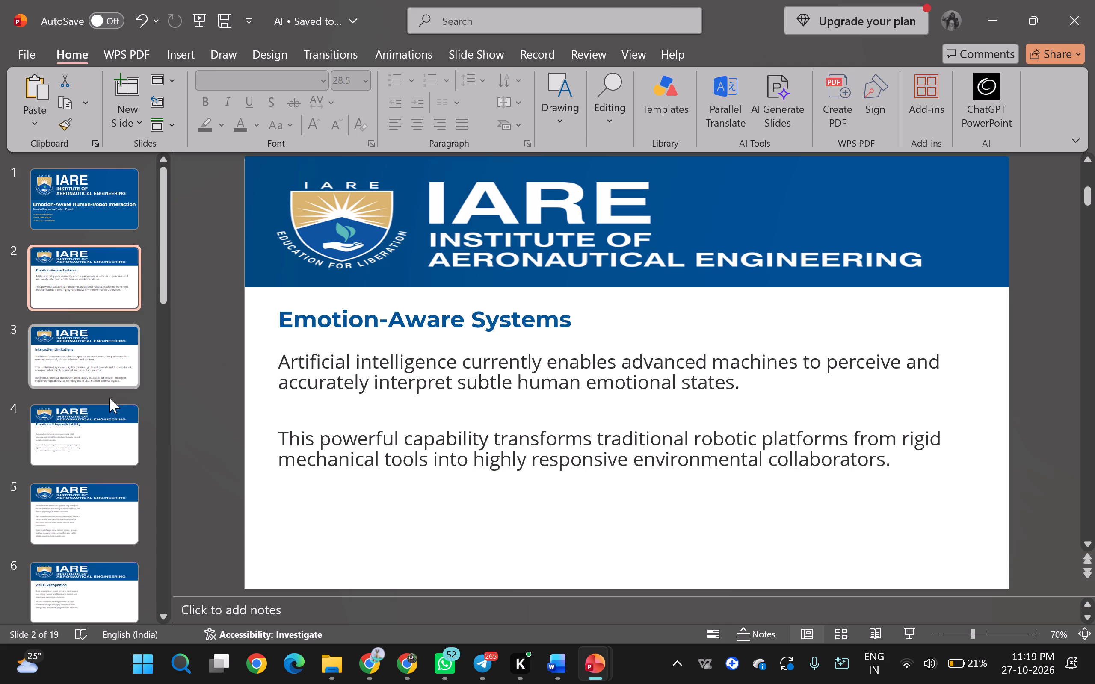
click(85, 439)
drag(365, 307, 367, 314)
drag(365, 334, 364, 356)
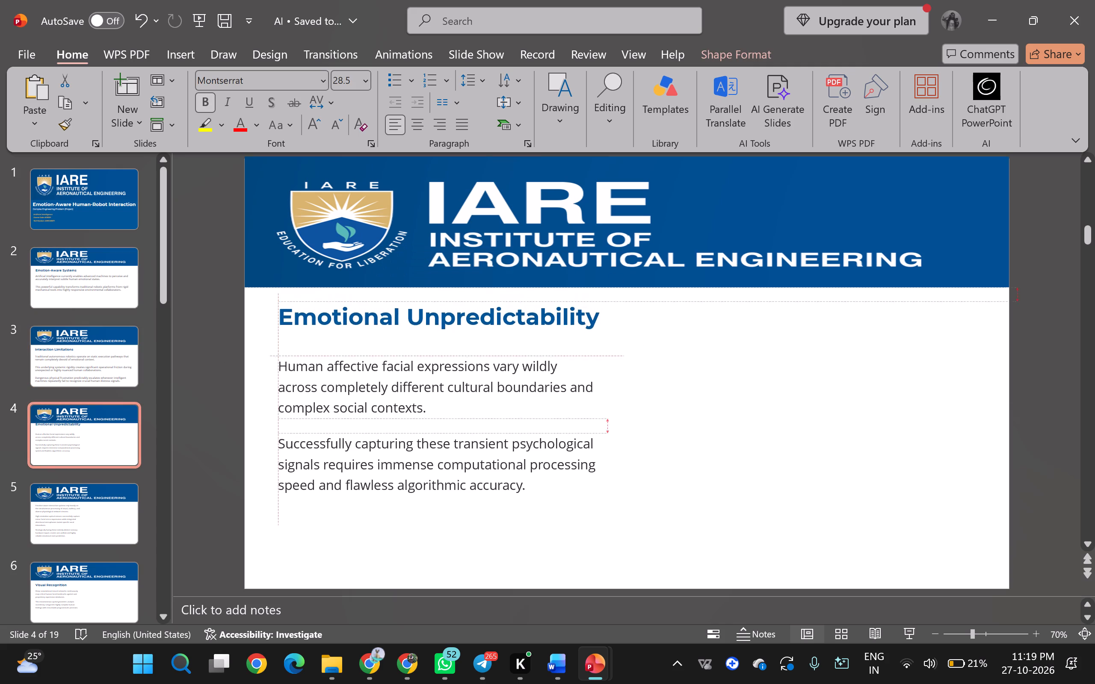
drag(364, 356, 362, 363)
Set slide 4's two body paragraphs to 24 pt and widen their text boxes almost to the slide's right edge.
click(382, 404)
shift+click(461, 481)
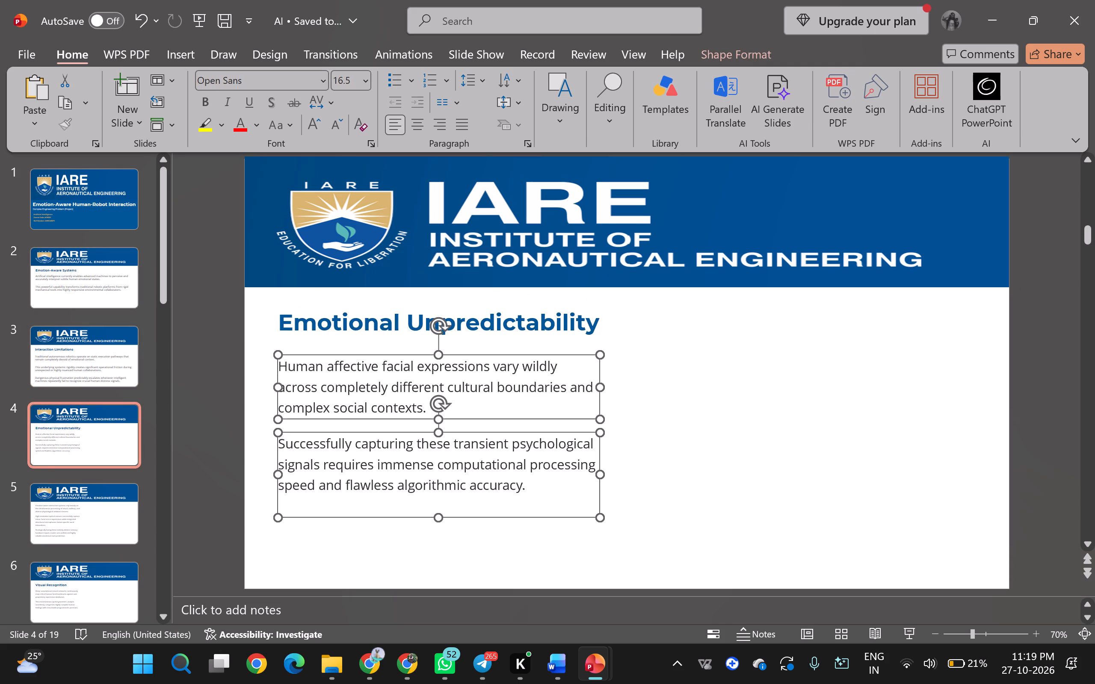
click(368, 84)
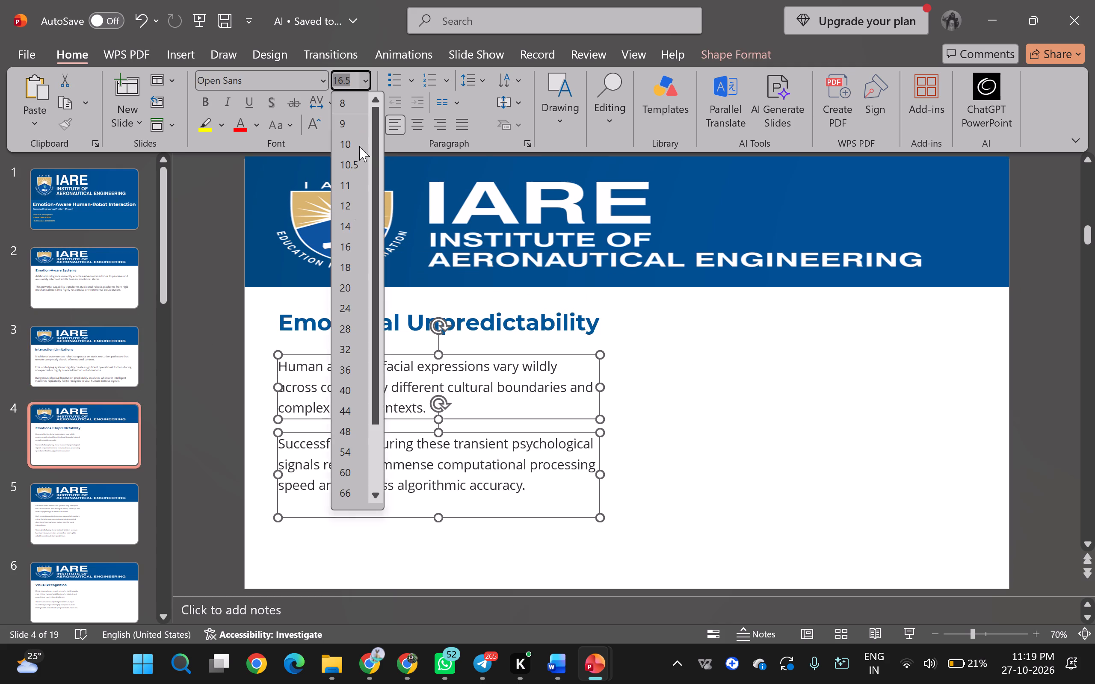
click(346, 306)
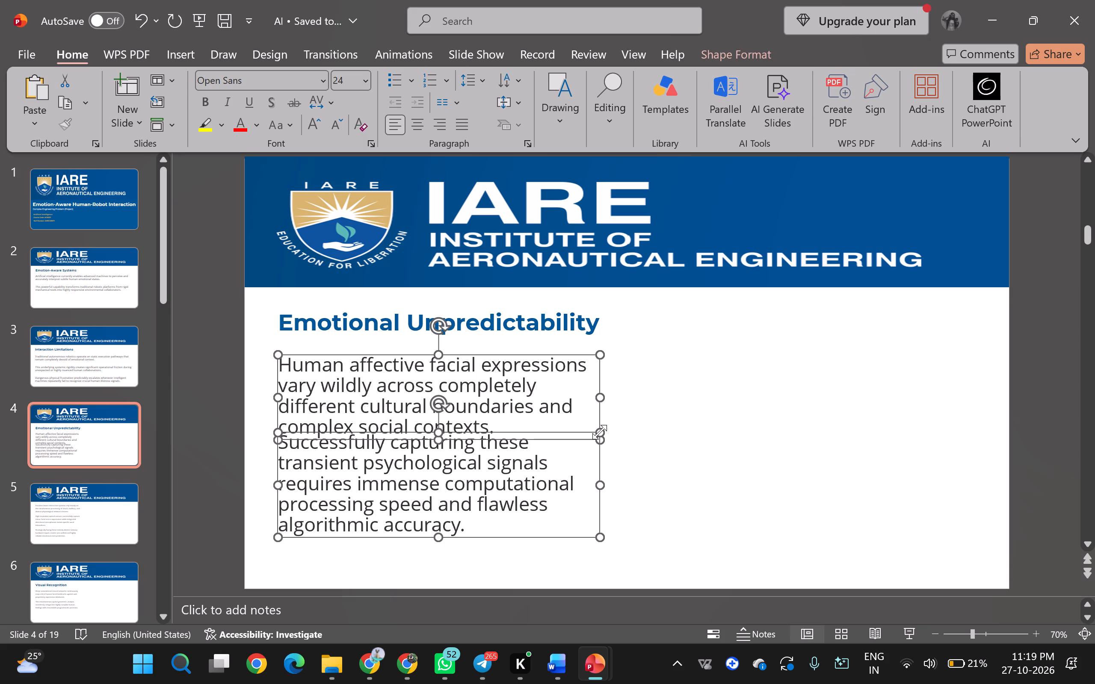
drag(603, 399, 980, 398)
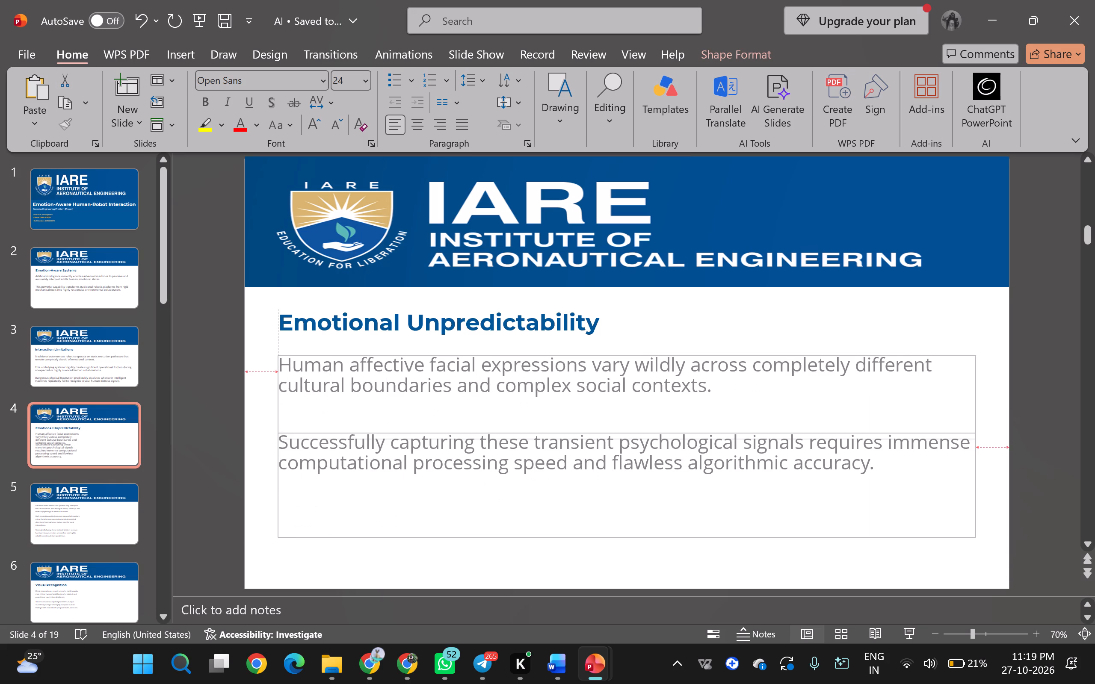
drag(980, 398, 987, 400)
click(1030, 386)
Raise the IARE banner on slide 5 to uncover the hidden slide title.
scroll(1030, 386, down, 1)
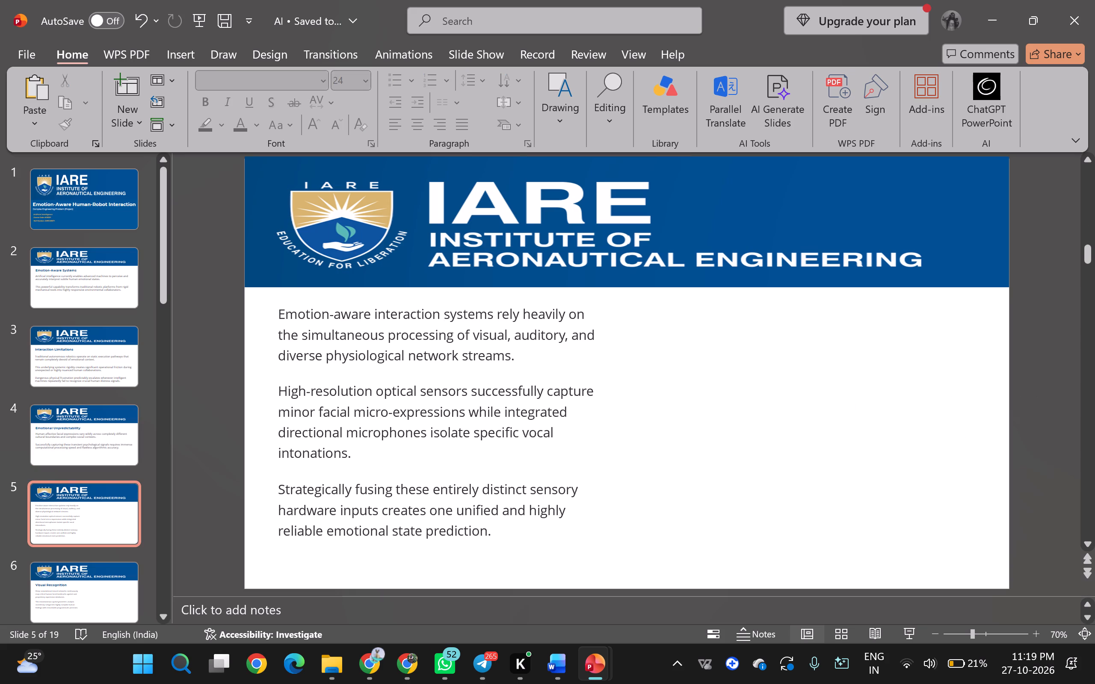
drag(555, 259, 557, 223)
Set the three body paragraphs under "Multi-Modal Architecture" to 24 pt and widen their text boxes almost to the slide's right edge.
click(540, 357)
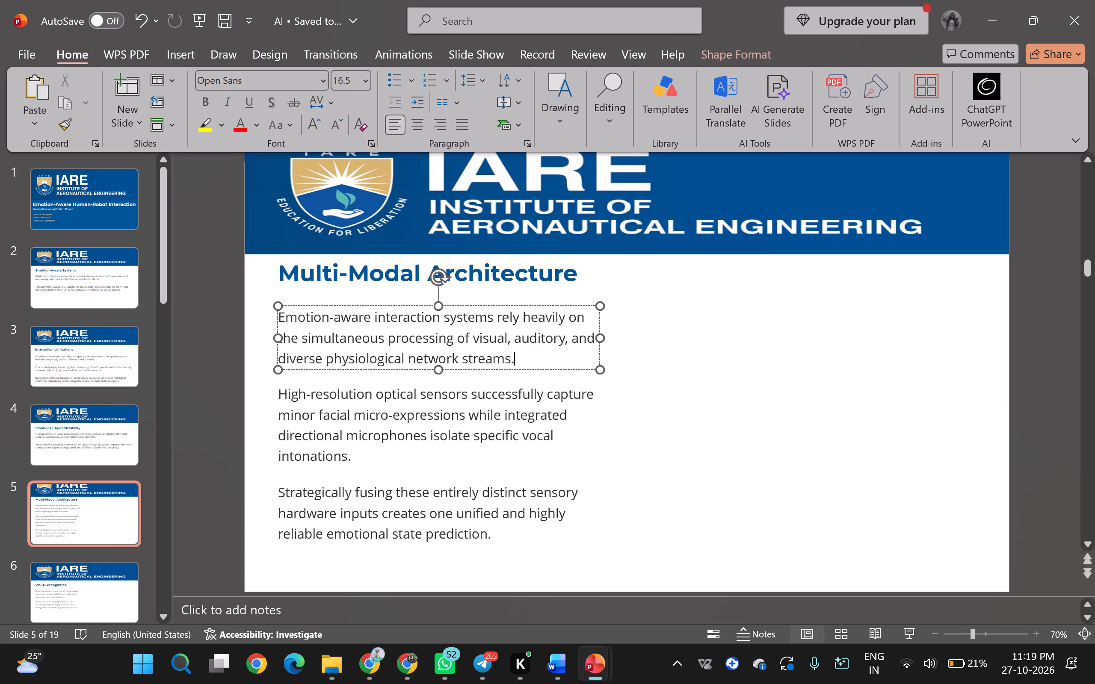
shift+click(536, 419)
shift+click(533, 500)
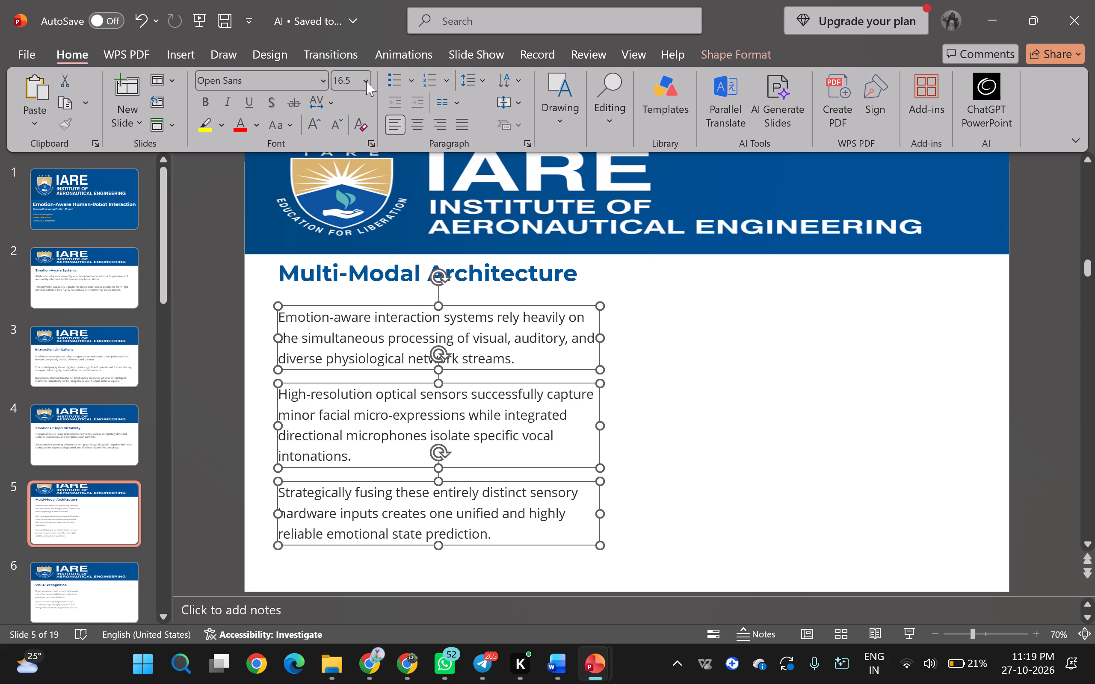
click(366, 81)
click(346, 310)
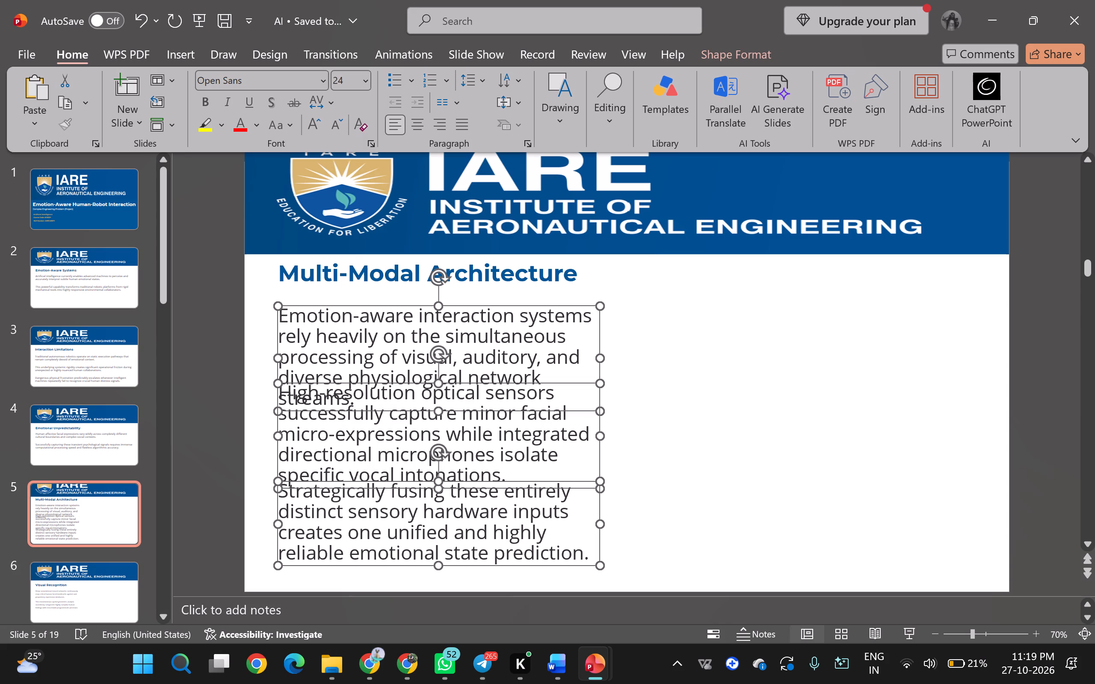
drag(603, 411, 962, 410)
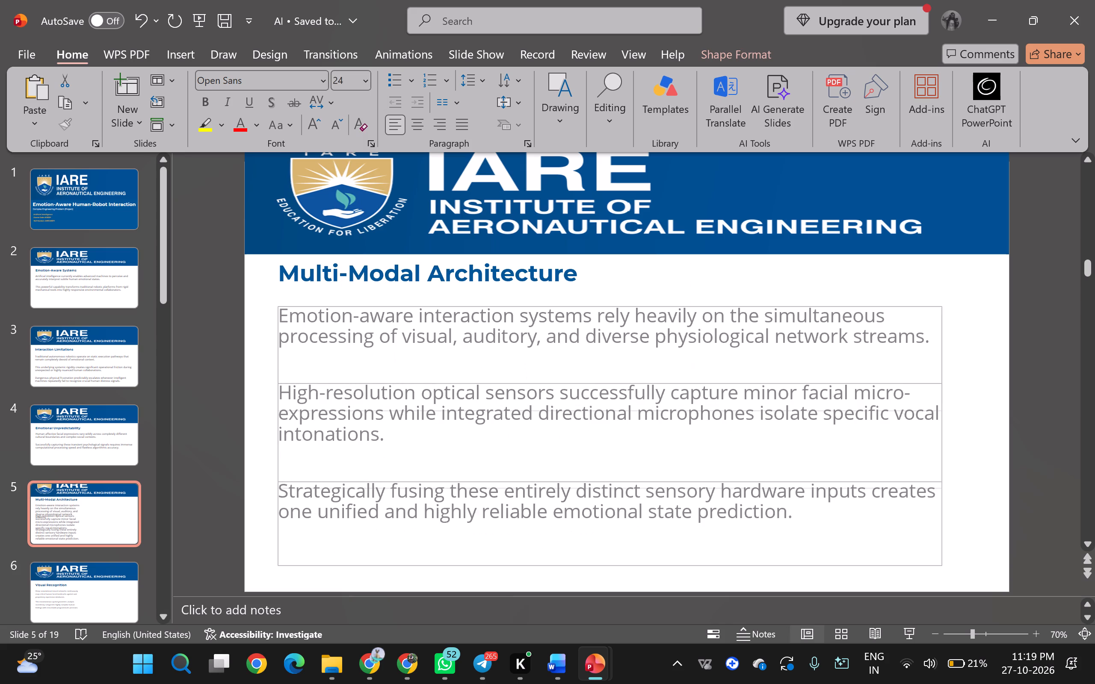
drag(962, 410, 988, 410)
Move slide 5's three body paragraphs and the "Multi-Modal Architecture" title down to make room for the full banner.
drag(986, 429, 987, 462)
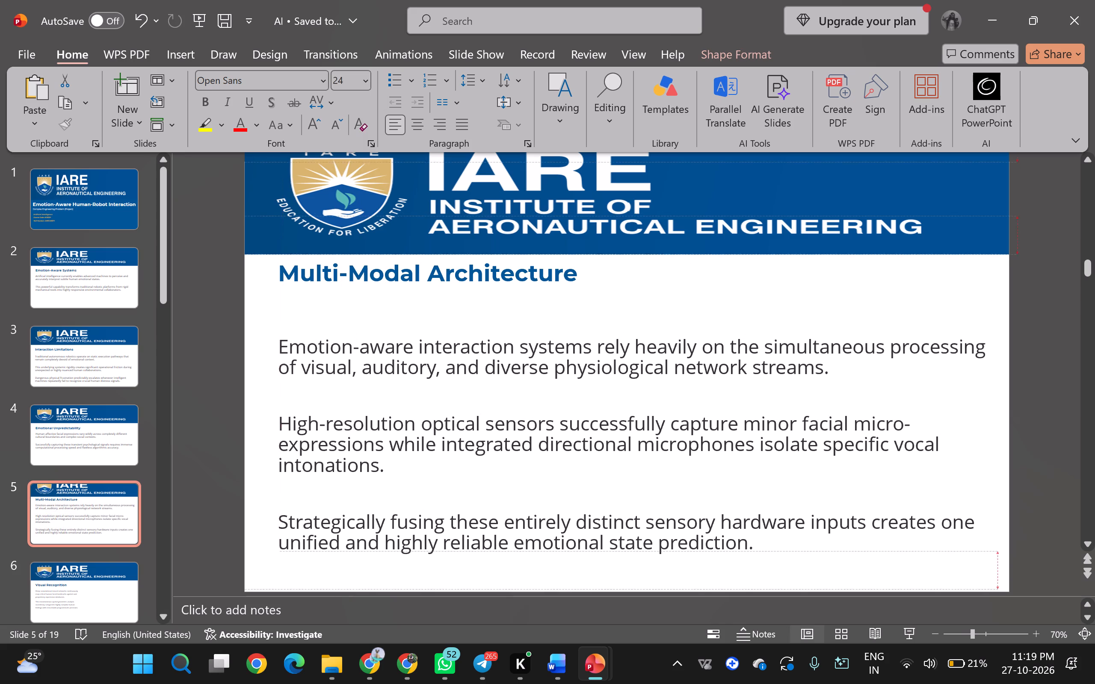
drag(987, 462, 985, 471)
click(547, 283)
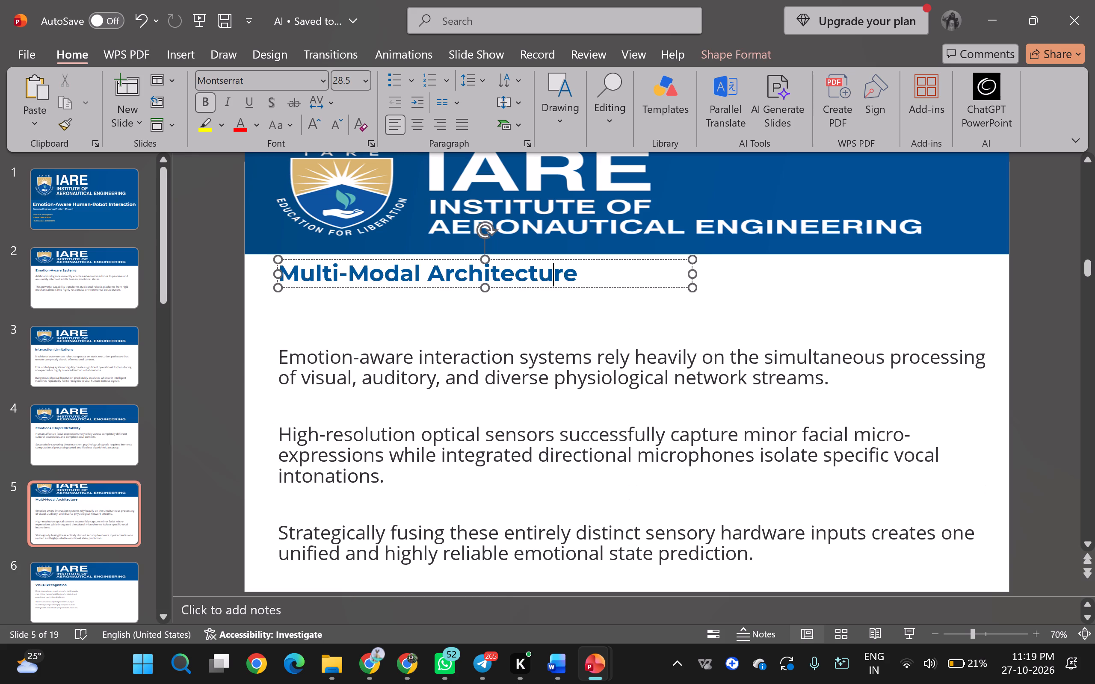
drag(547, 287, 547, 329)
Lower the IARE banner on slide 5 back to the slide's top edge, above the title.
drag(575, 196, 576, 238)
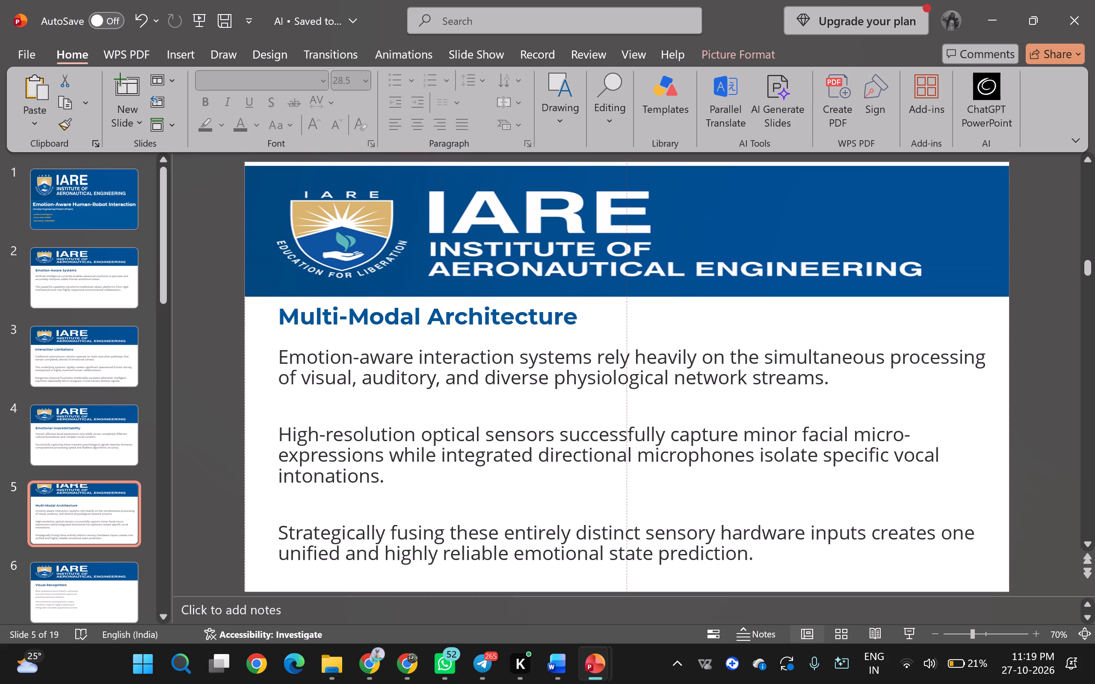
drag(576, 238, 576, 233)
click(1057, 351)
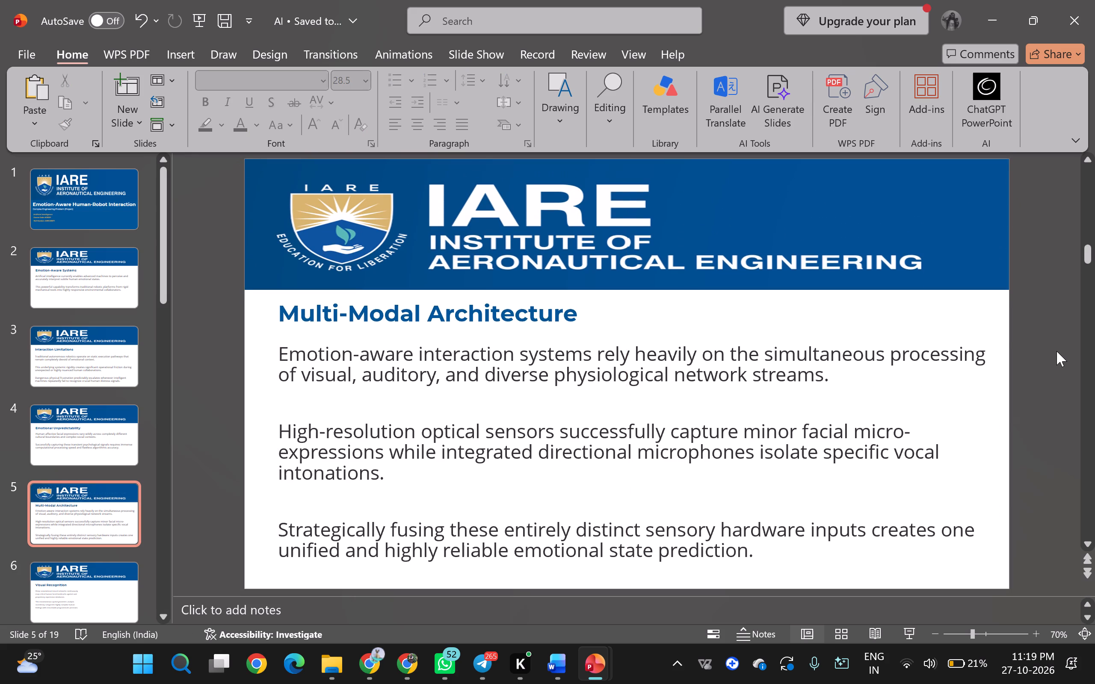
Set the two body paragraphs under "Visual Recognition" on slide 6 to 24 pt and widen their text boxes almost to the slide's right edge.
scroll(1057, 351, down, 1)
click(500, 381)
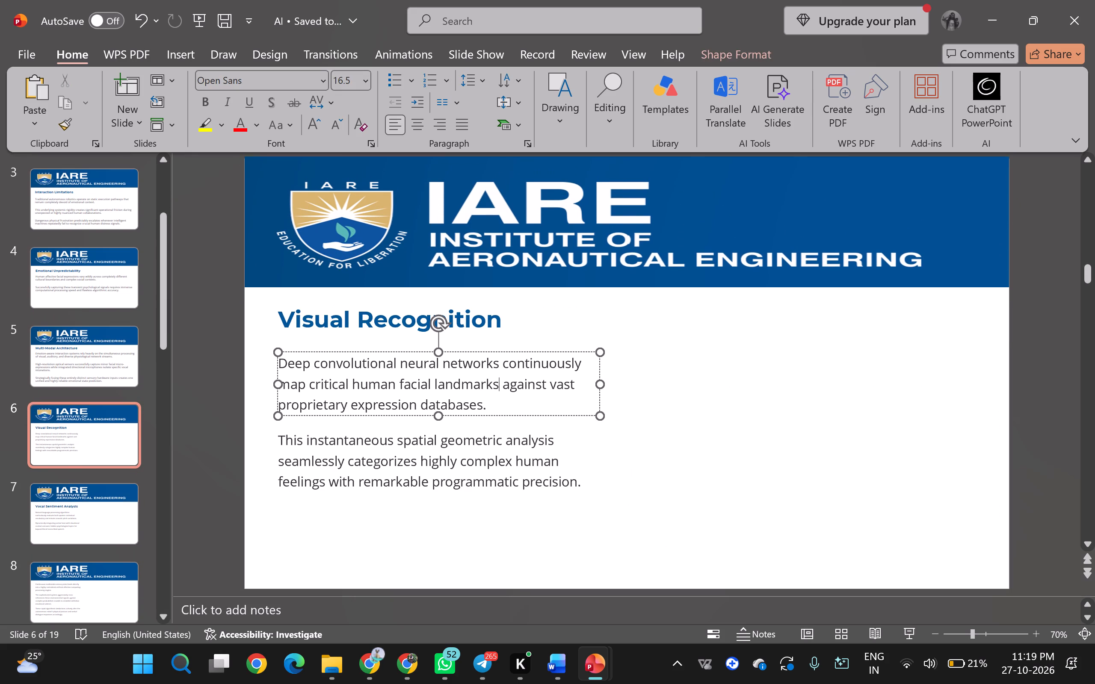
shift+click(501, 443)
click(368, 82)
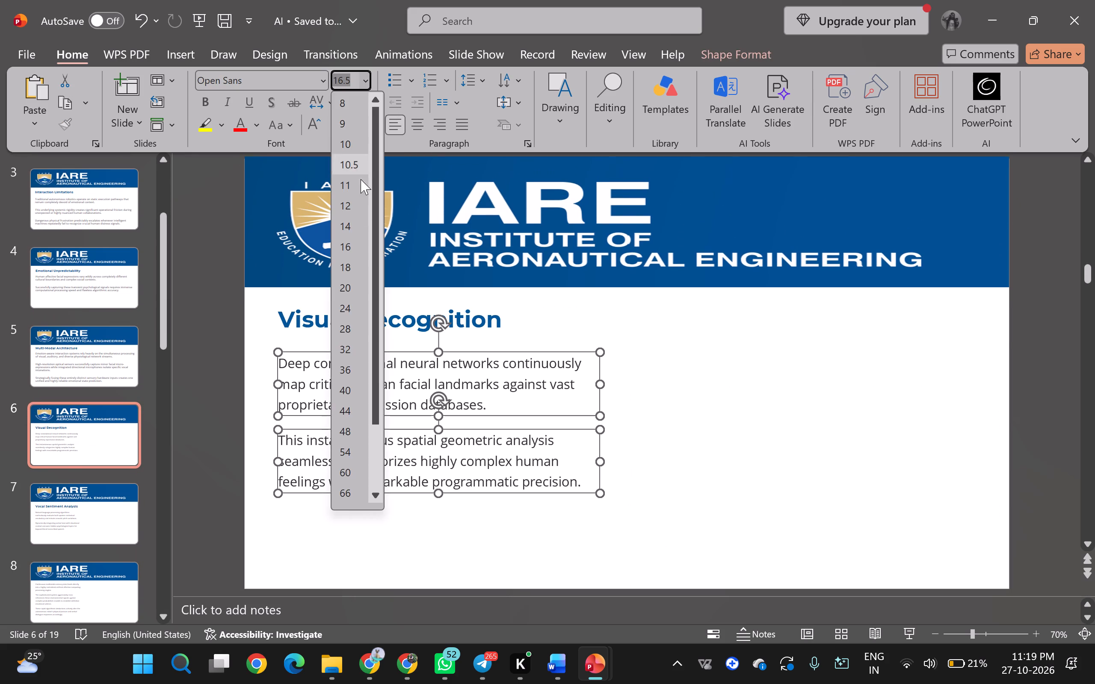
click(343, 313)
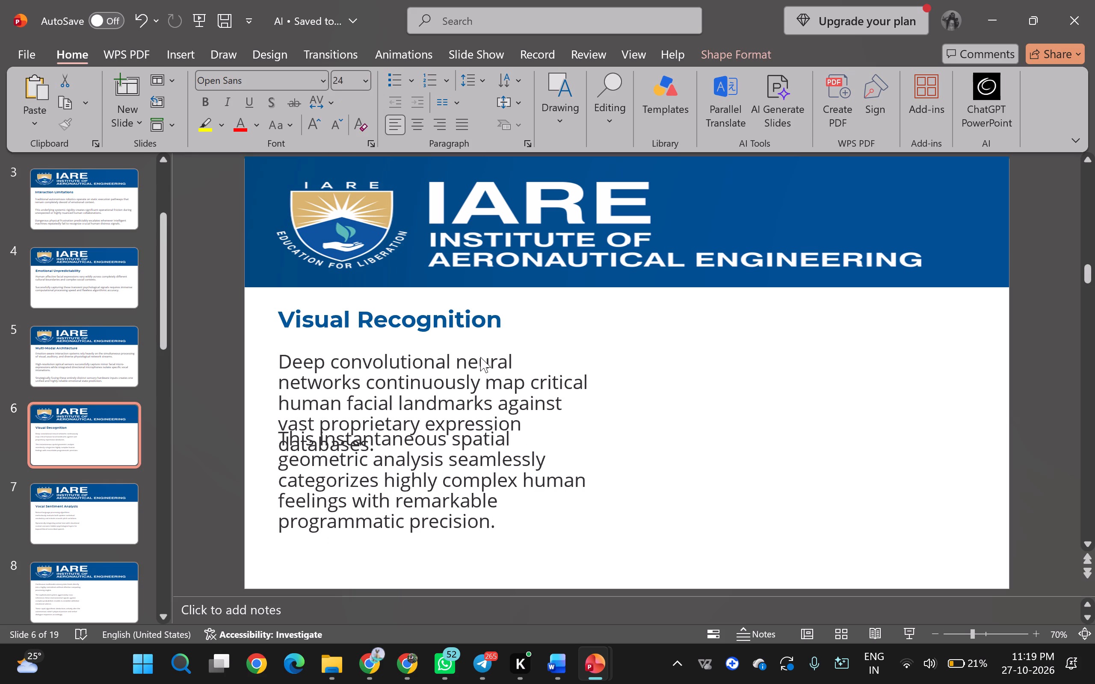
drag(601, 407, 978, 434)
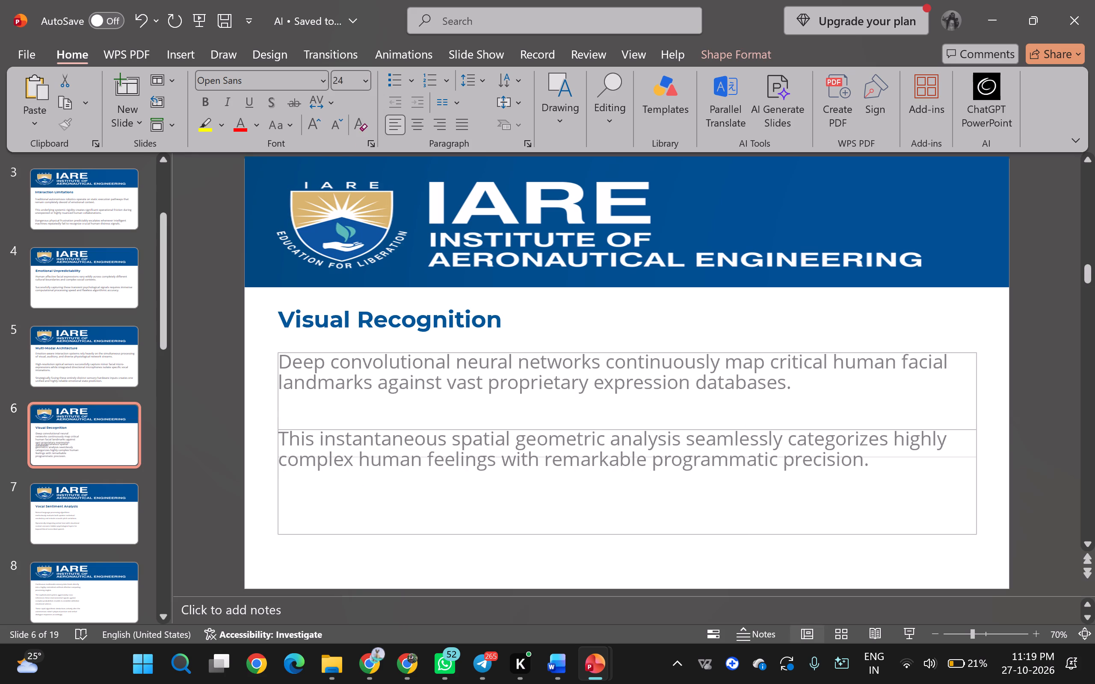
drag(978, 434, 981, 433)
click(1028, 422)
Set slide 7's two "Vocal Sentiment Analysis" paragraphs to 24 pt and widen their text boxes almost to the slide's right edge.
scroll(1029, 421, down, 1)
click(422, 393)
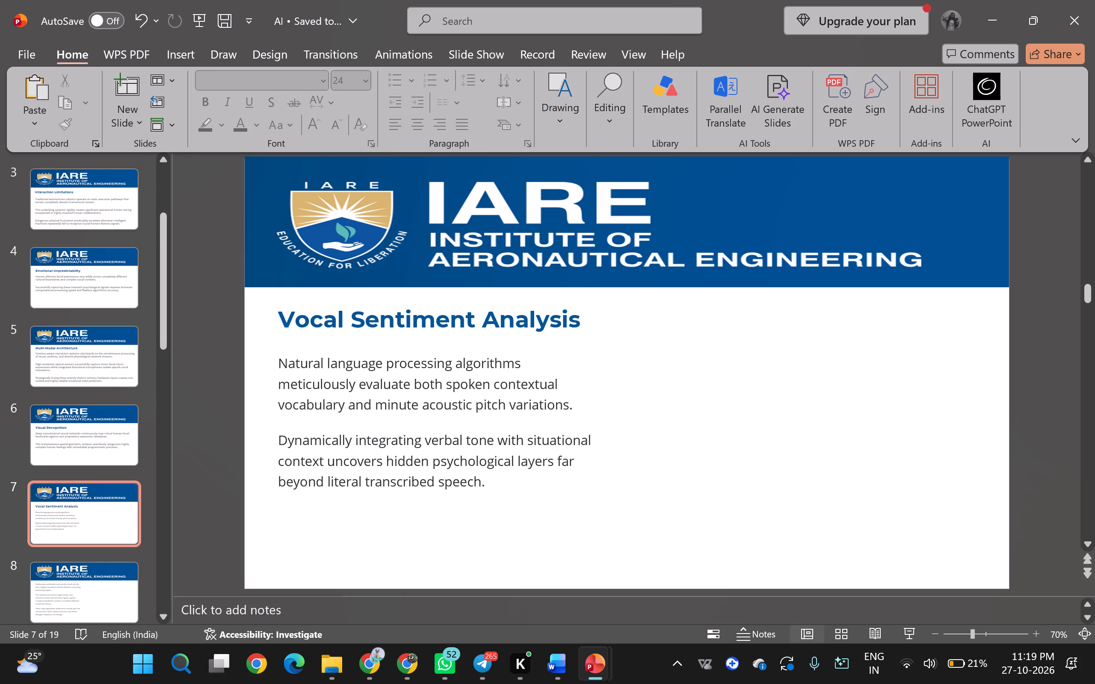
shift+click(457, 455)
click(365, 77)
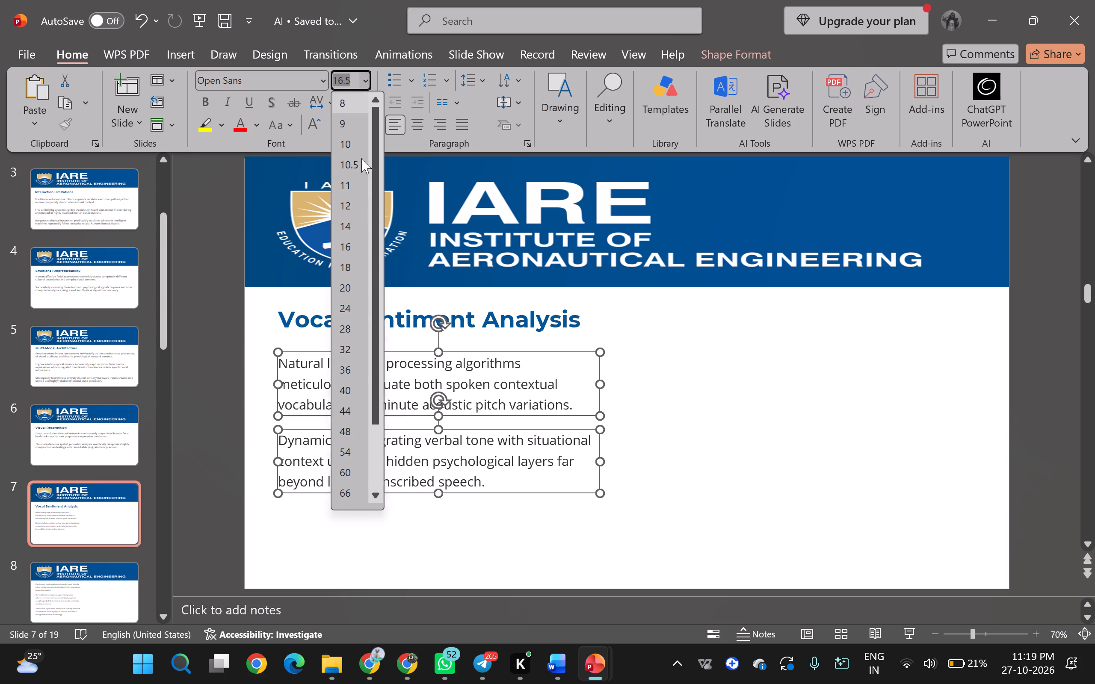
click(349, 311)
drag(599, 403, 879, 422)
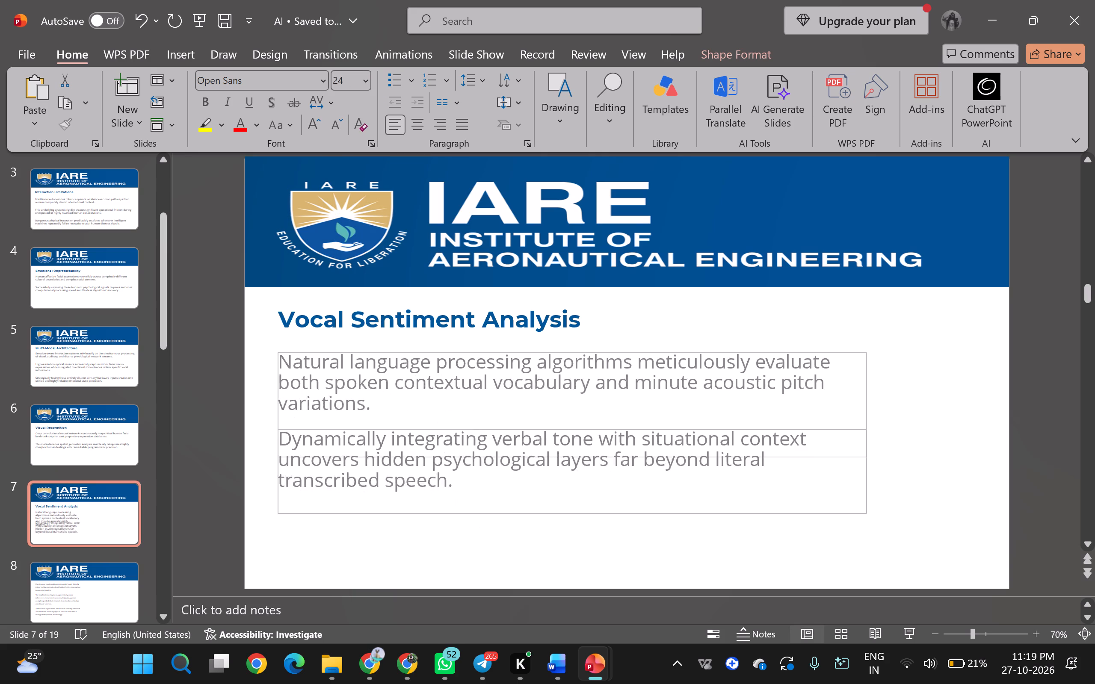
drag(879, 422, 976, 431)
click(1040, 414)
Set slide 8's three body paragraphs to 24 pt and widen their text boxes almost to the slide's right edge.
scroll(1040, 414, down, 1)
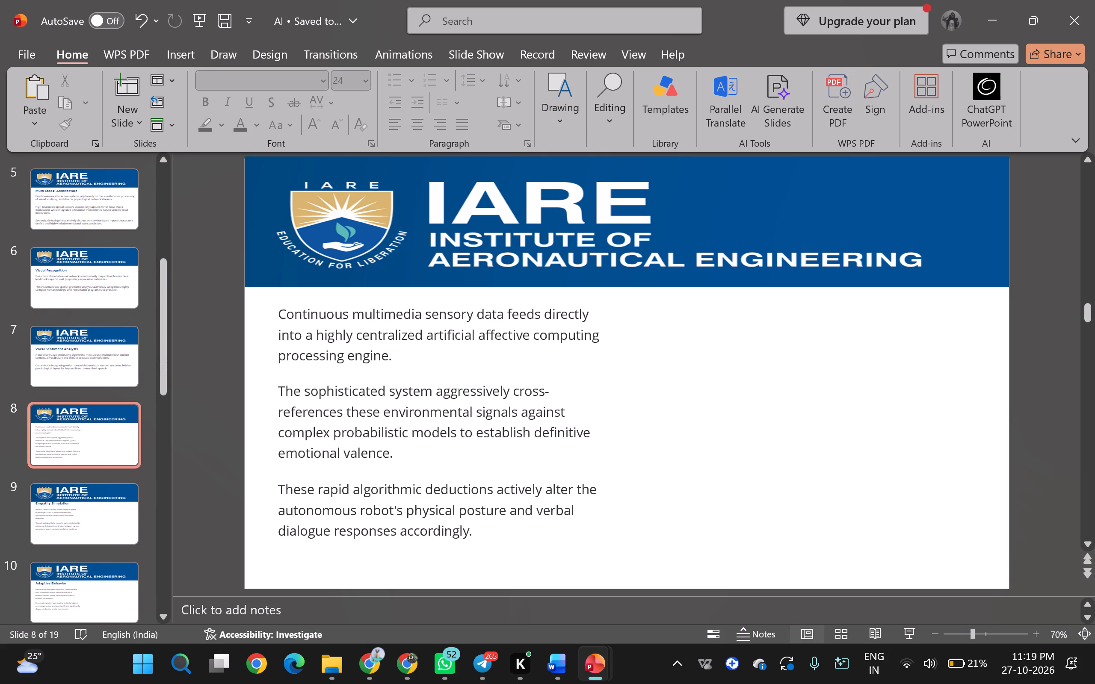
click(476, 342)
shift+click(471, 402)
shift+click(474, 489)
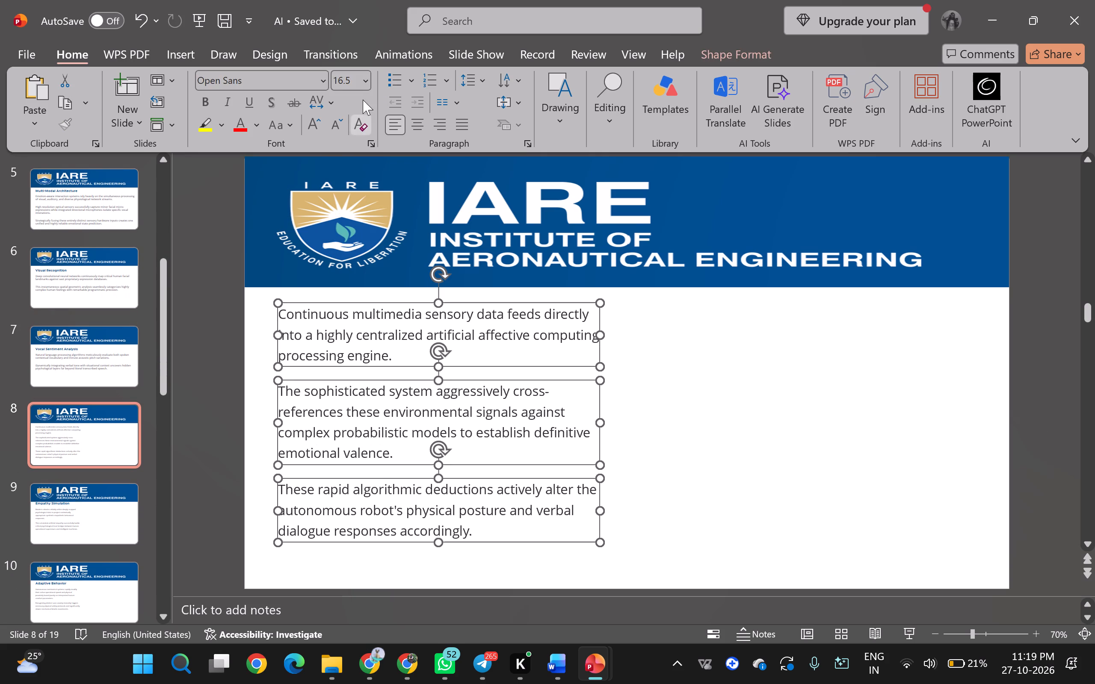
click(365, 83)
click(349, 310)
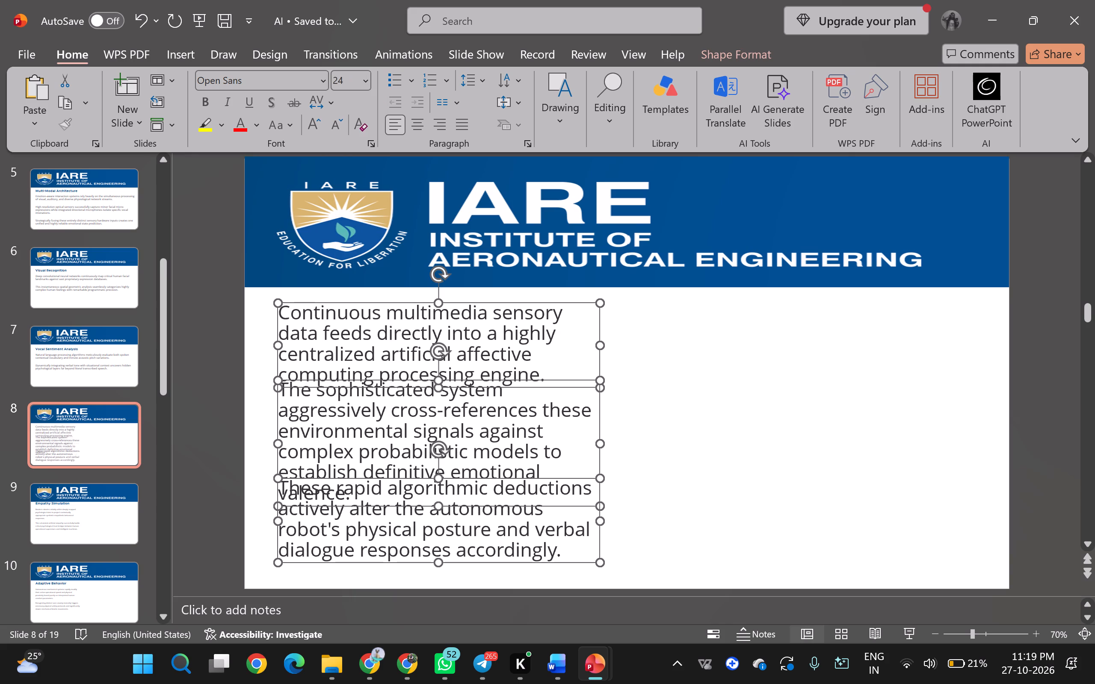
drag(601, 378, 990, 392)
click(1027, 386)
Set slide 9's two "Empathy Simulation" paragraphs to 24 pt and widen their text boxes almost to the slide's right edge.
scroll(967, 378, down, 1)
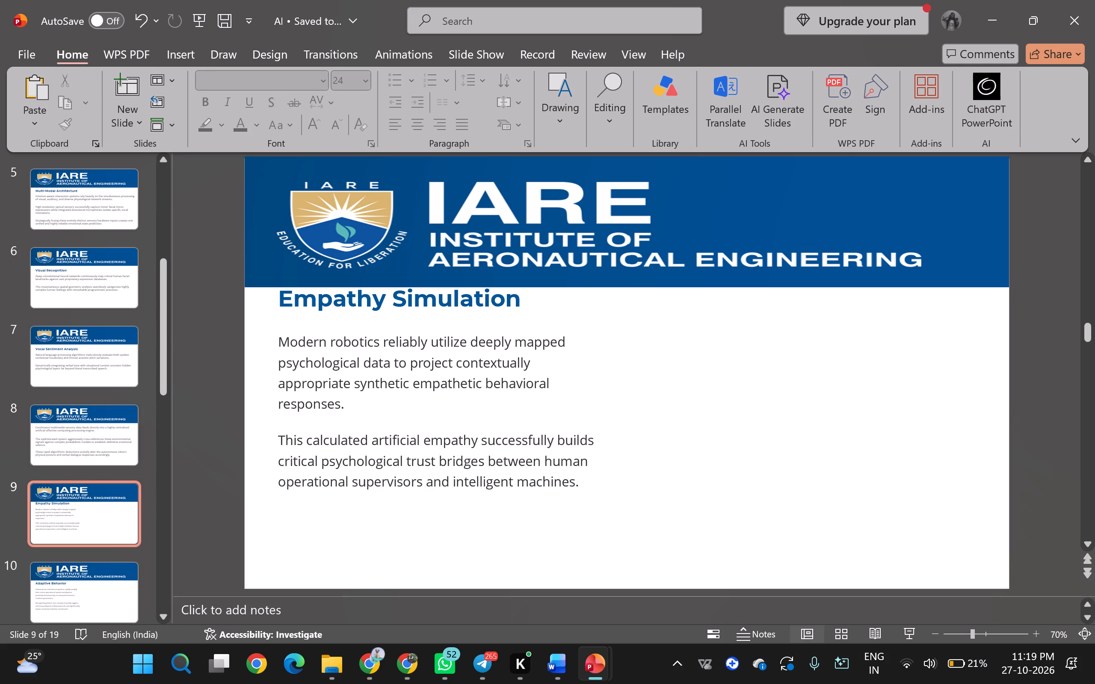
click(527, 389)
shift+click(533, 456)
click(367, 86)
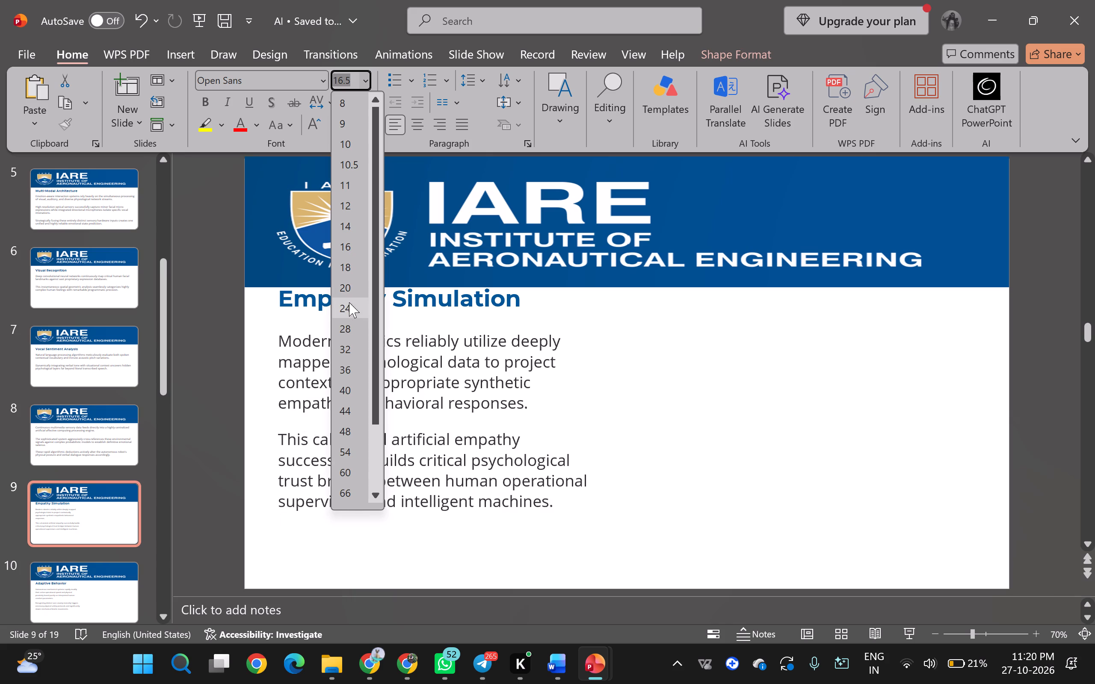
click(349, 307)
drag(598, 386, 1006, 427)
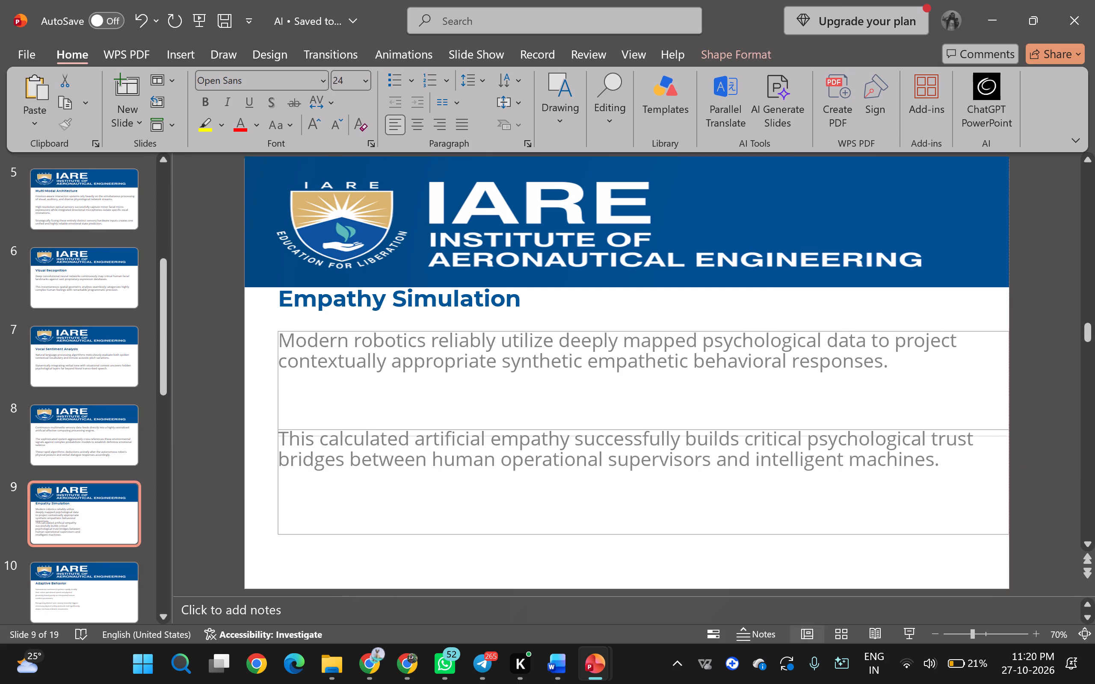
drag(1006, 427, 984, 428)
click(1047, 420)
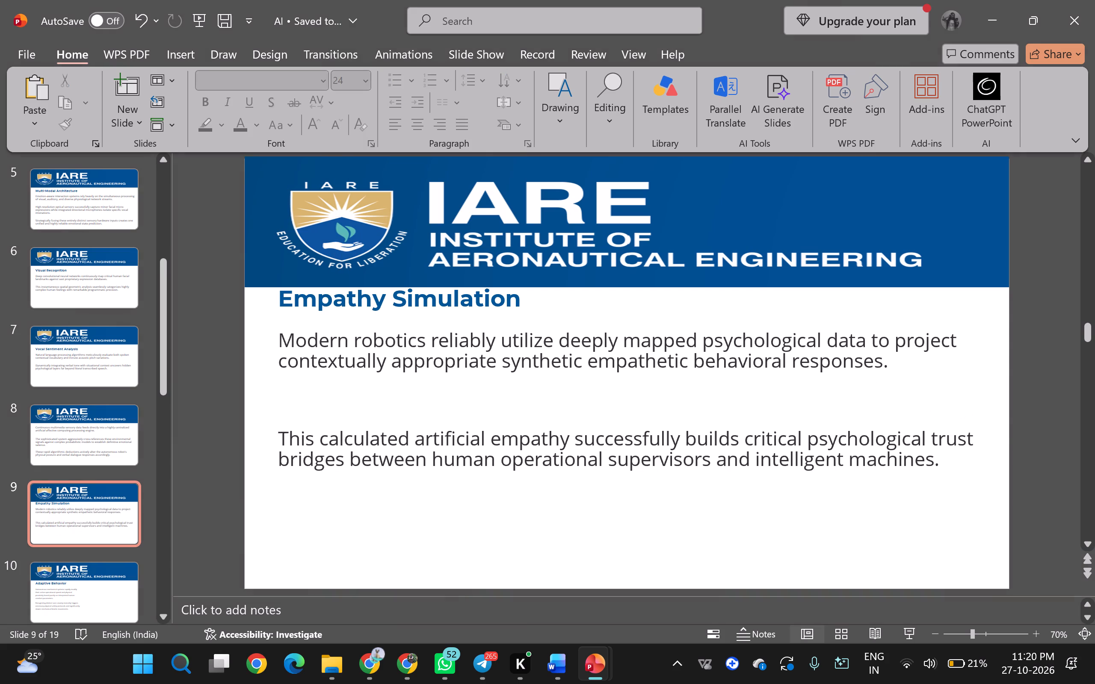
Move slide 9's two body paragraphs and the "Empathy Simulation" title down so the title sits clear of the banner.
click(568, 349)
shift+click(582, 439)
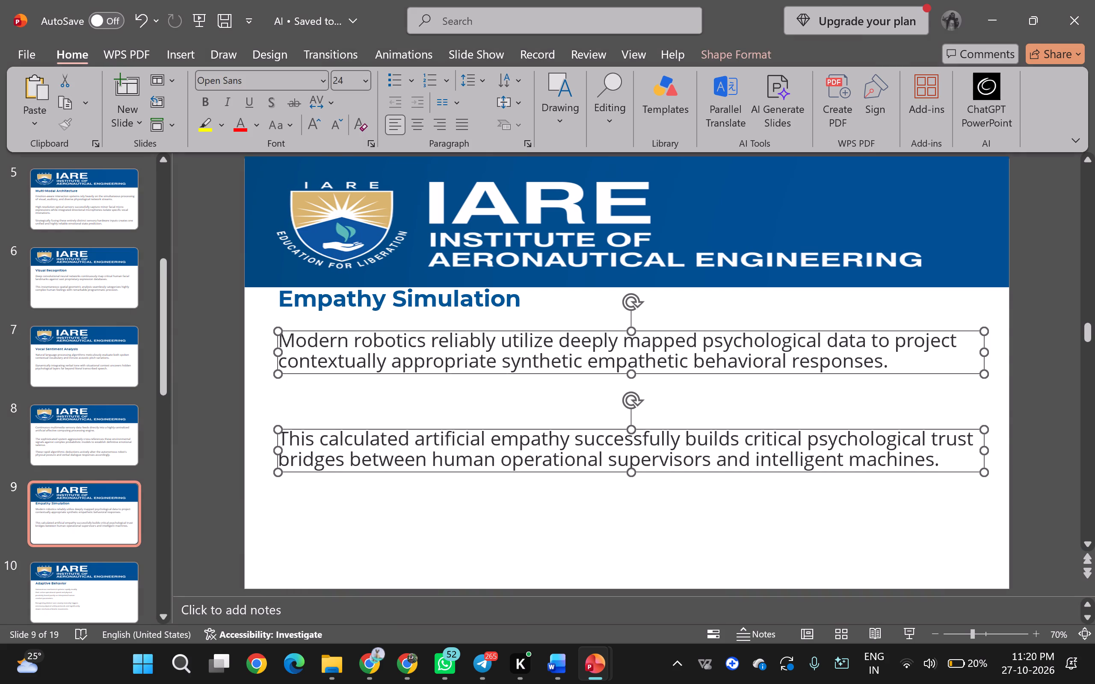
drag(585, 429, 583, 475)
click(507, 314)
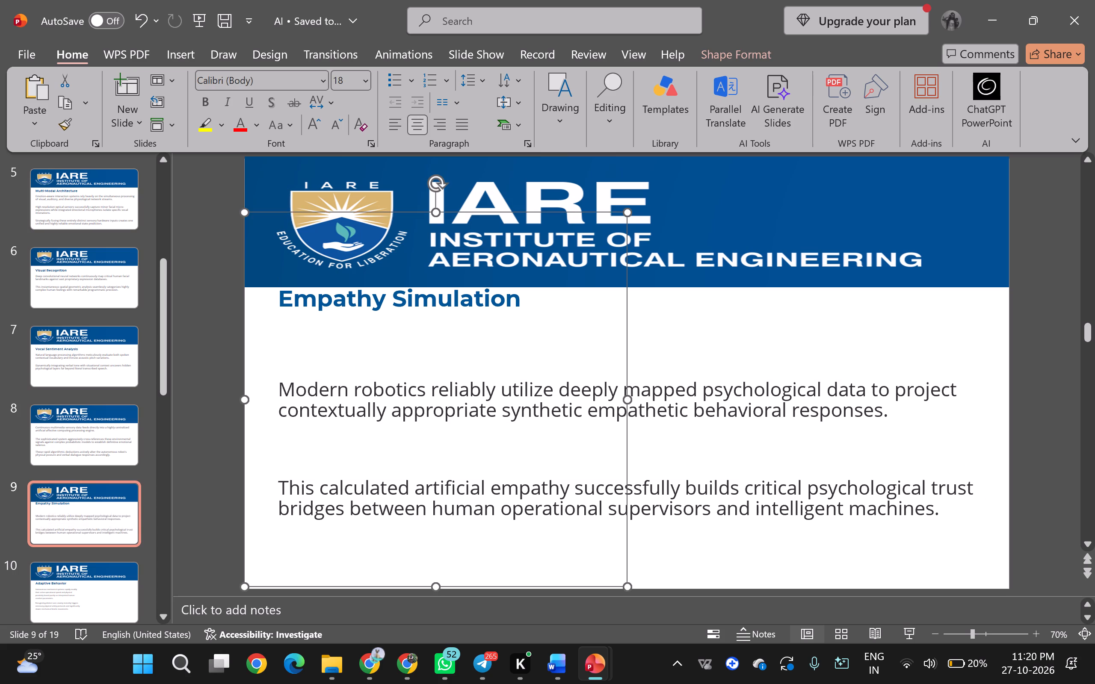
click(512, 289)
click(515, 309)
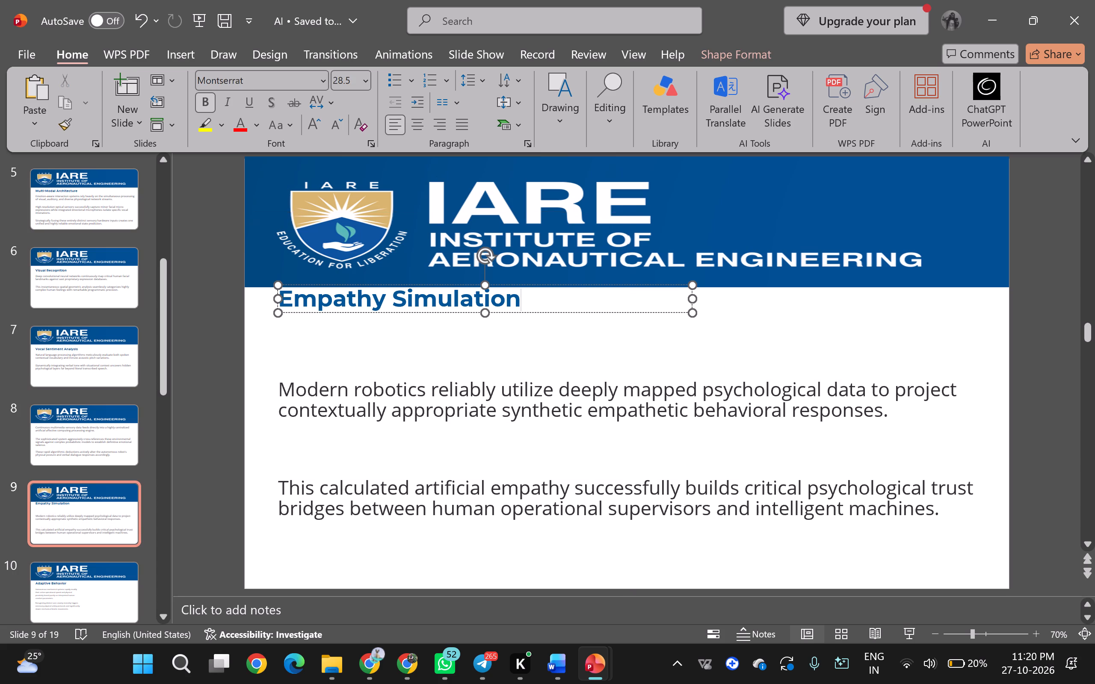
drag(515, 313, 517, 347)
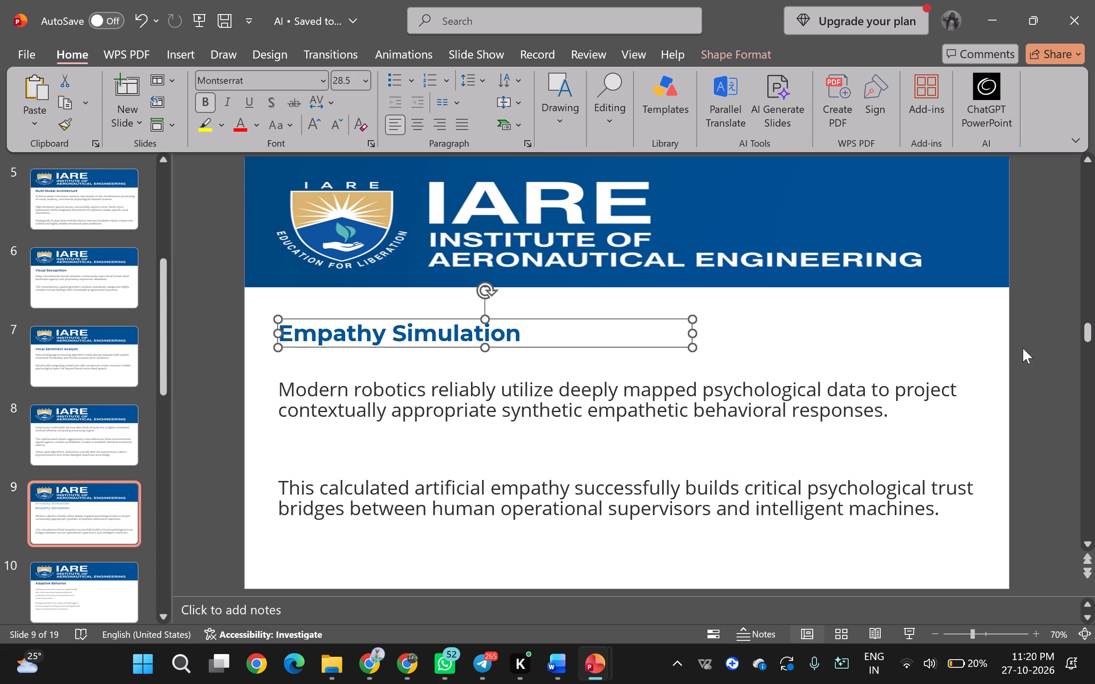
click(1047, 350)
Set slide 10's two "Adaptive Behavior" paragraphs to 24 pt and widen their text boxes almost to the slide's right edge.
scroll(1045, 351, down, 1)
click(533, 386)
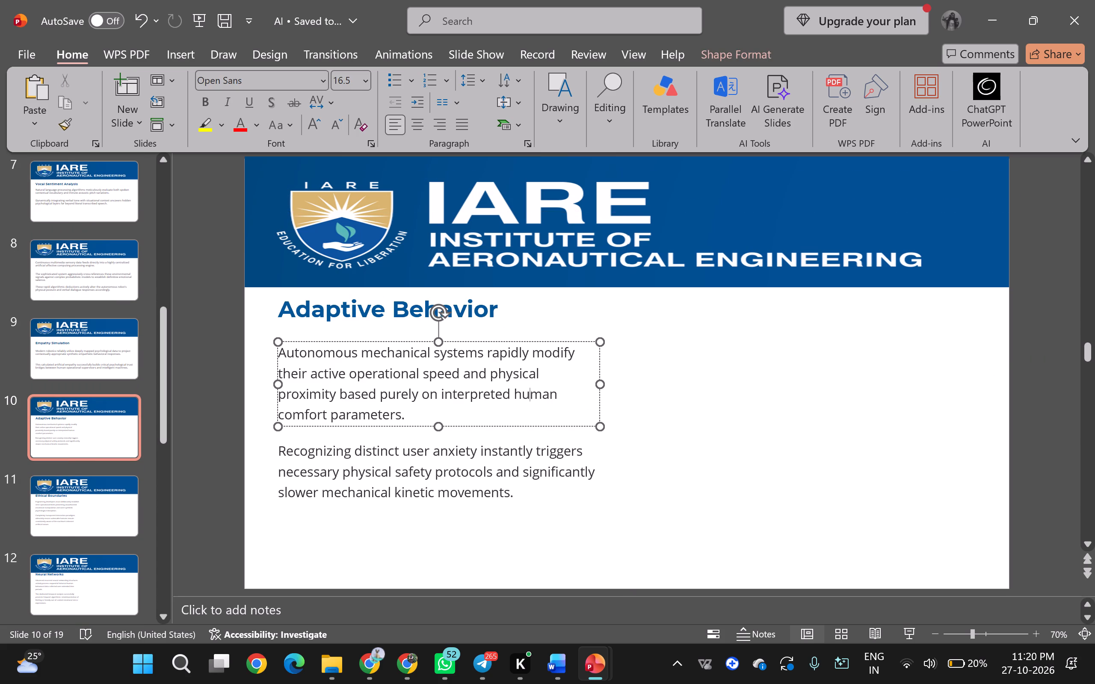
shift+click(543, 446)
click(360, 80)
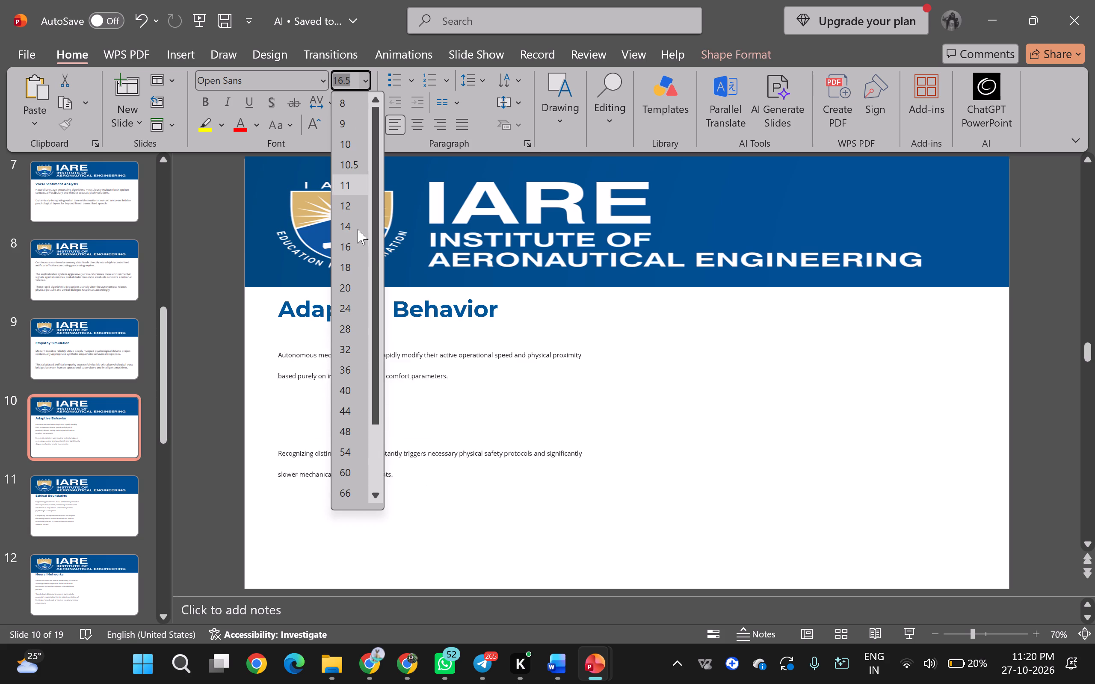
click(352, 309)
drag(598, 404, 960, 422)
Move slide 10's two body paragraphs and the "Adaptive Behavior" title down to leave a clear gap below the banner.
drag(861, 342, 859, 376)
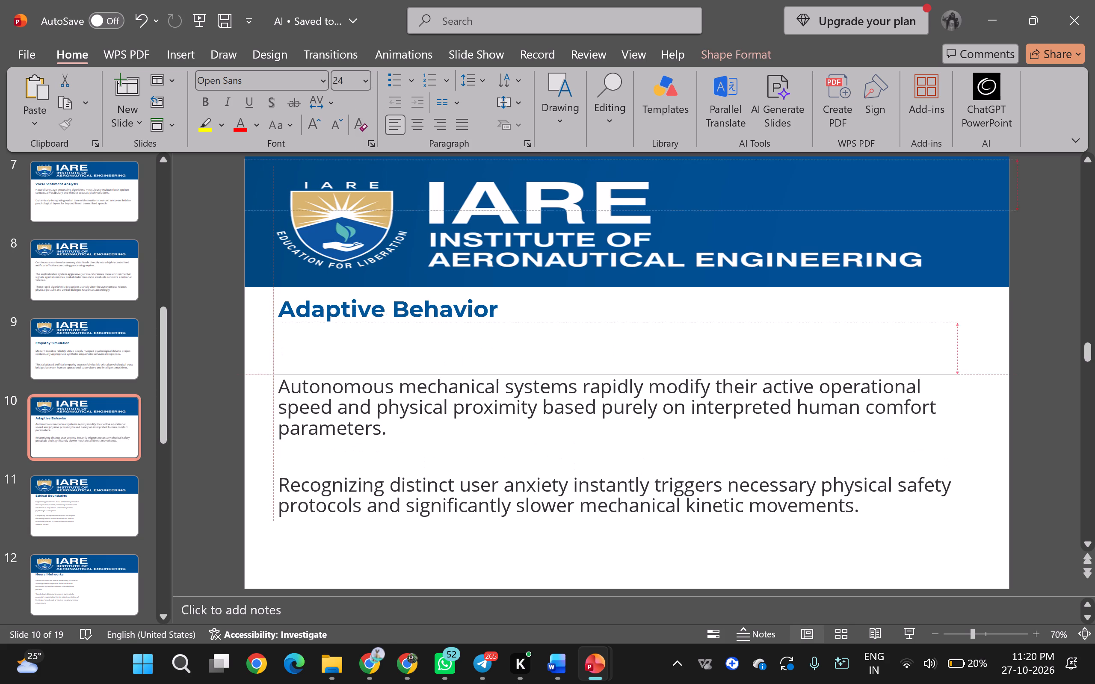
drag(859, 376, 862, 378)
click(474, 301)
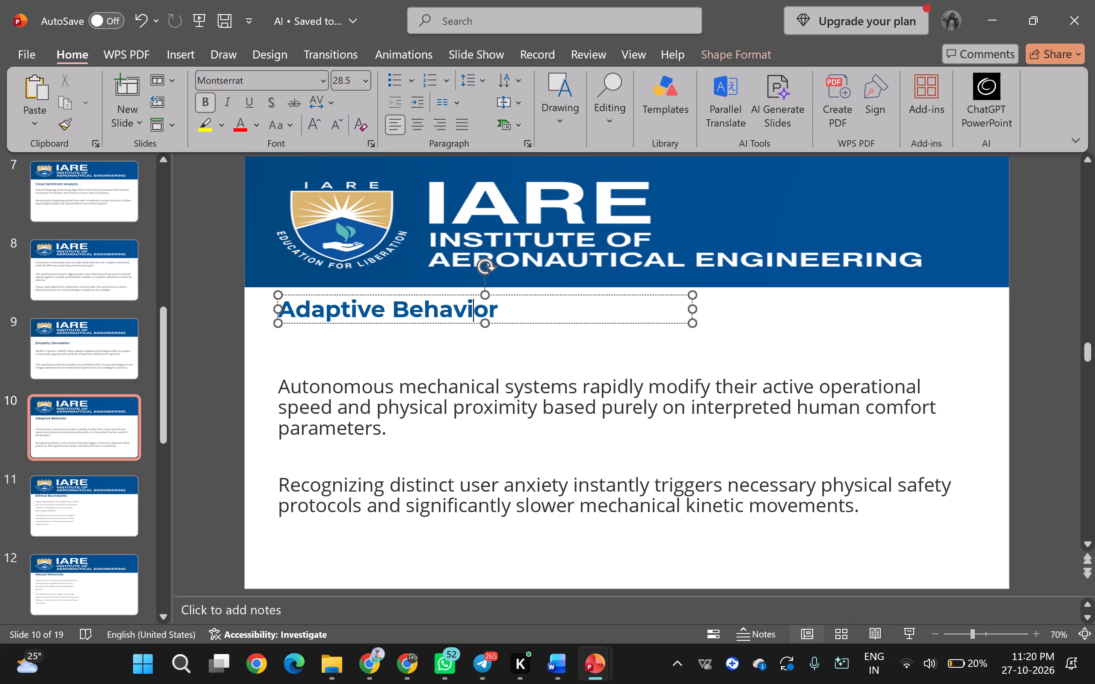
drag(522, 322, 522, 351)
click(1047, 332)
Set slide 11's two "Ethical Boundaries" paragraphs to 20 pt and widen their text boxes almost to the slide's right edge.
scroll(1047, 332, down, 1)
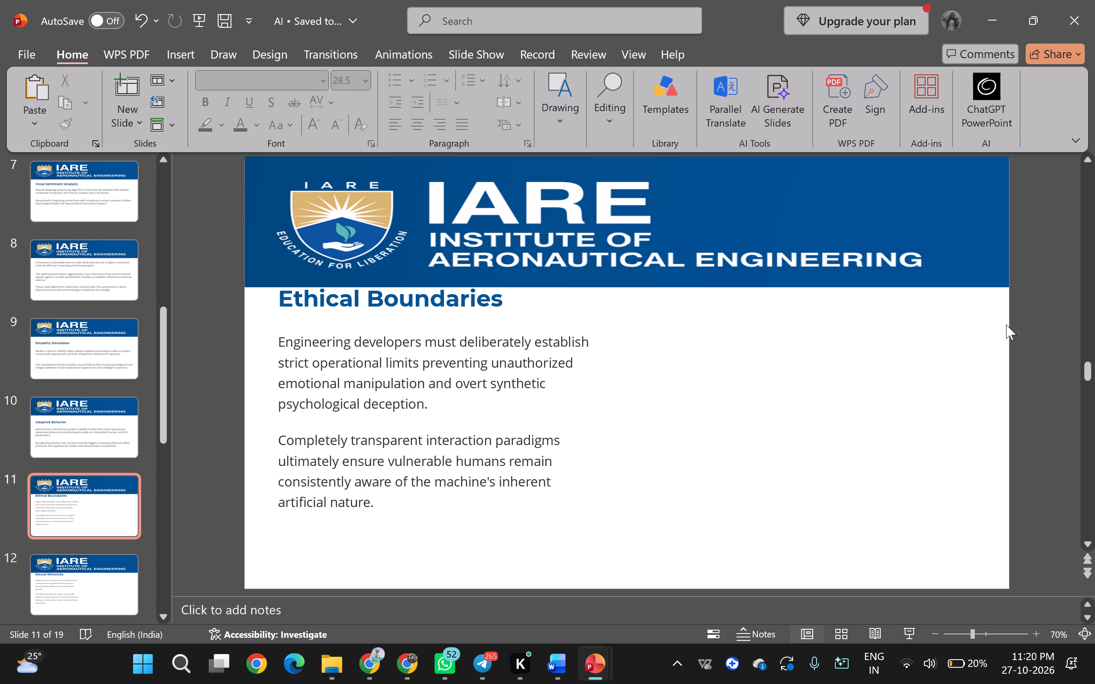
click(538, 377)
shift+click(528, 453)
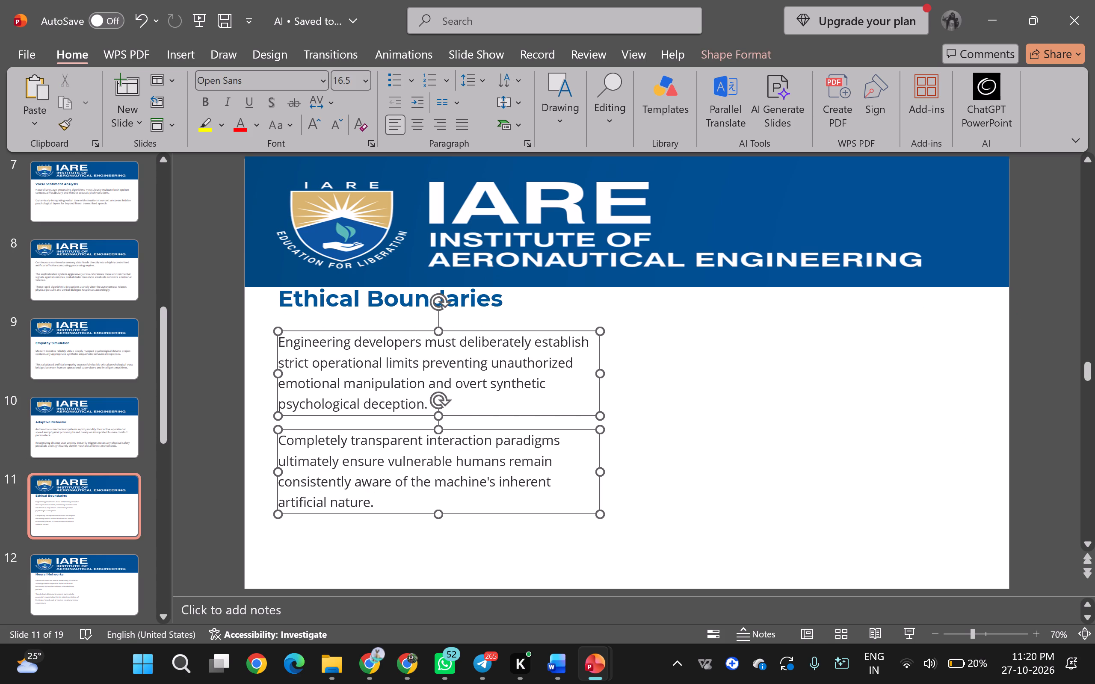
drag(530, 333, 527, 347)
shift+click(498, 470)
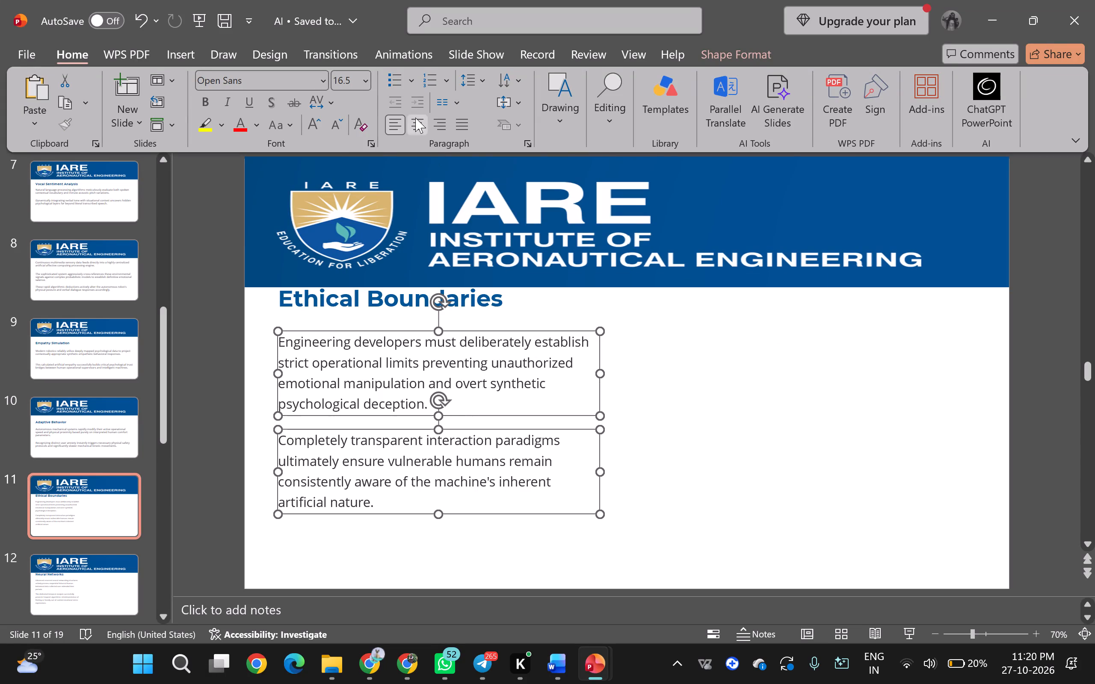
click(365, 88)
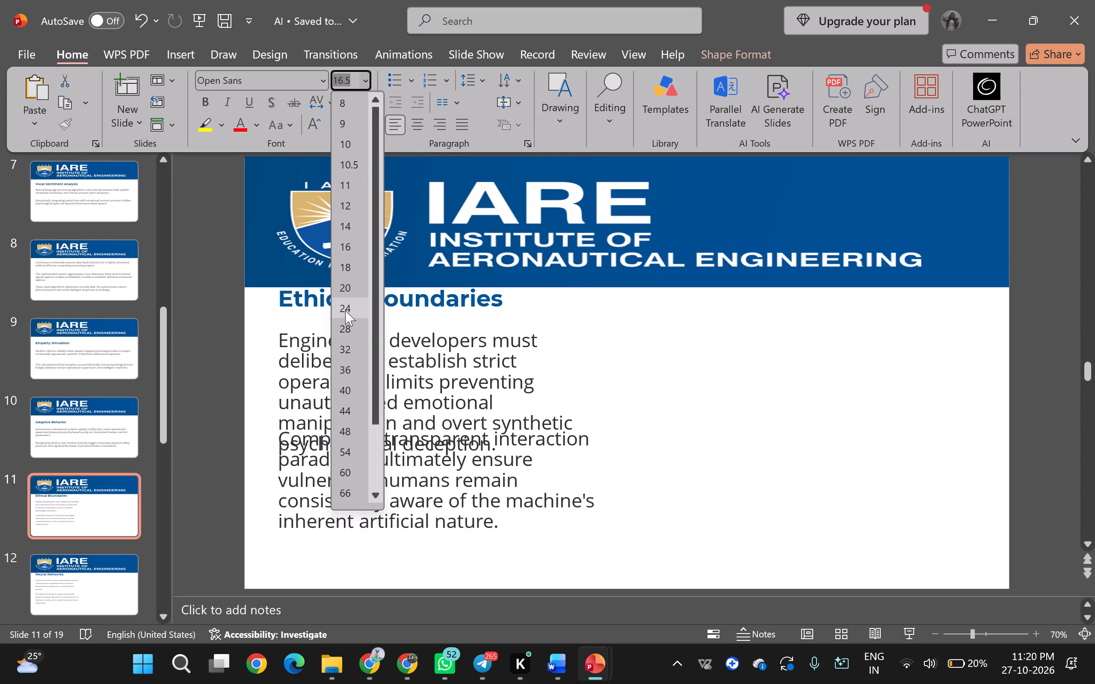
click(346, 291)
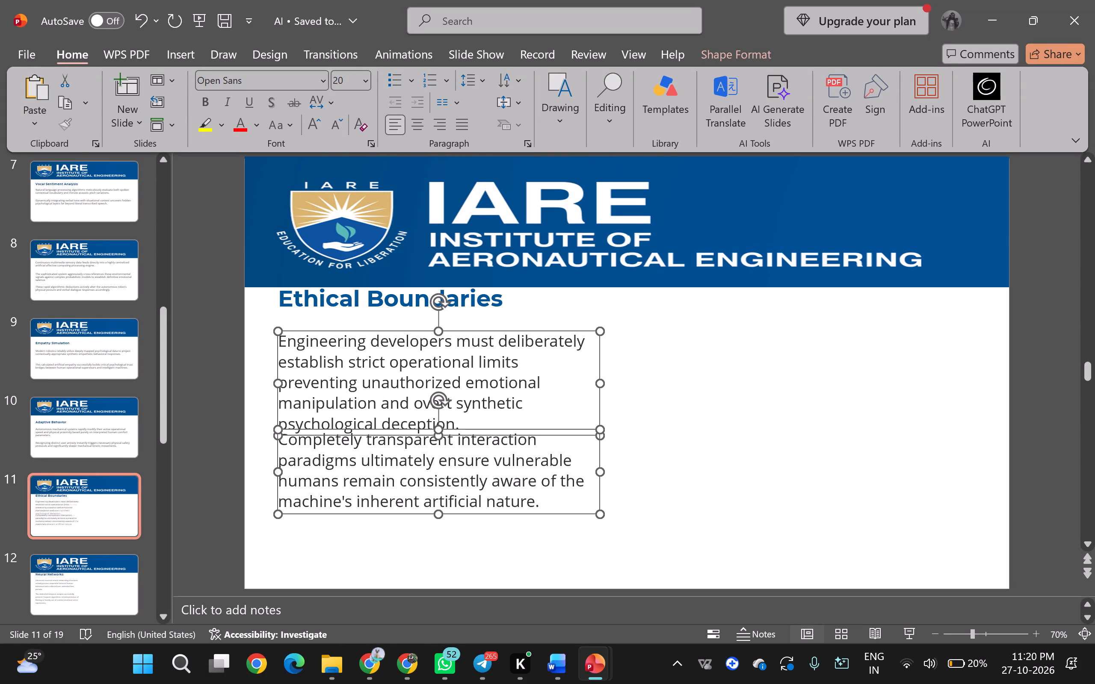
drag(600, 384, 965, 410)
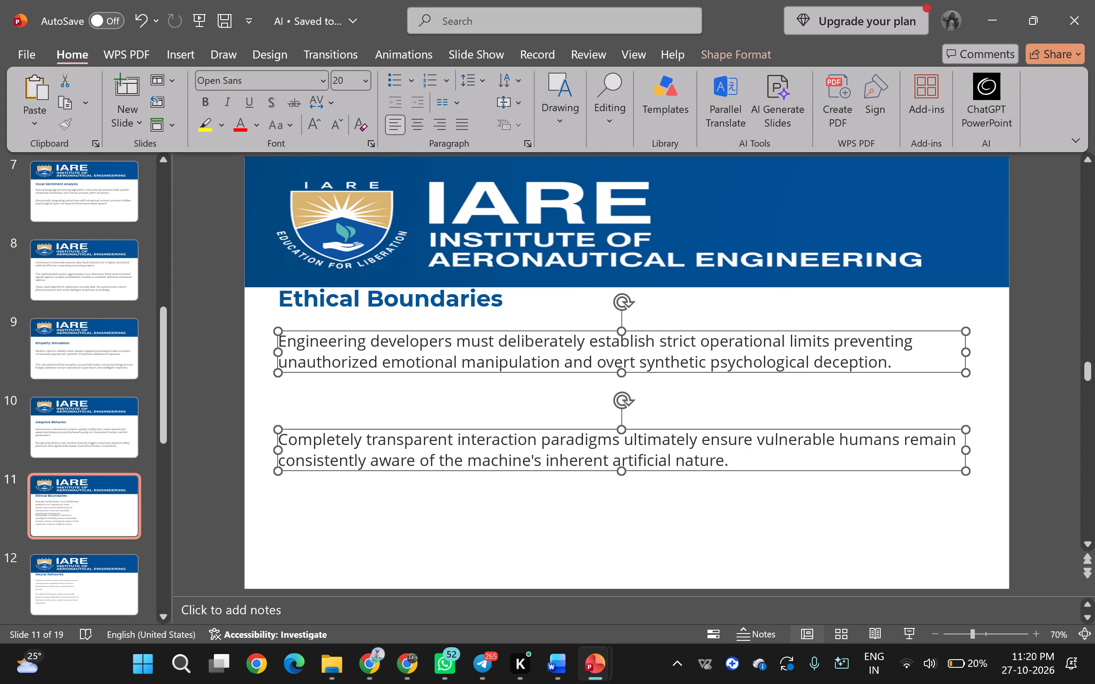
Move slide 11's two body paragraphs and the "Ethical Boundaries" title down so the title sits clear of the banner.
drag(855, 331, 855, 369)
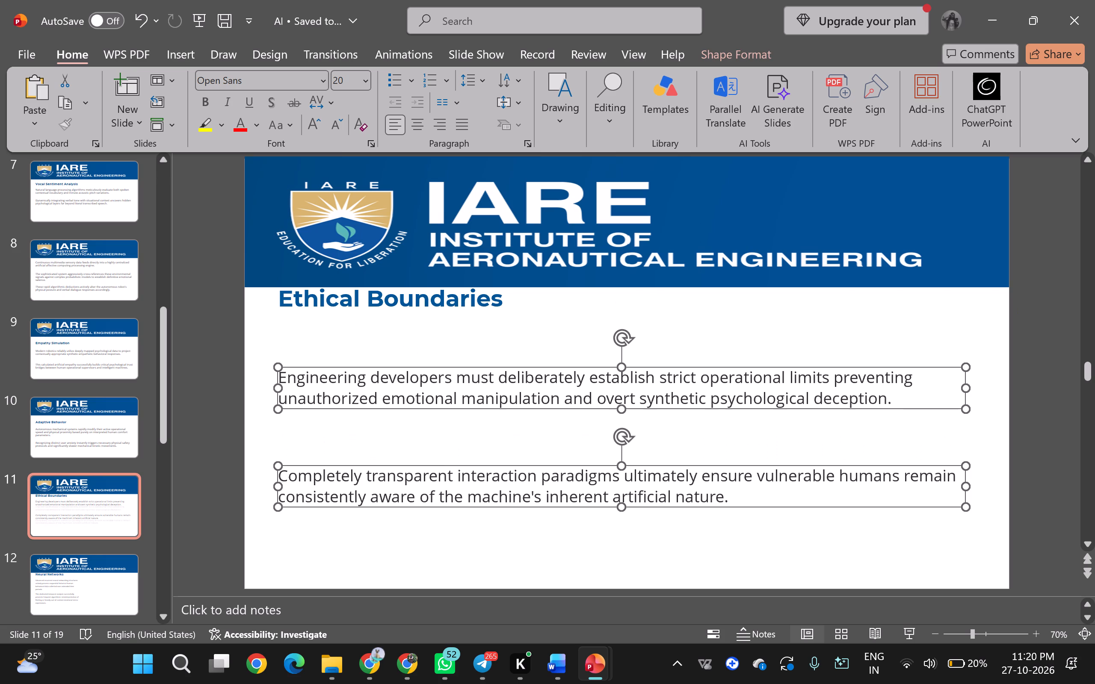
click(501, 300)
click(502, 310)
drag(510, 313, 512, 338)
Set slide 11's two "Ethical Boundaries" body paragraphs to 24 pt.
click(537, 400)
shift+click(550, 472)
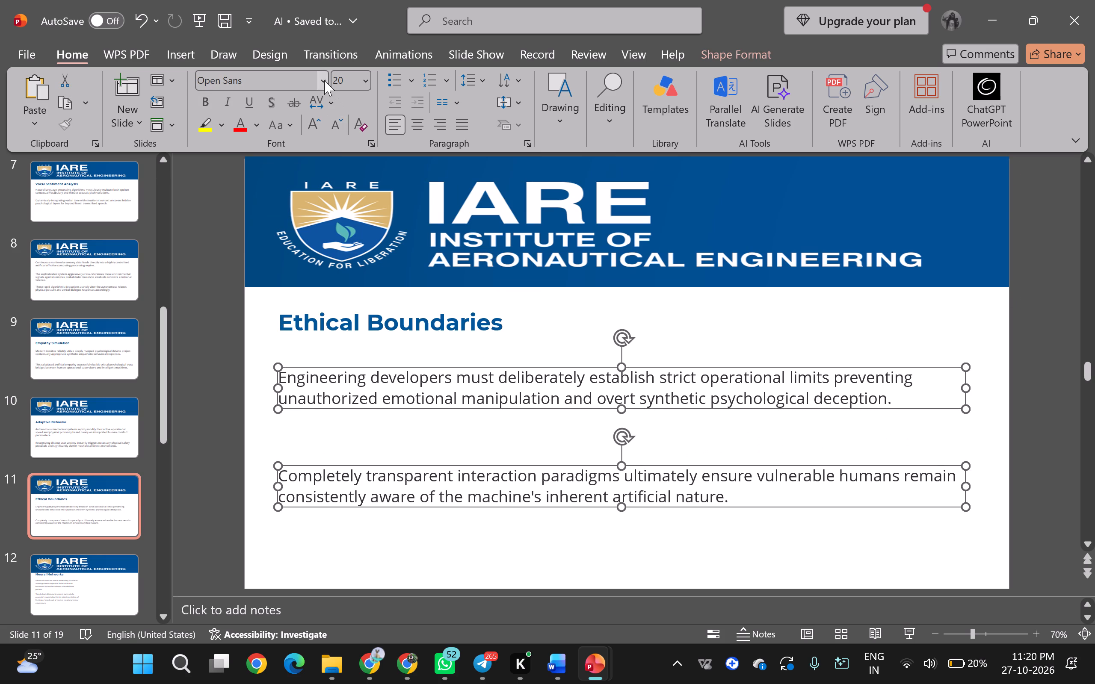
click(370, 77)
click(370, 77)
click(369, 78)
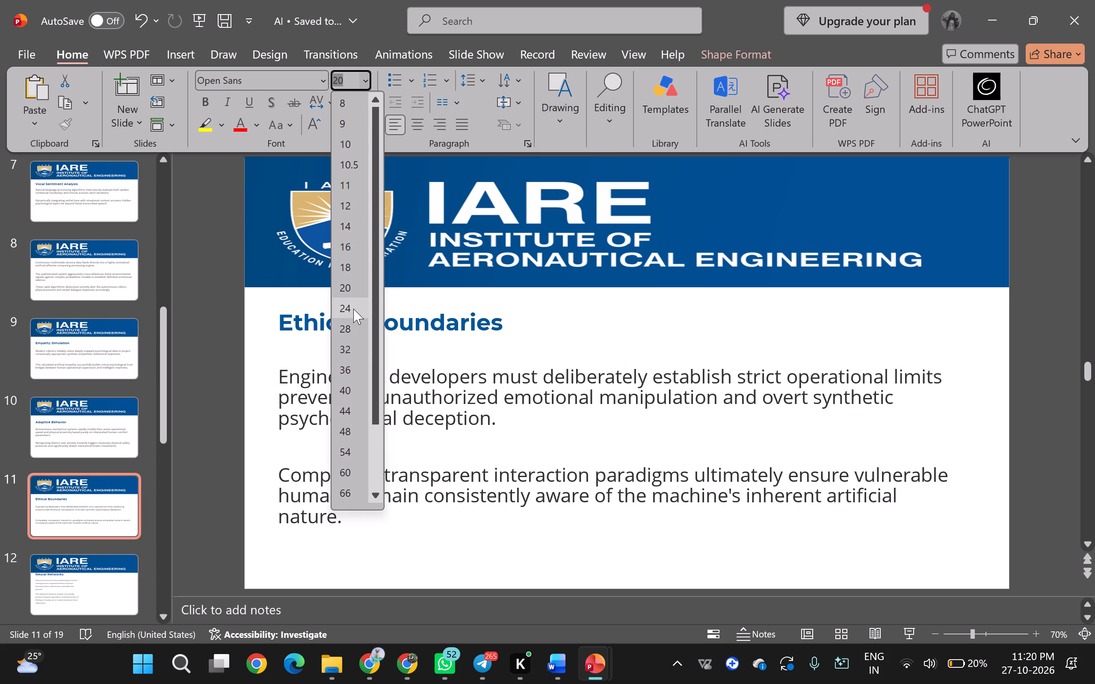
click(353, 311)
click(1026, 409)
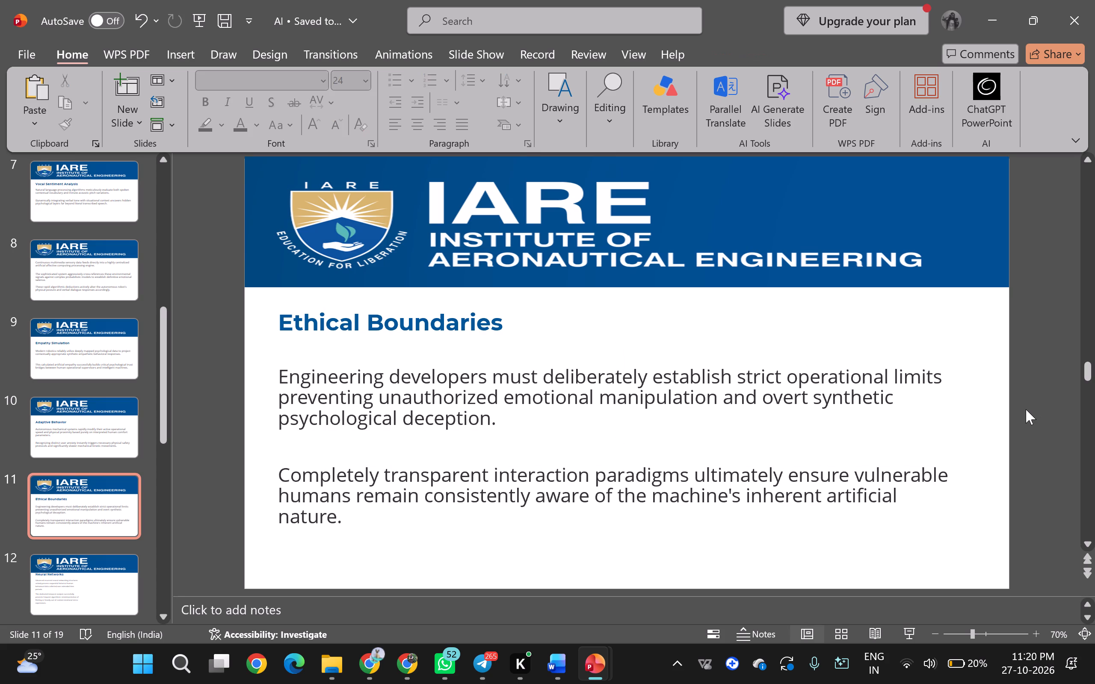
Set slide 12's two "Neural Networks" paragraphs to 24 pt and widen their text boxes to span most of the slide.
scroll(109, 296, down, 8)
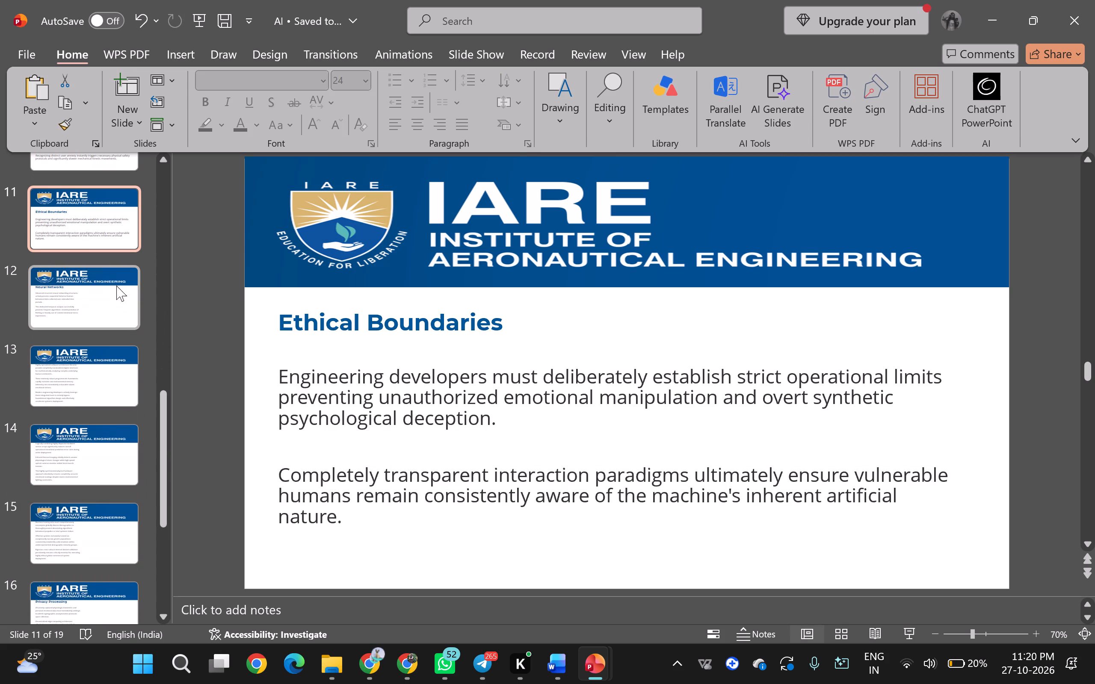
click(84, 304)
click(429, 365)
shift+click(445, 461)
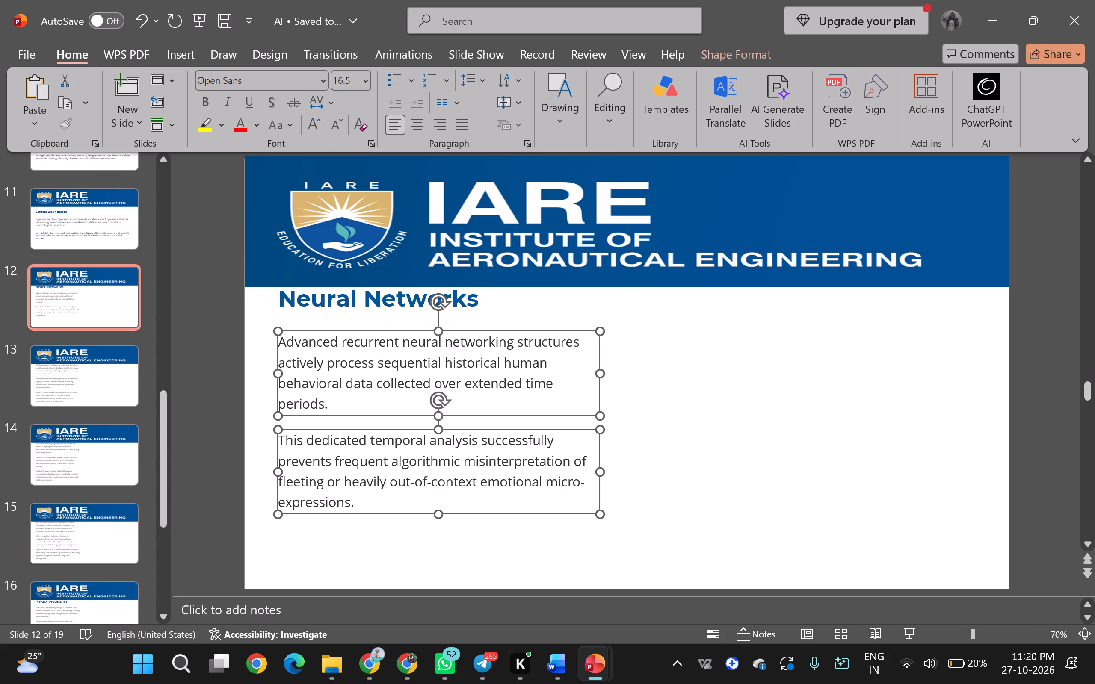
click(361, 79)
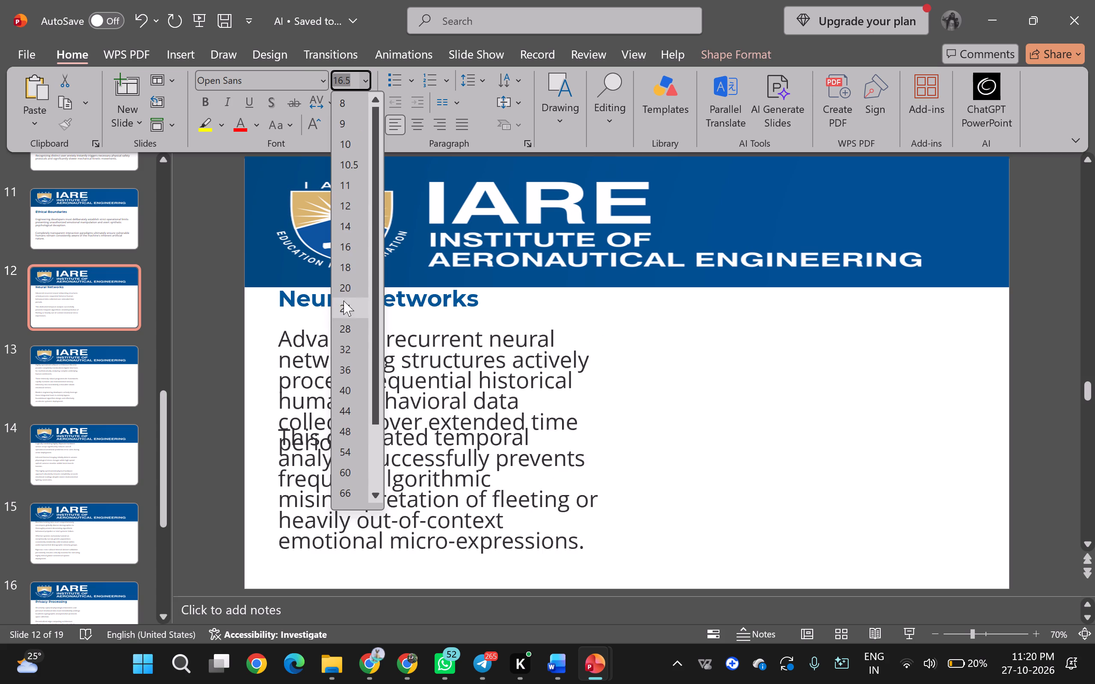
click(350, 313)
drag(601, 384, 893, 397)
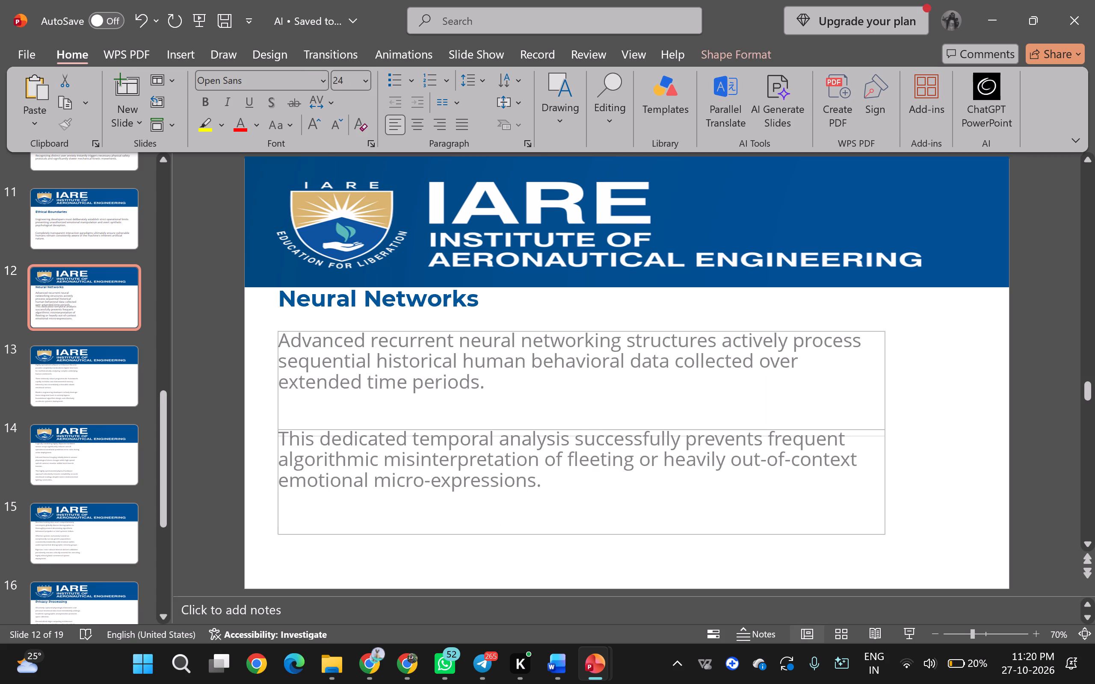
drag(893, 397, 935, 401)
Move slide 12's two body paragraphs and the "Neural Networks" title down to leave a clear gap below the banner.
drag(784, 331, 784, 332)
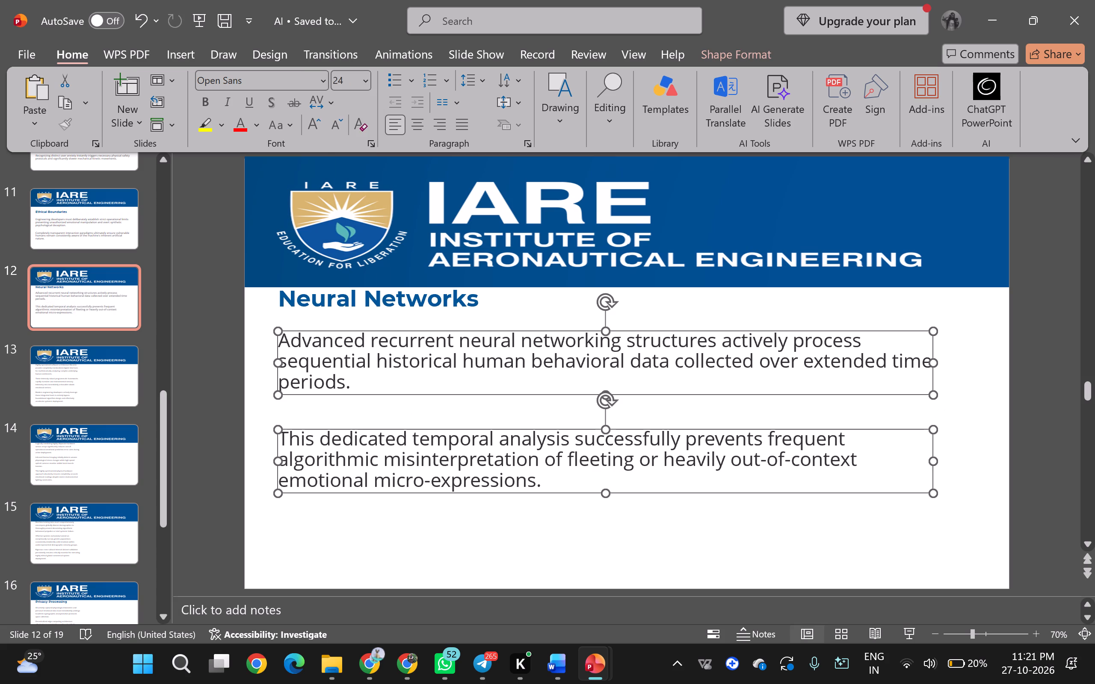
drag(784, 332, 786, 364)
click(444, 299)
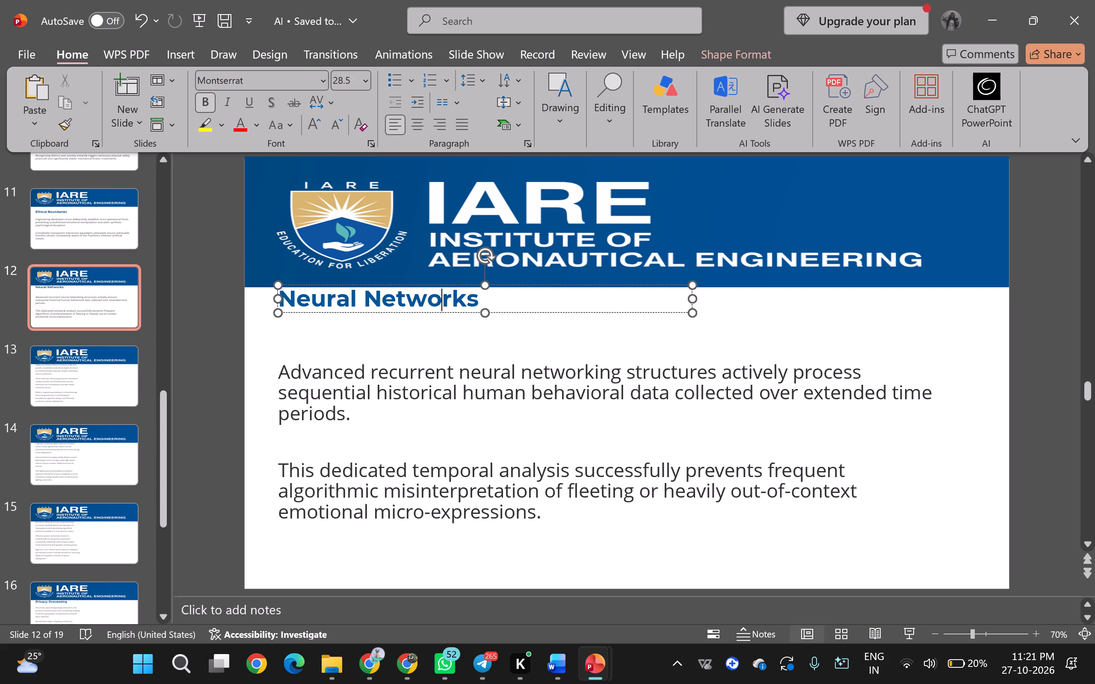
click(462, 309)
click(462, 310)
drag(462, 313, 461, 341)
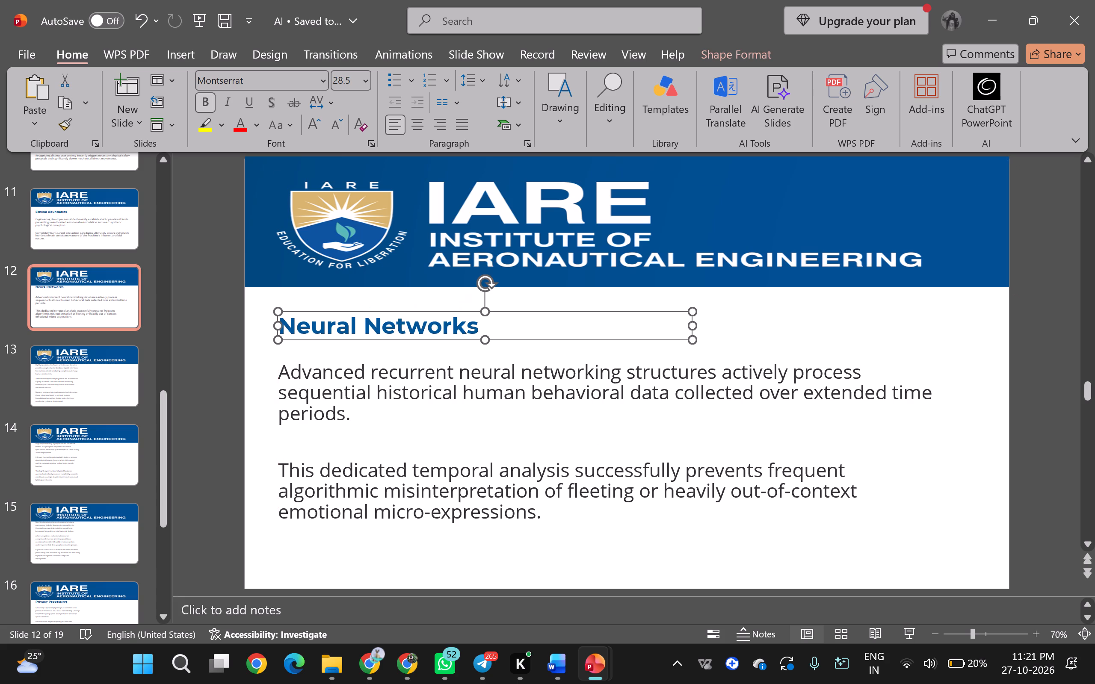
Set slide 13's three body paragraphs to 24 pt and widen their text boxes almost to the slide's right edge.
click(61, 393)
click(420, 306)
shift+click(421, 395)
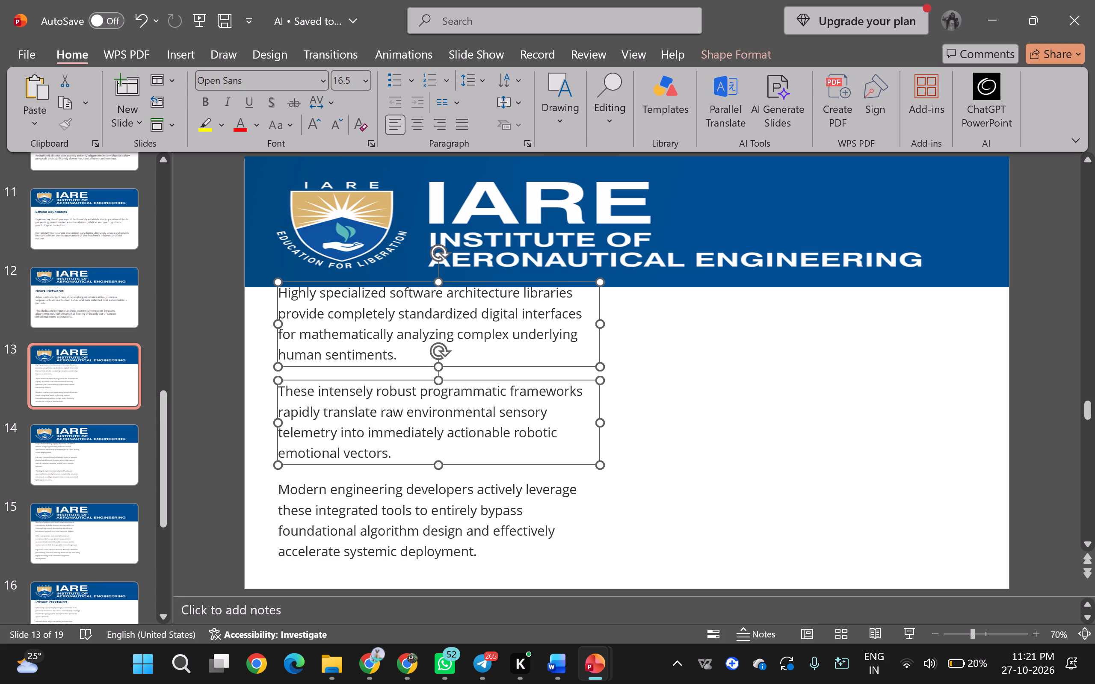
shift+click(405, 495)
click(362, 77)
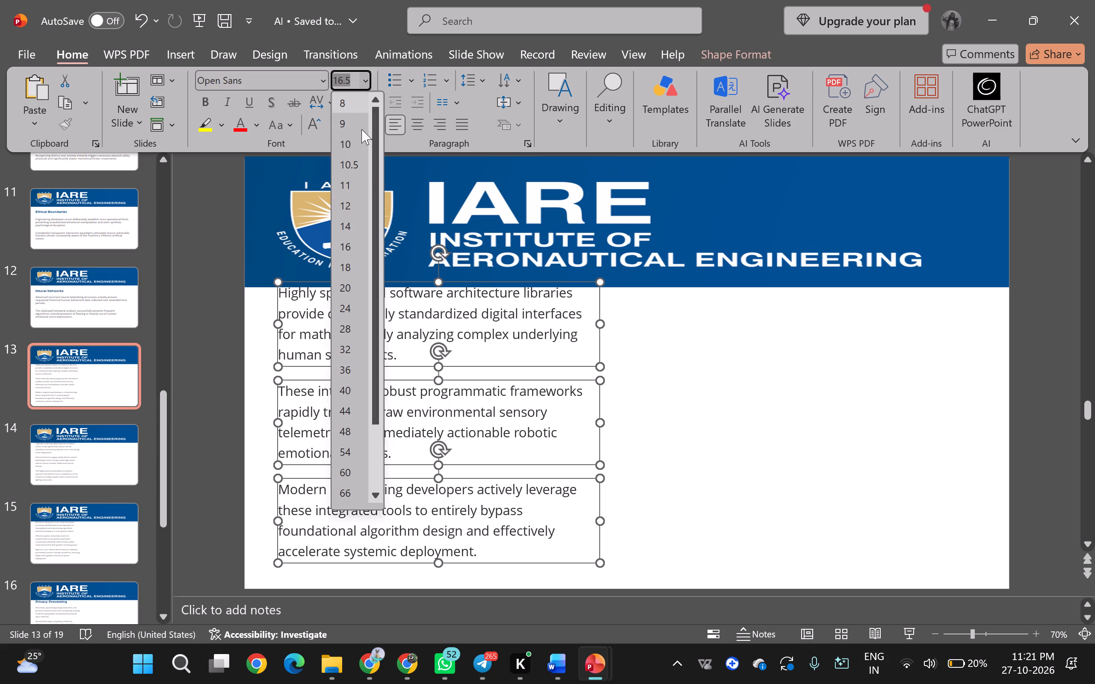
click(349, 310)
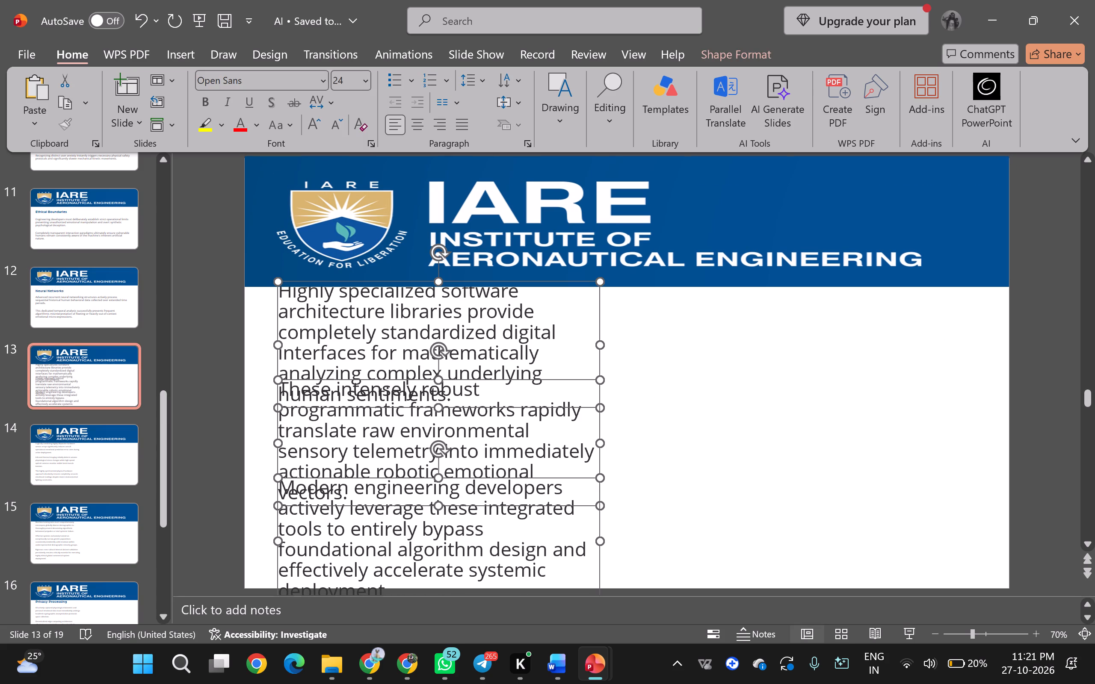
drag(598, 344, 967, 366)
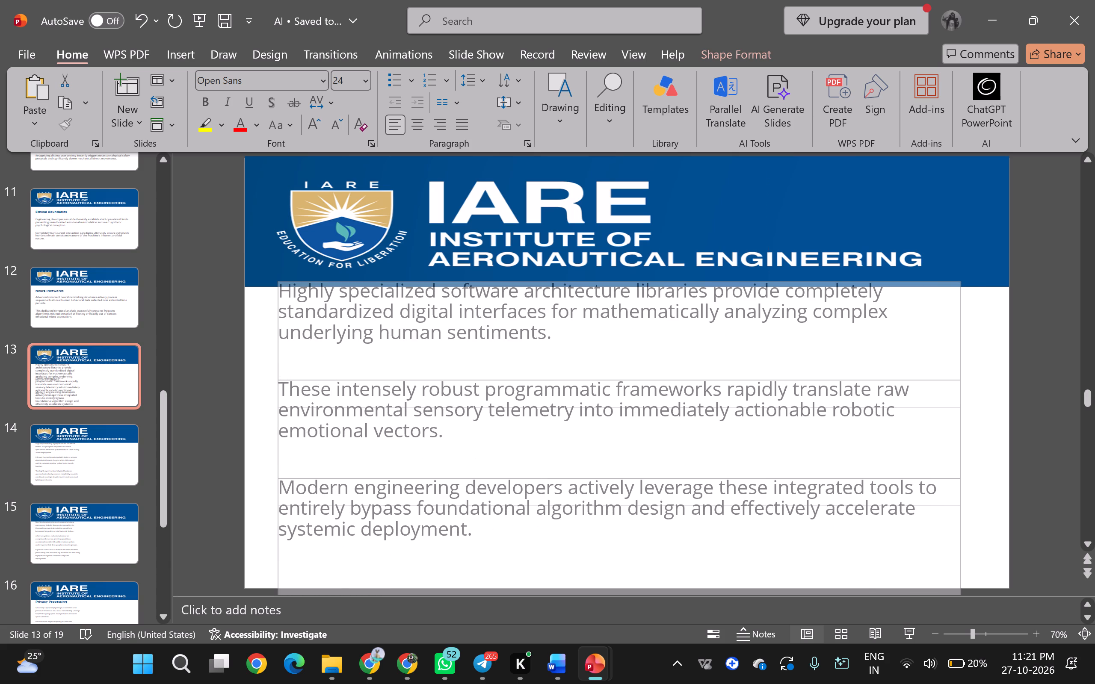
drag(967, 366, 999, 361)
Move slide 13's three body paragraphs down together so the first one sits clear of the banner.
drag(938, 283, 934, 318)
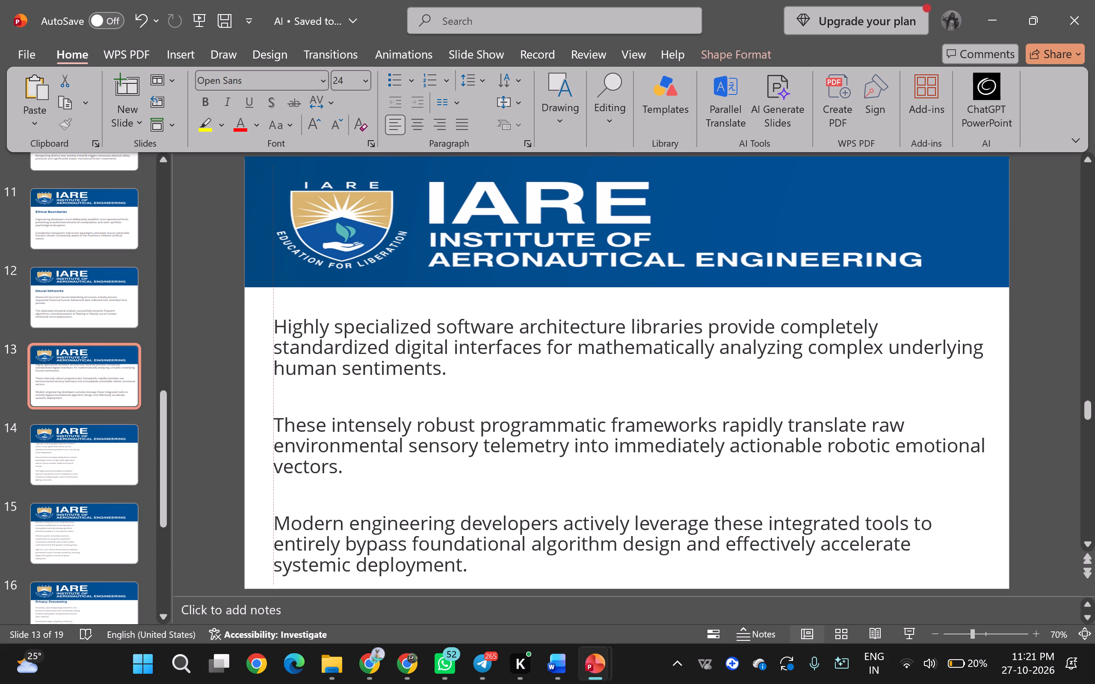
drag(934, 318, 934, 319)
click(1021, 313)
Widen slide 14's three body text boxes almost to the slide's right edge.
scroll(1021, 313, down, 2)
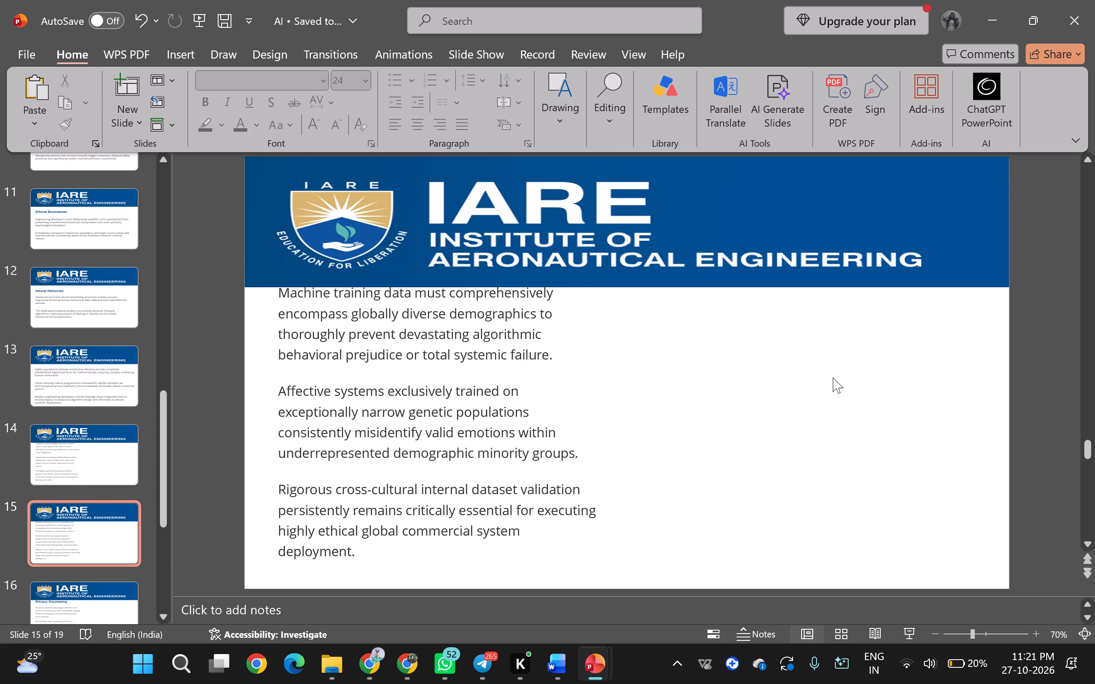
scroll(833, 377, up, 1)
click(388, 339)
shift+click(402, 422)
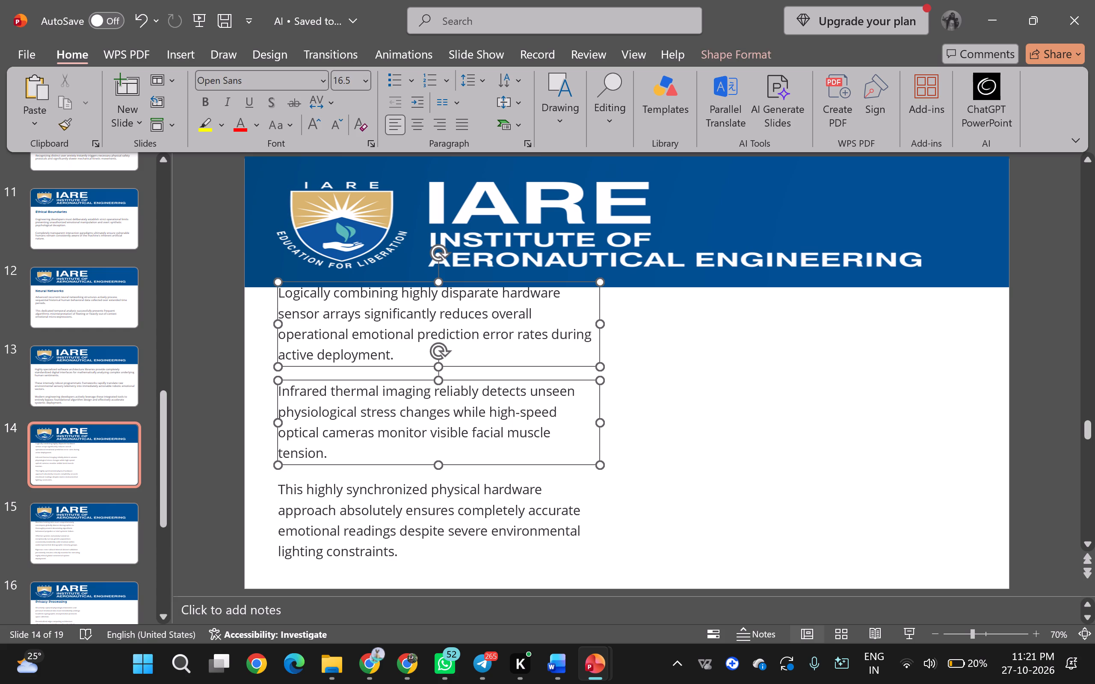
shift+click(420, 514)
drag(600, 326, 995, 332)
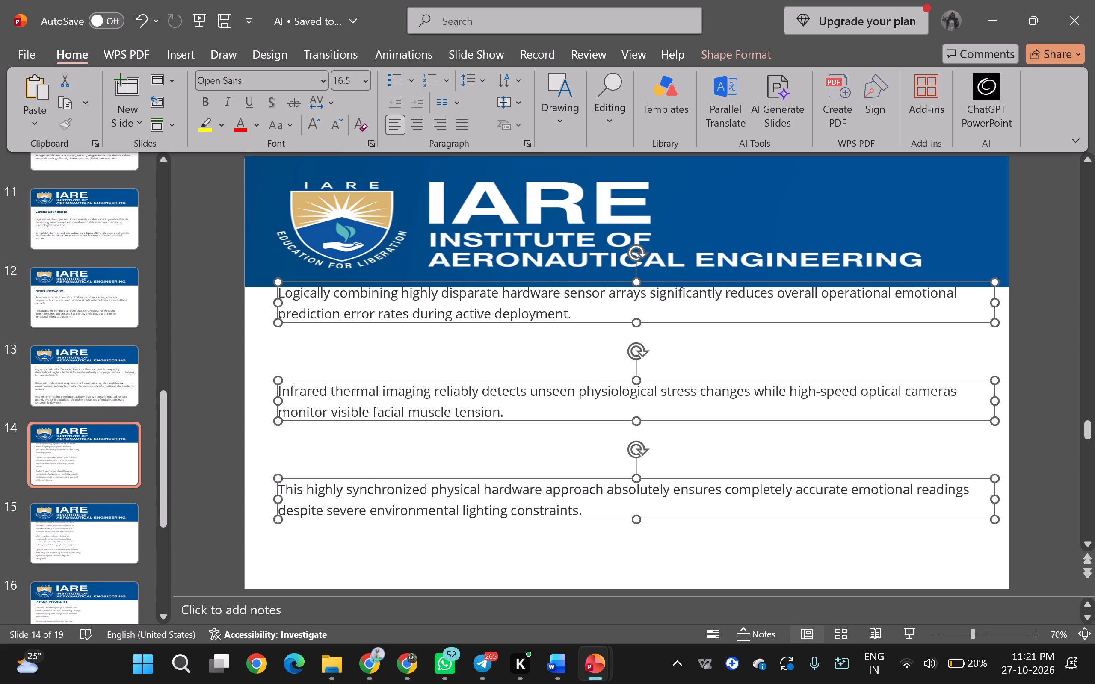
Move slide 14's three body paragraphs down together so the first one sits clear of the banner.
click(932, 279)
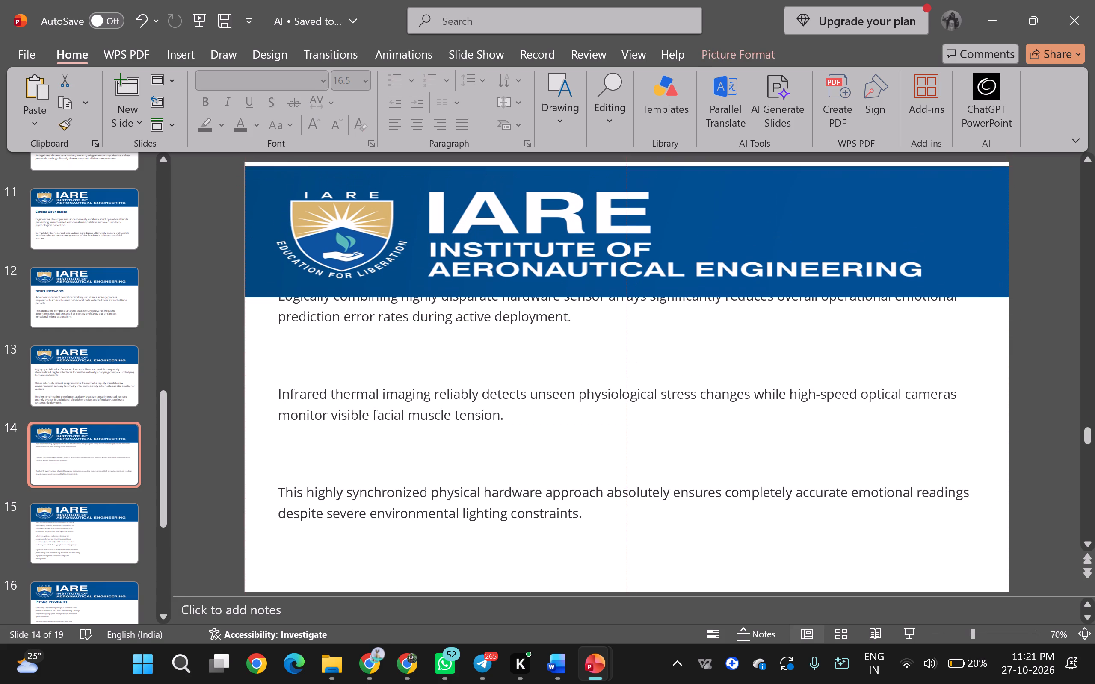
click(820, 351)
click(766, 304)
shift+click(762, 399)
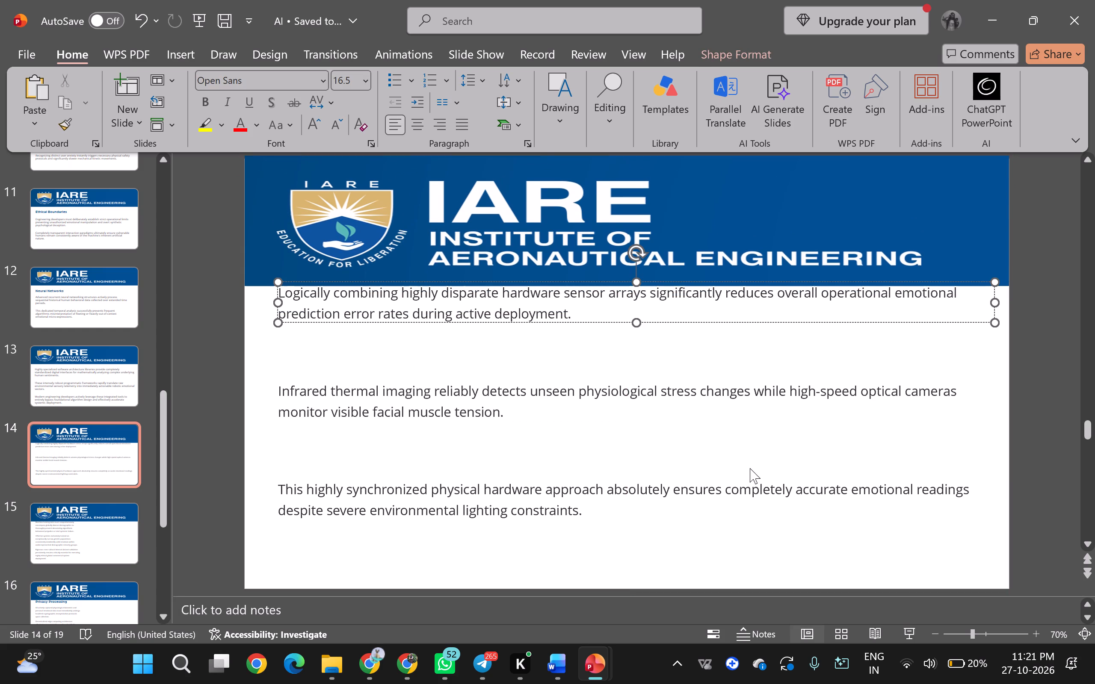
shift+click(746, 508)
drag(755, 482, 755, 487)
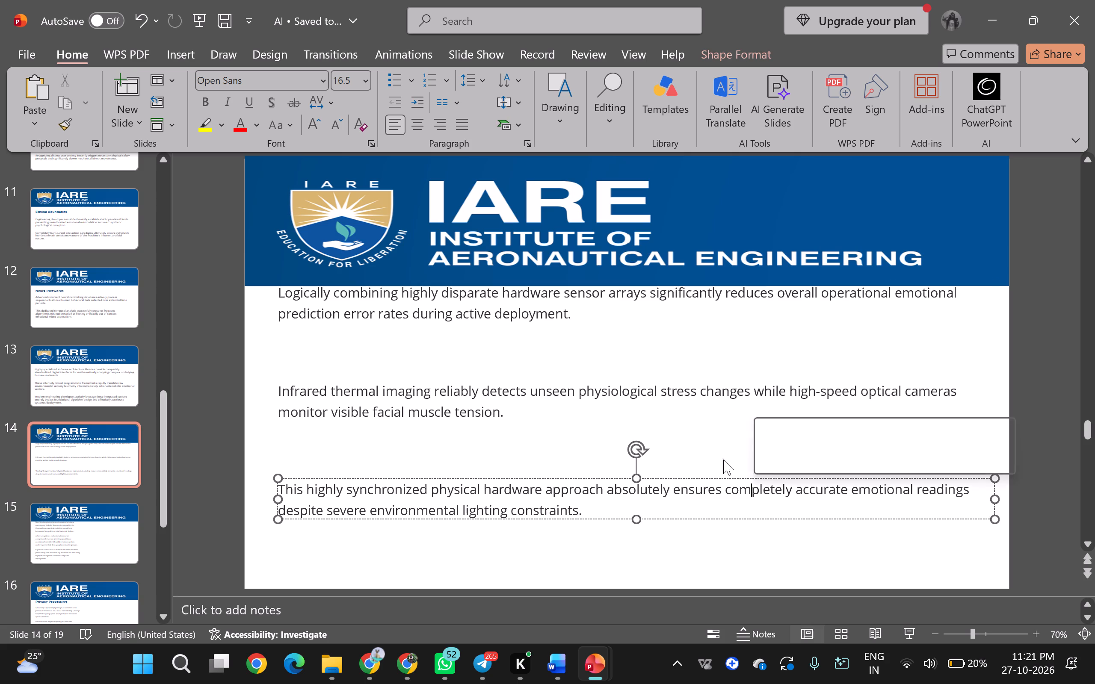
shift+click(657, 423)
shift+click(673, 305)
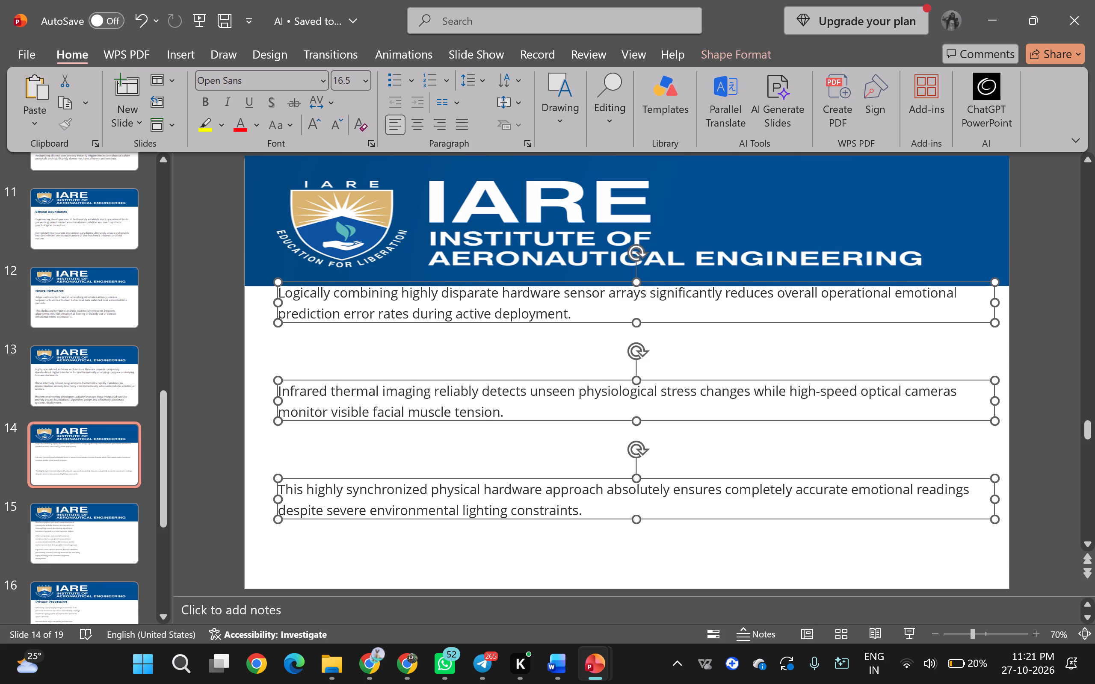
drag(676, 321, 671, 357)
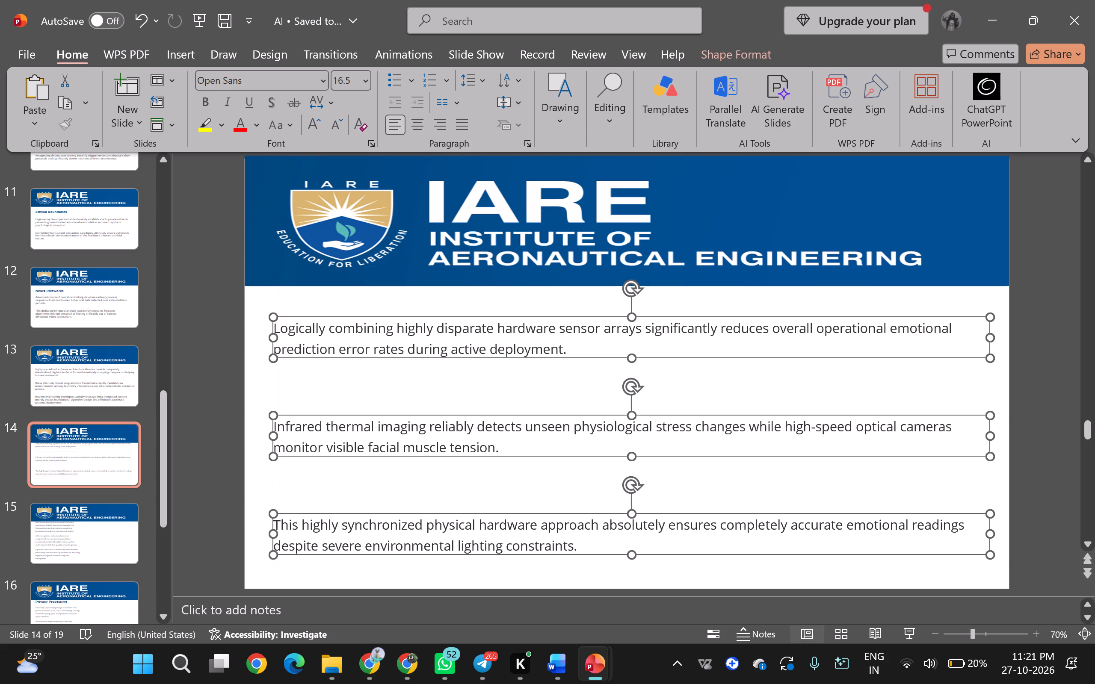
Set slide 14's three body paragraphs to 24 pt.
click(364, 78)
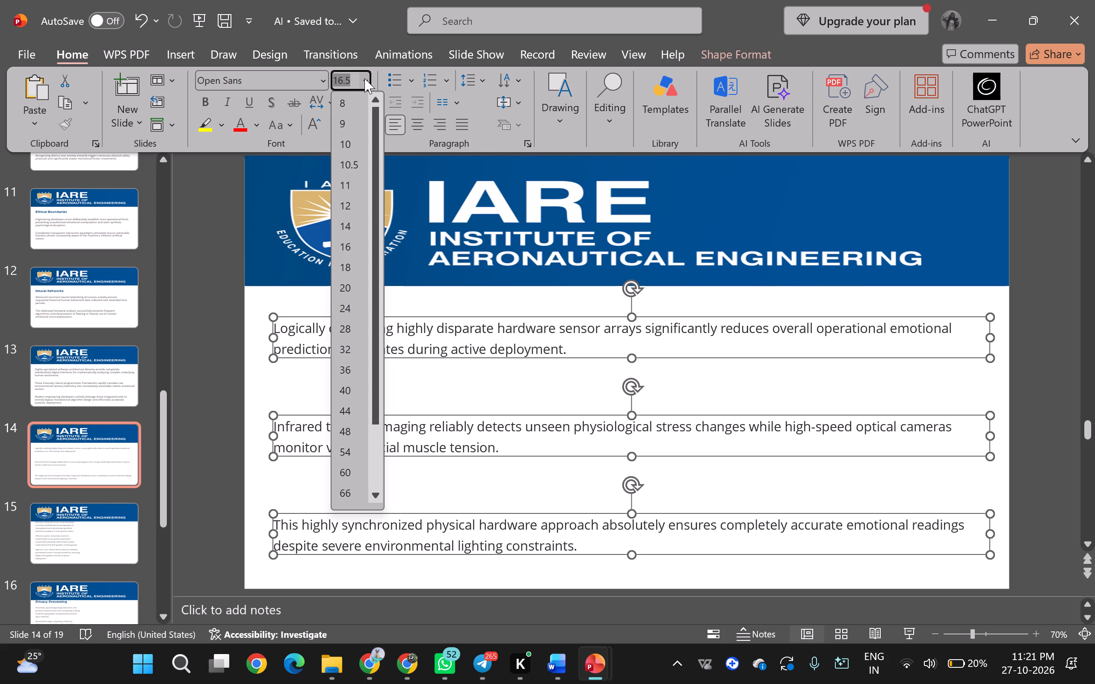
click(350, 307)
click(1023, 417)
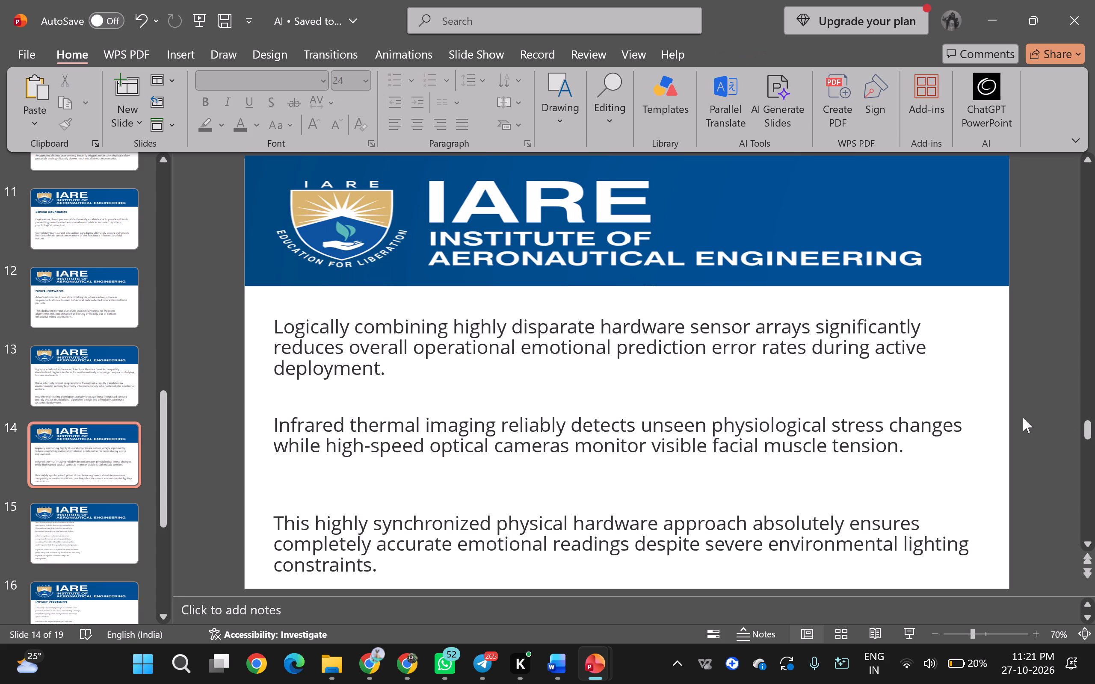
Widen slide 15's three body text boxes to span most of the slide, leaving a small right margin.
scroll(1023, 417, down, 1)
click(412, 346)
shift+click(402, 427)
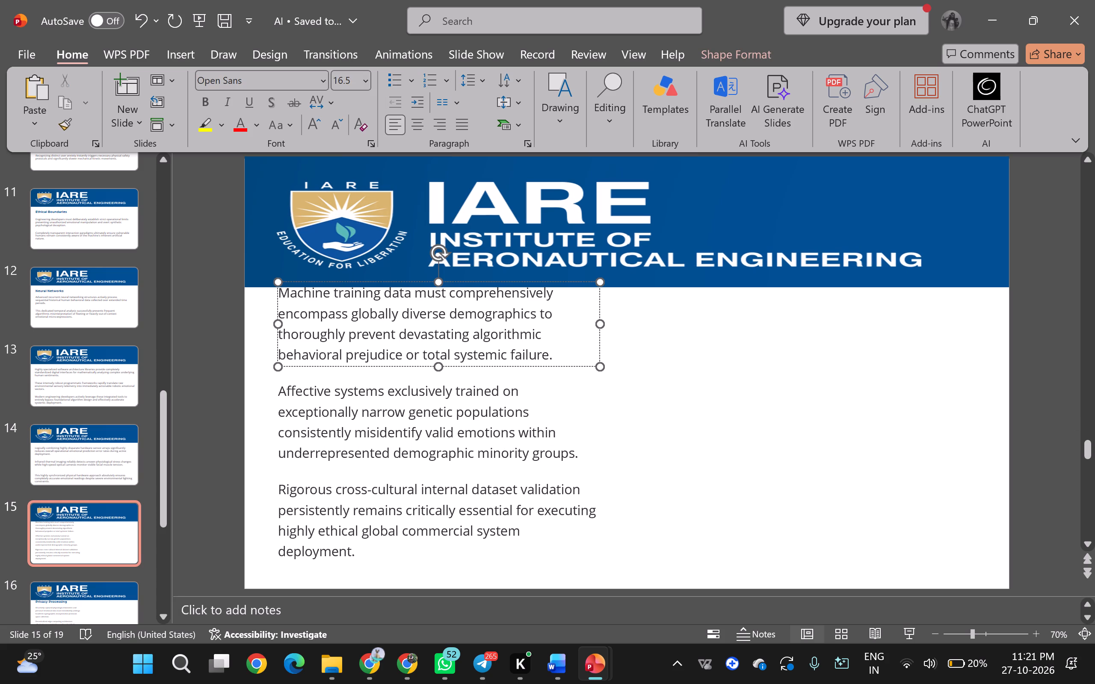
shift+click(434, 507)
drag(603, 324, 945, 337)
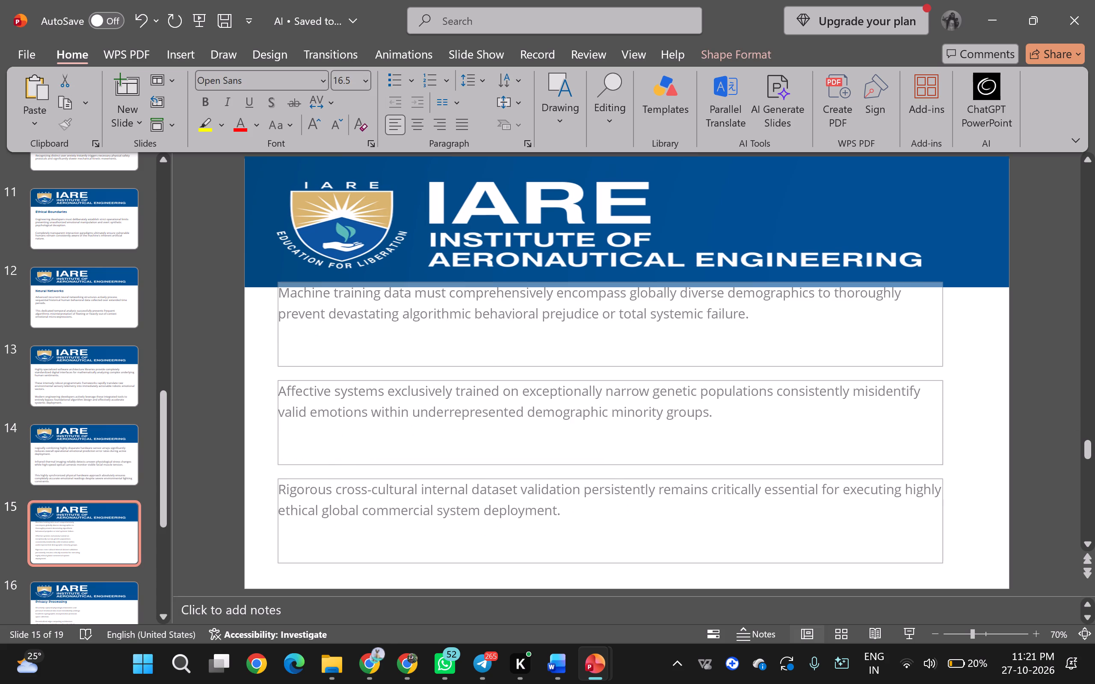
drag(945, 337, 953, 337)
Move slide 15's three body paragraphs down together, keeping their left alignment, so the first one sits clear of the banner.
click(820, 321)
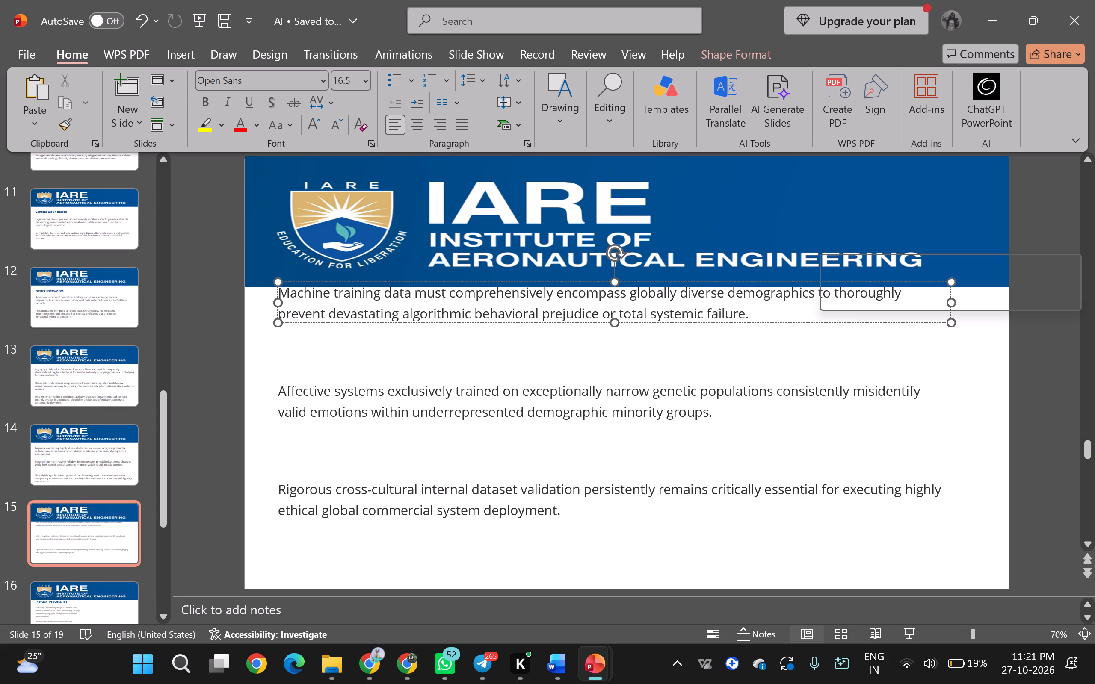
shift+click(796, 391)
shift+click(790, 507)
drag(783, 477, 787, 495)
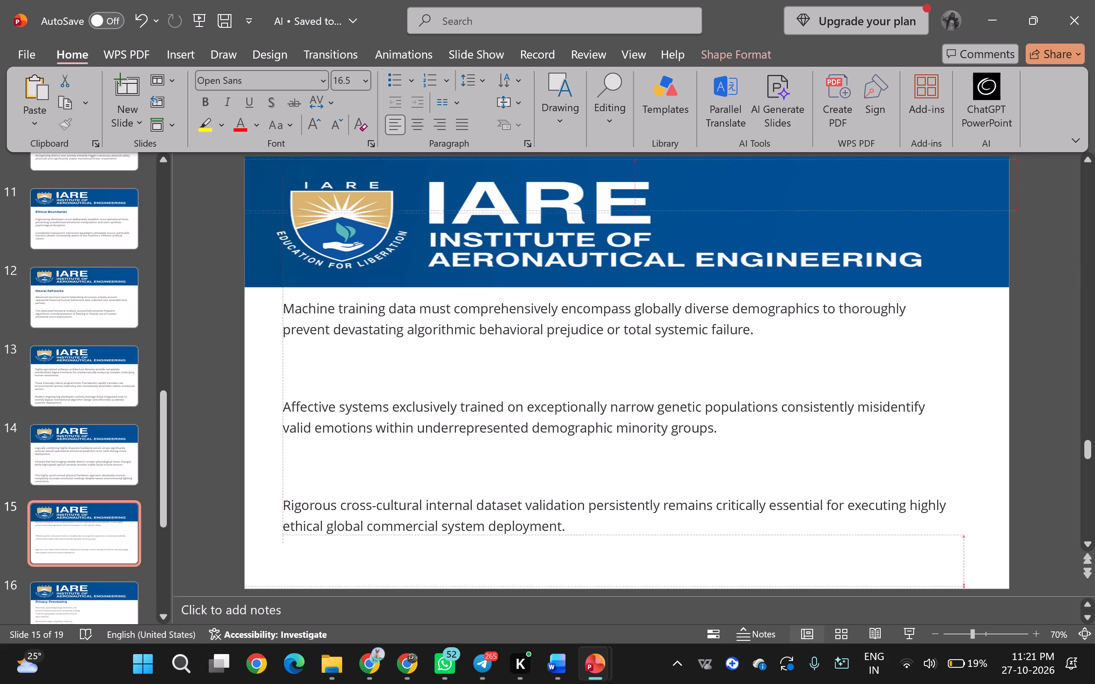
drag(787, 495, 785, 514)
Set slide 15's three body paragraphs to 24 pt.
click(365, 79)
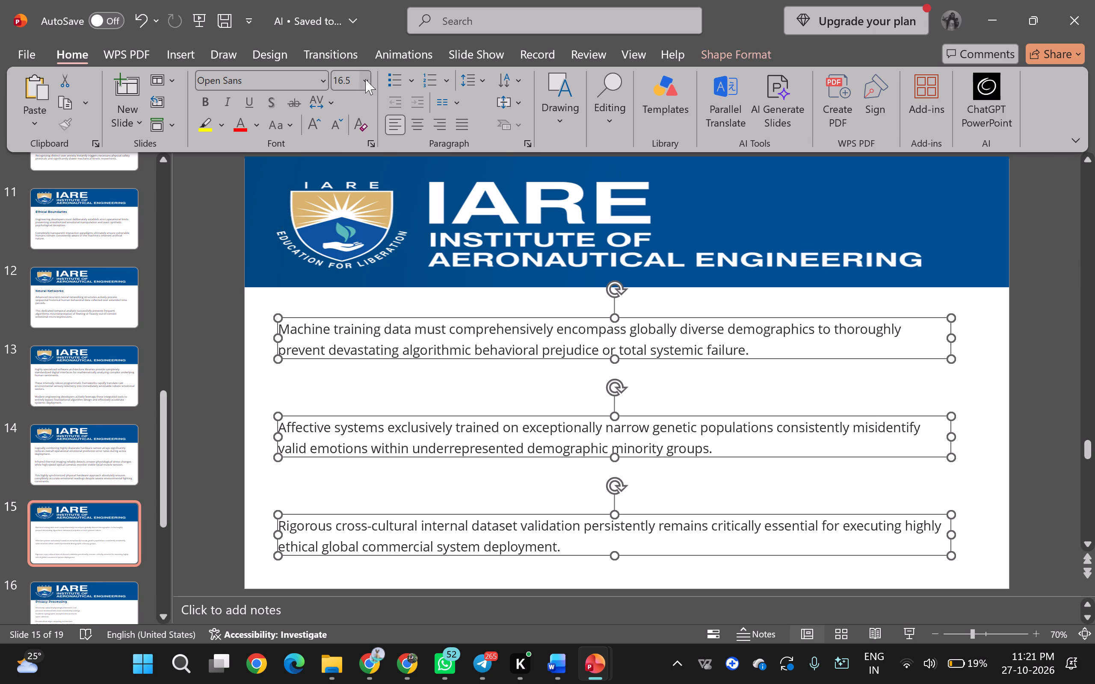
click(346, 307)
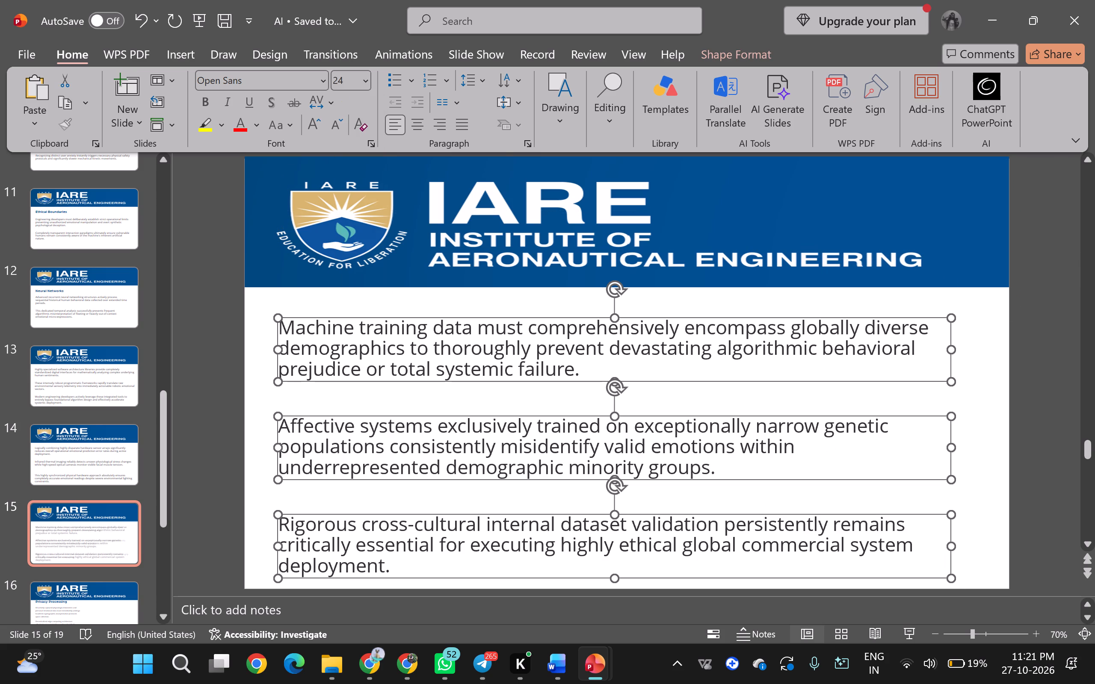
click(1034, 325)
Set slide 16's two "Privacy Processing" body paragraphs to 24 pt.
scroll(890, 306, down, 1)
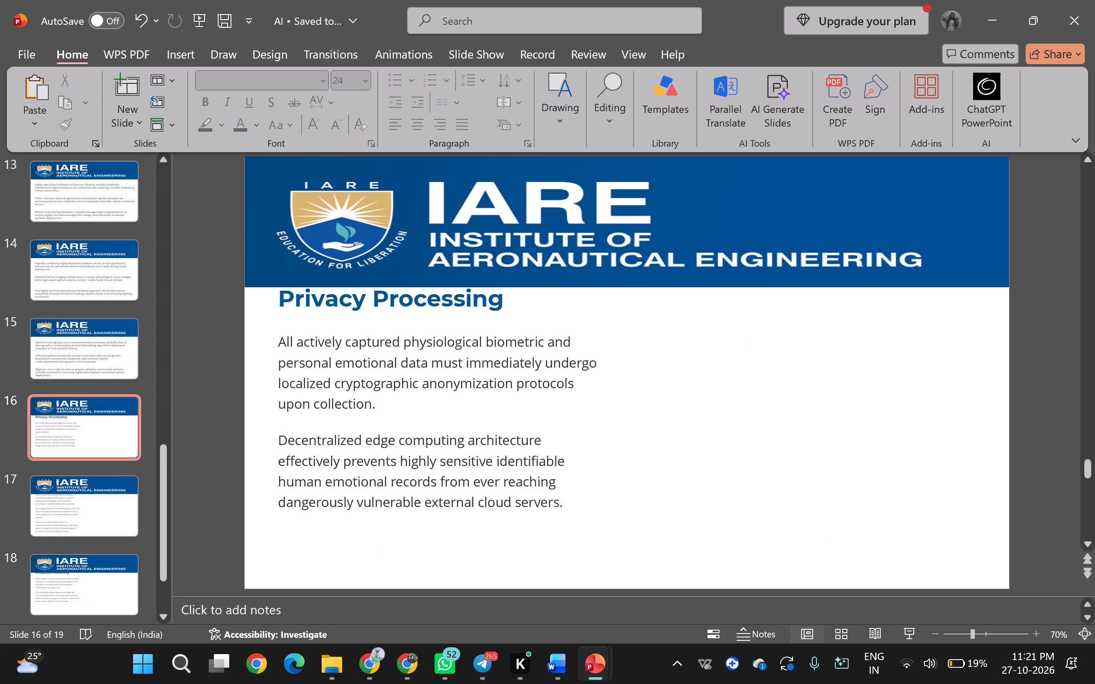
click(455, 347)
shift+click(482, 443)
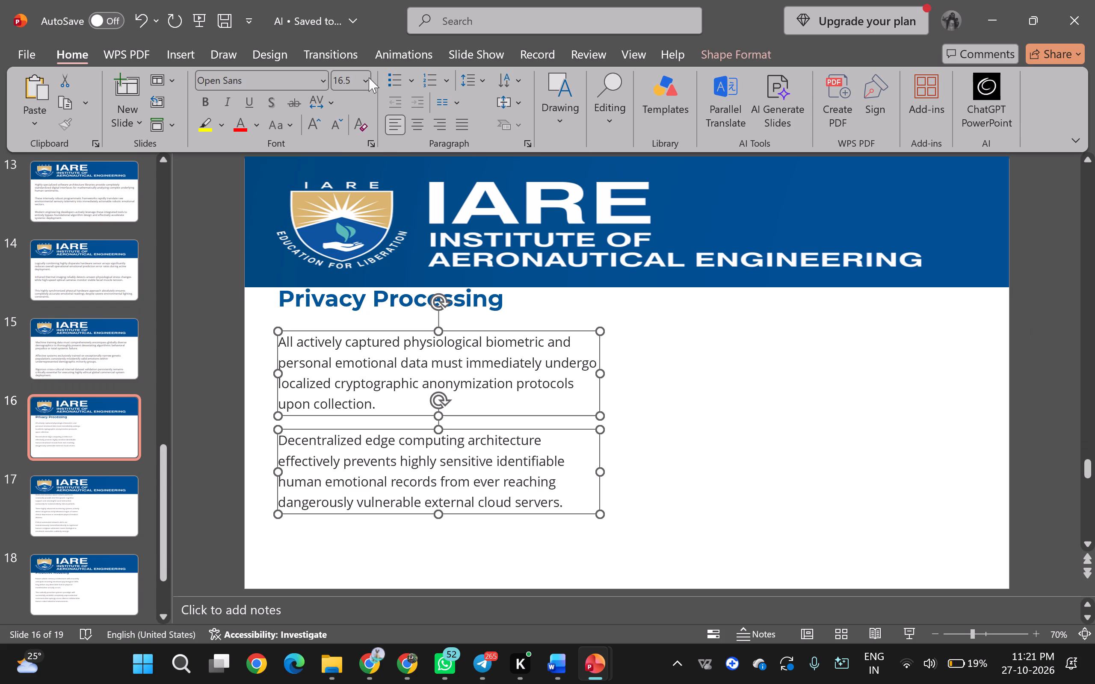
click(369, 77)
click(340, 310)
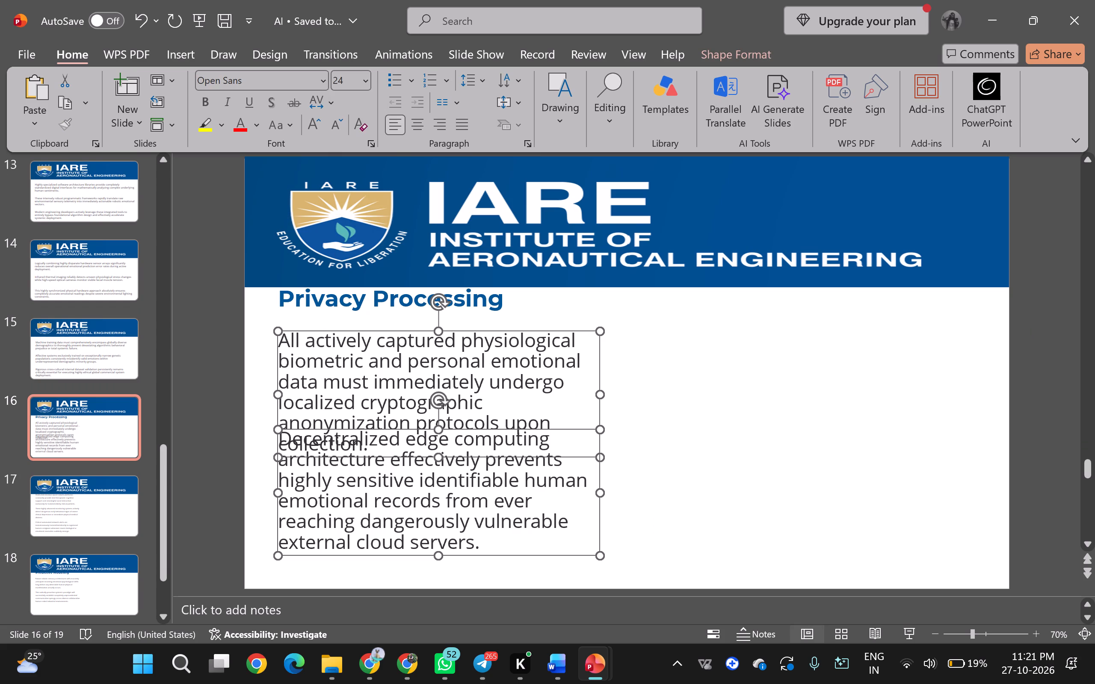
Widen slide 16's two body paragraphs to nearly the full slide width and move them down together.
drag(597, 393, 962, 403)
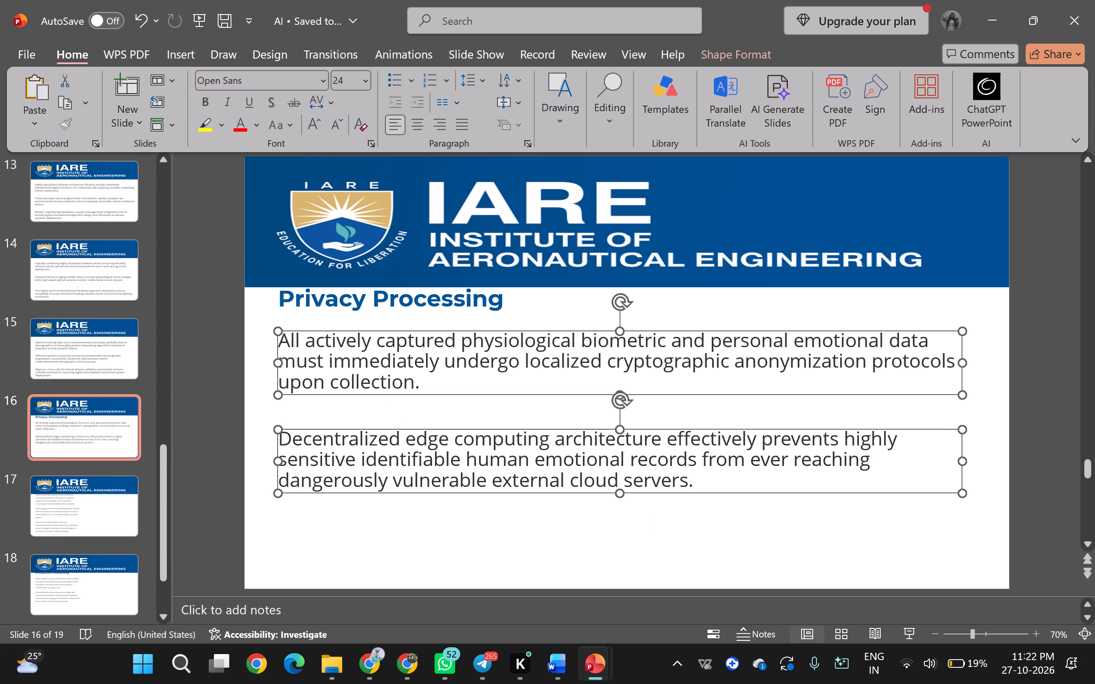
drag(780, 329, 778, 361)
Move slide 16's "Privacy Processing" title down so it sits clear of the banner, just above the first paragraph.
click(485, 299)
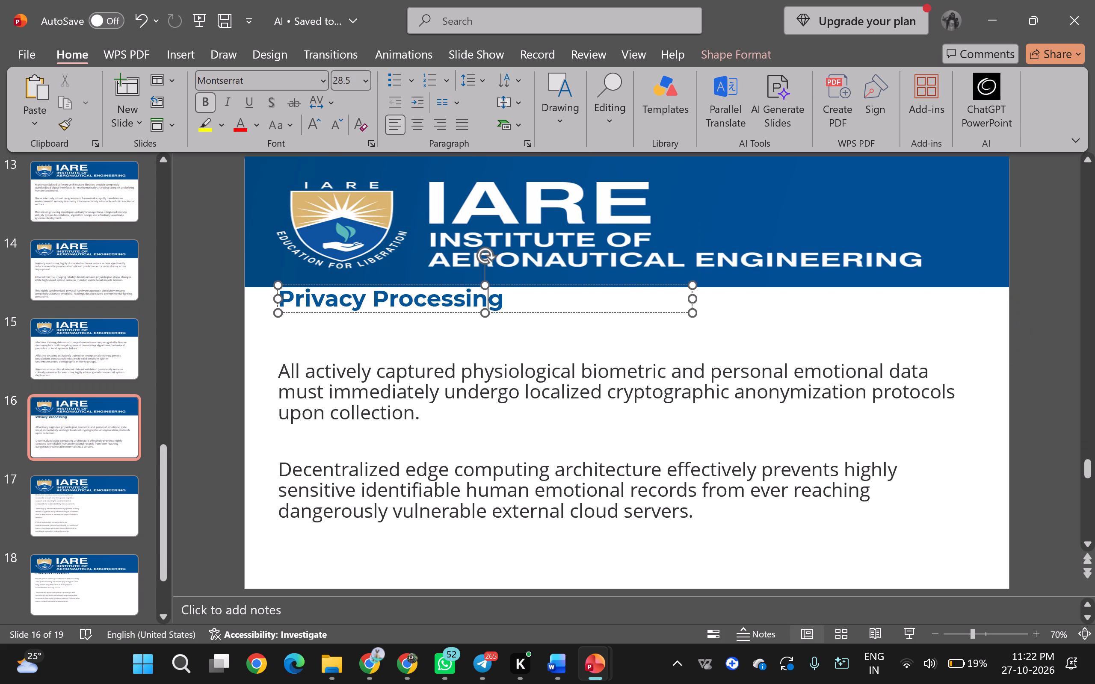
drag(522, 310, 524, 339)
click(219, 345)
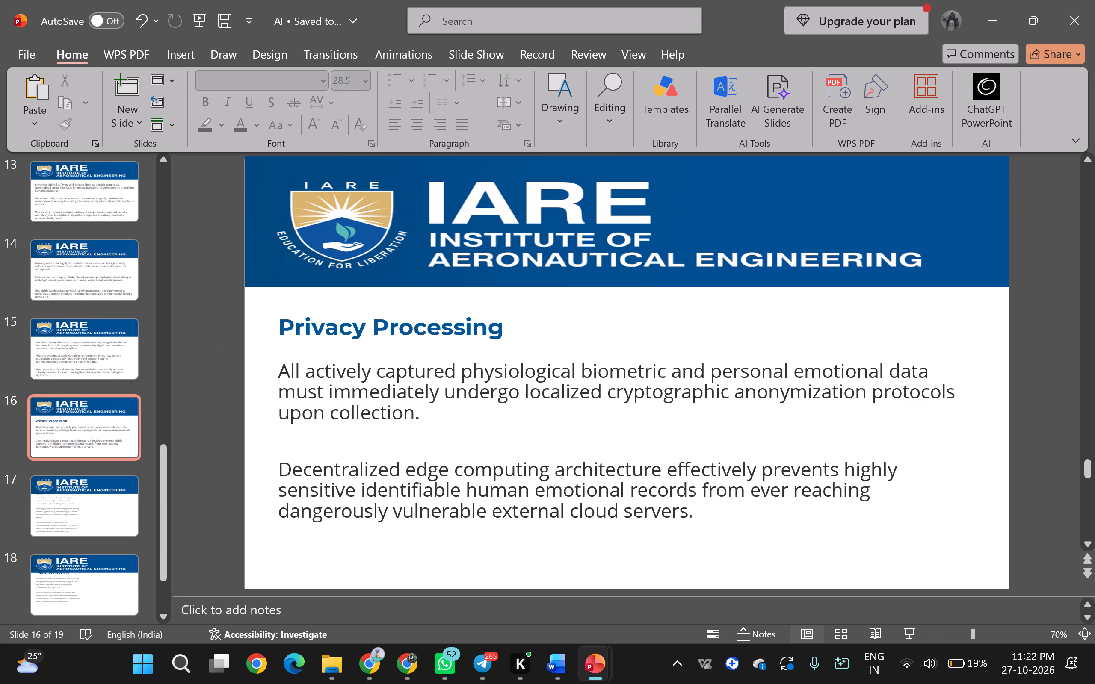
Widen slide 17's three body text boxes to nearly the full slide width and move them down together below the banner.
scroll(536, 344, down, 1)
click(395, 350)
shift+click(408, 433)
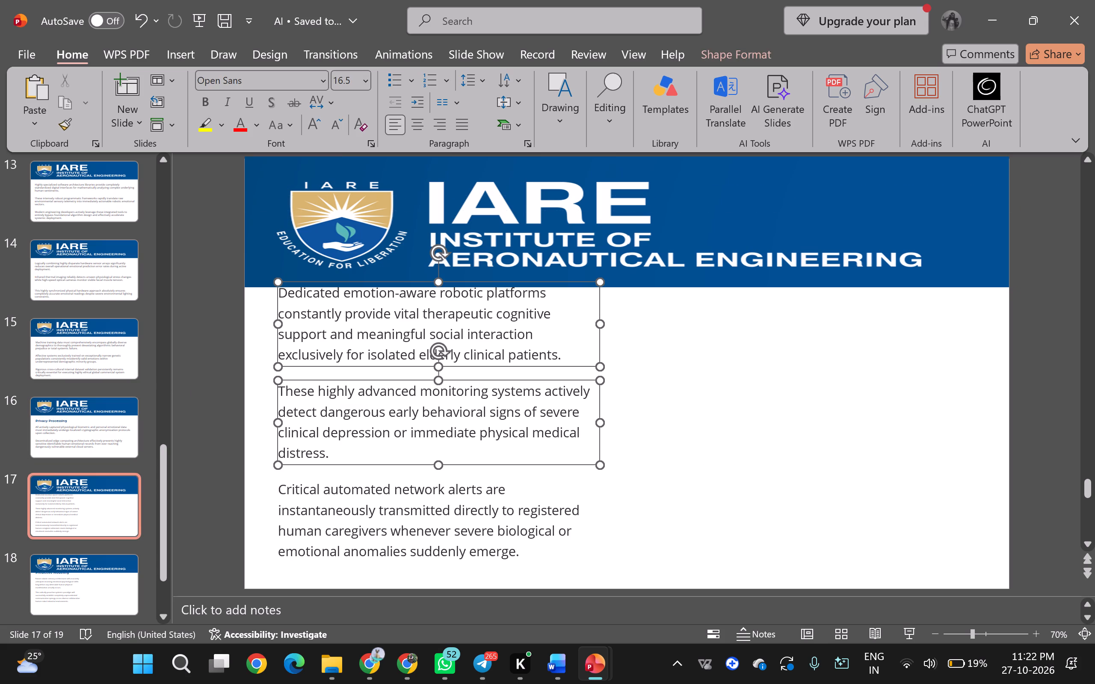
shift+click(424, 523)
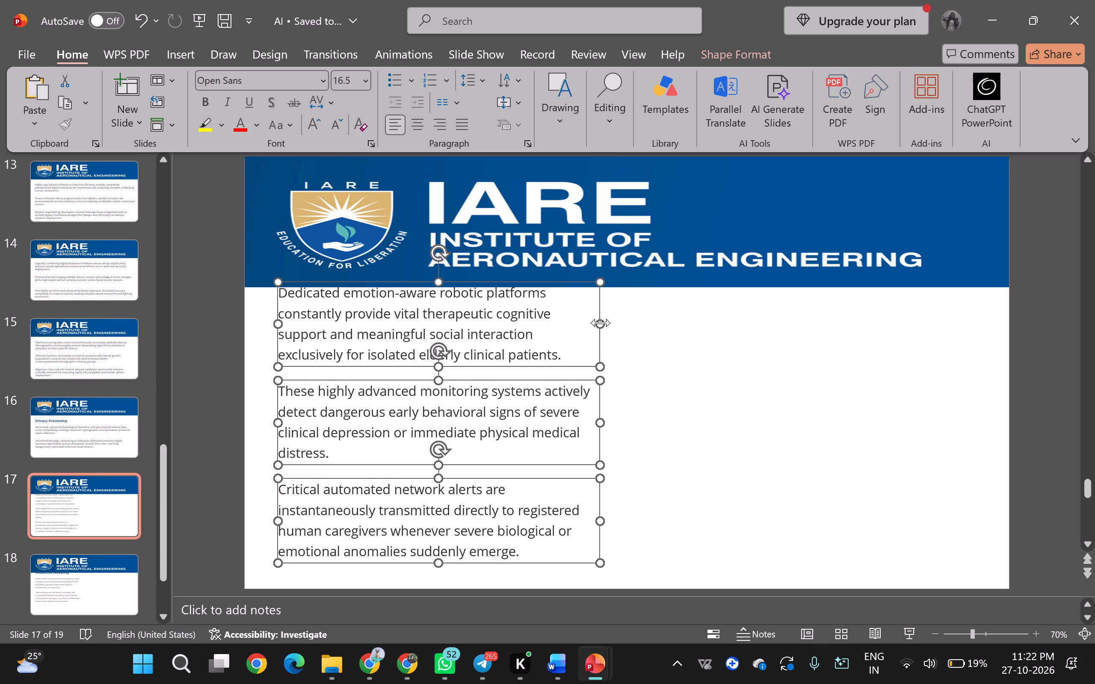
drag(601, 323, 958, 320)
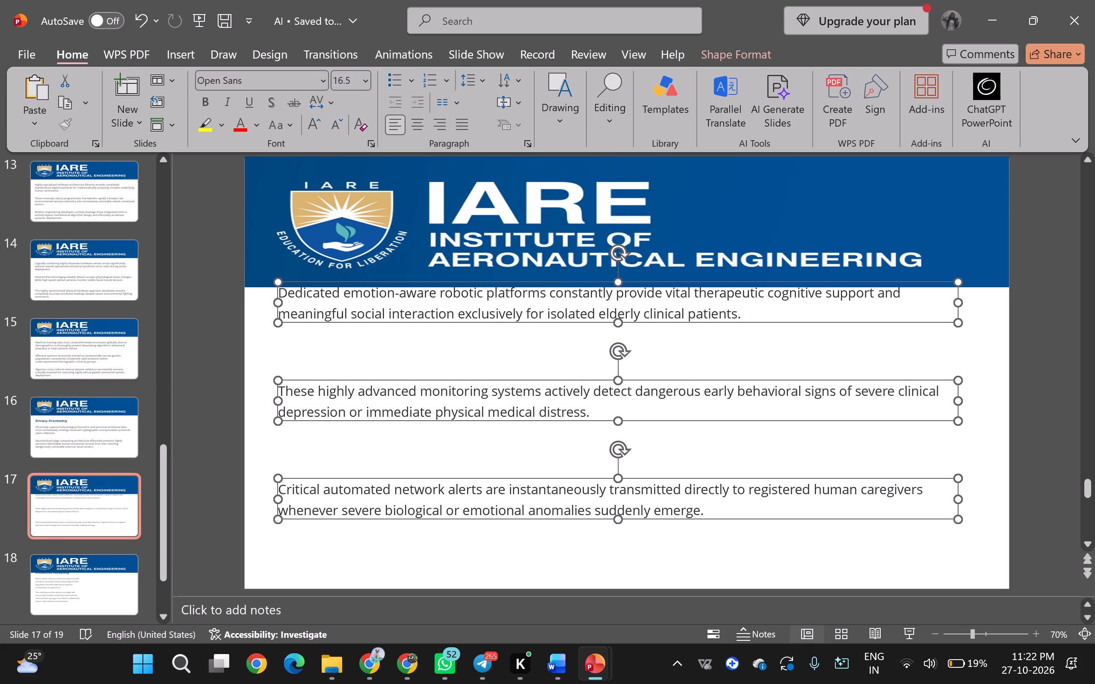
drag(704, 321, 702, 375)
Set slide 17's three body paragraphs to 24 pt.
click(361, 77)
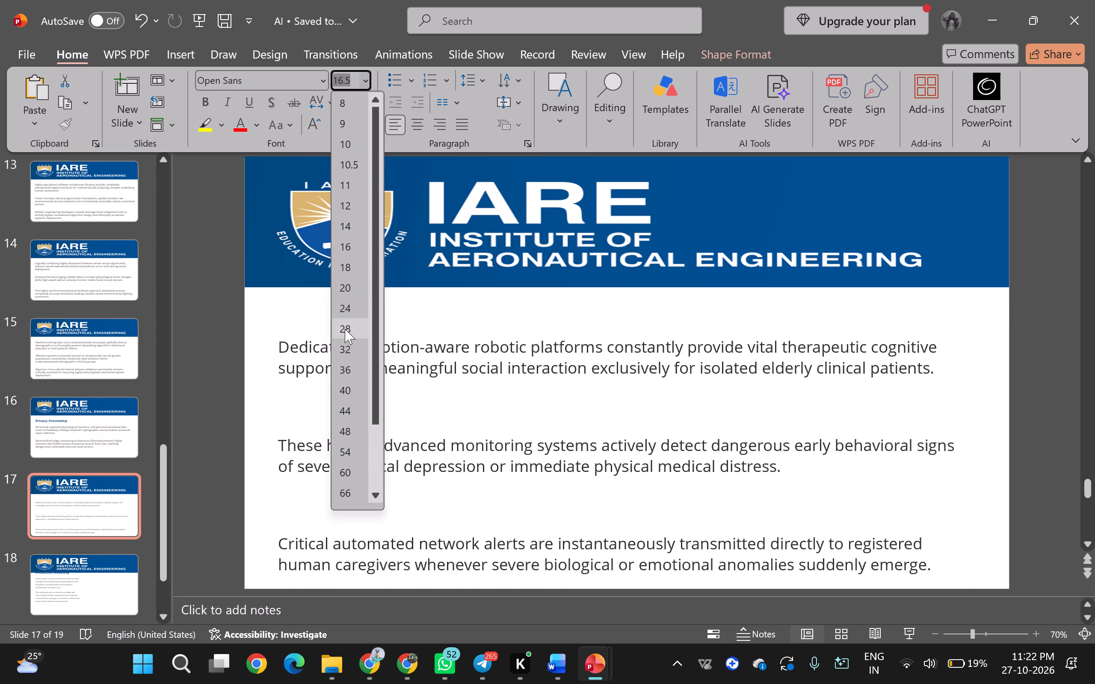
click(345, 310)
Move slide 17's third paragraph, "Critical automated network alerts", up slightly so it fits within the slide.
drag(517, 334, 515, 315)
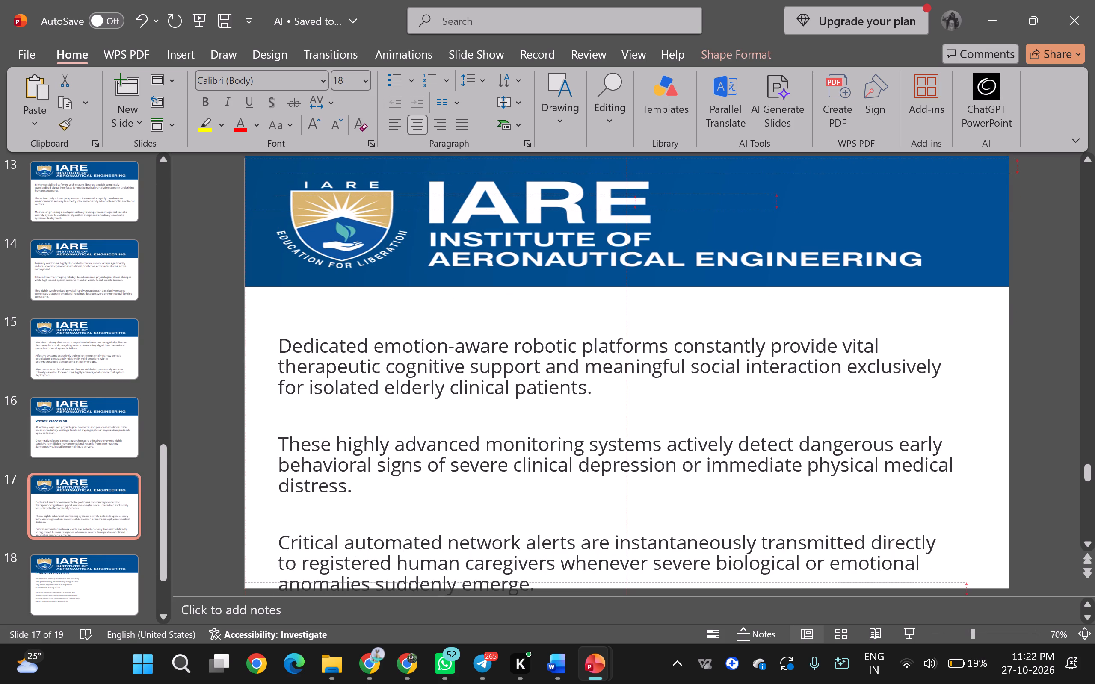
drag(515, 315, 515, 315)
click(664, 371)
ctrl+click(654, 458)
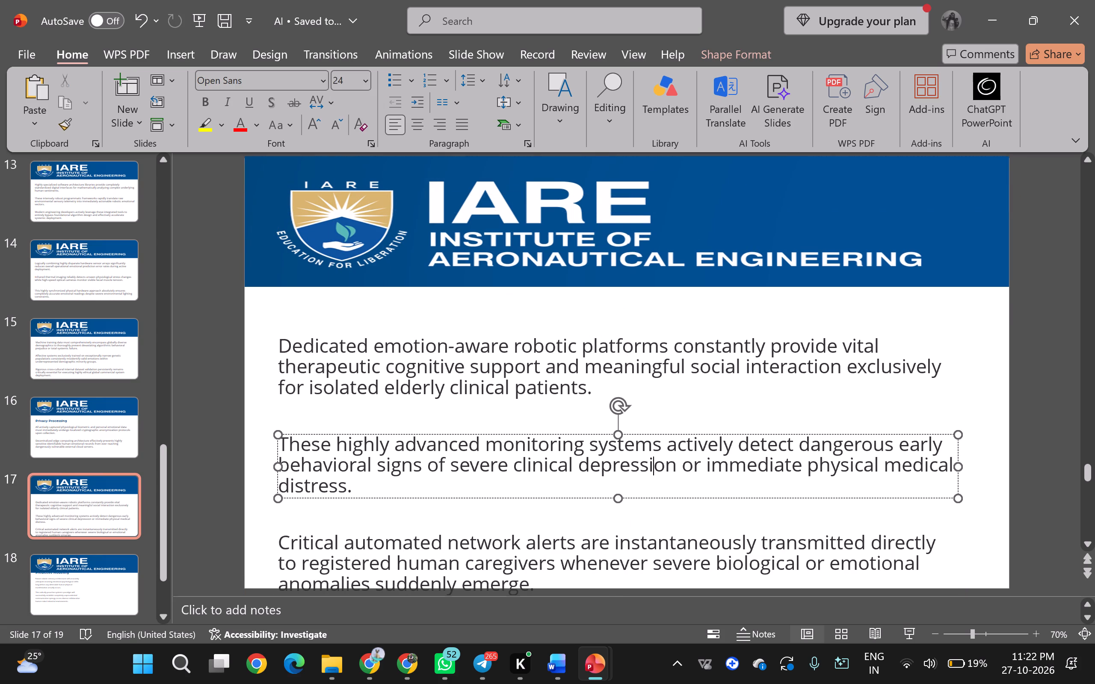
ctrl+click(649, 544)
drag(661, 534, 662, 518)
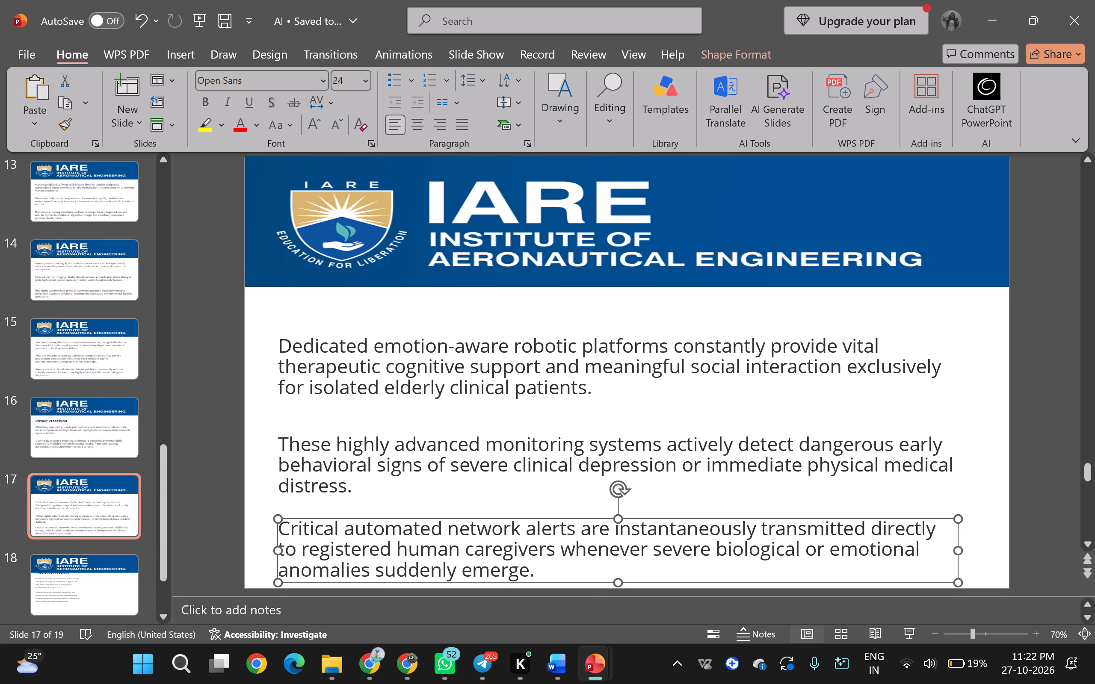
Bring slide 17's hidden "Healthcare Companions" title down from behind the banner to just above the body, with the banner back at the slide's top.
drag(597, 276, 600, 234)
click(521, 268)
click(640, 266)
click(635, 236)
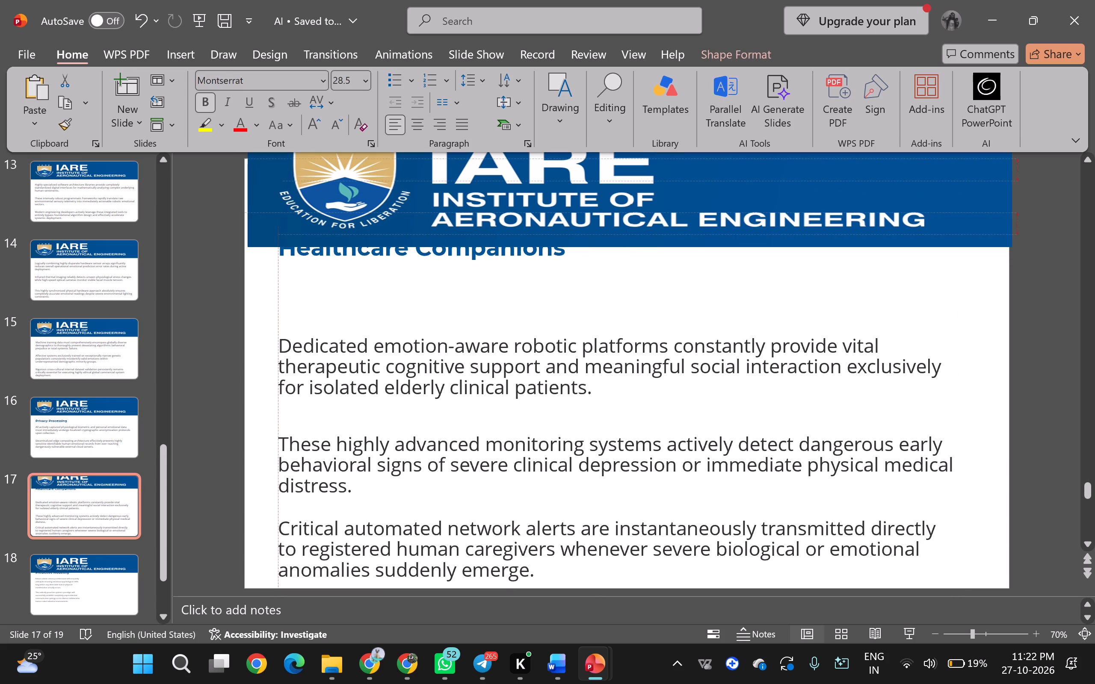
drag(598, 260, 598, 321)
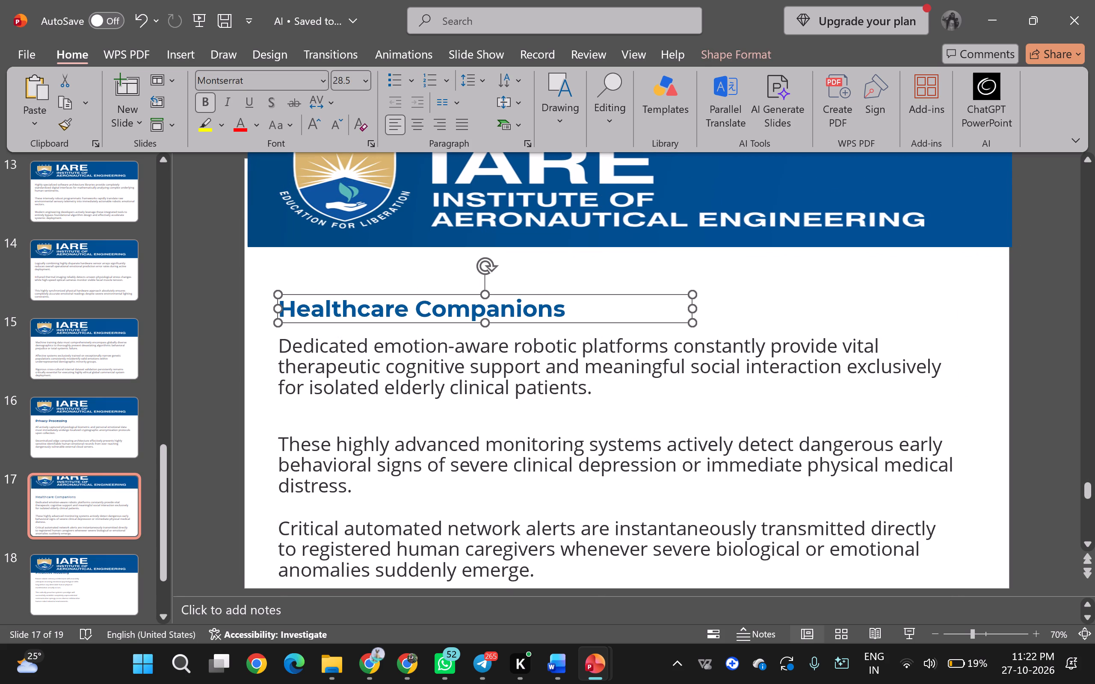
drag(717, 190, 714, 230)
click(1071, 245)
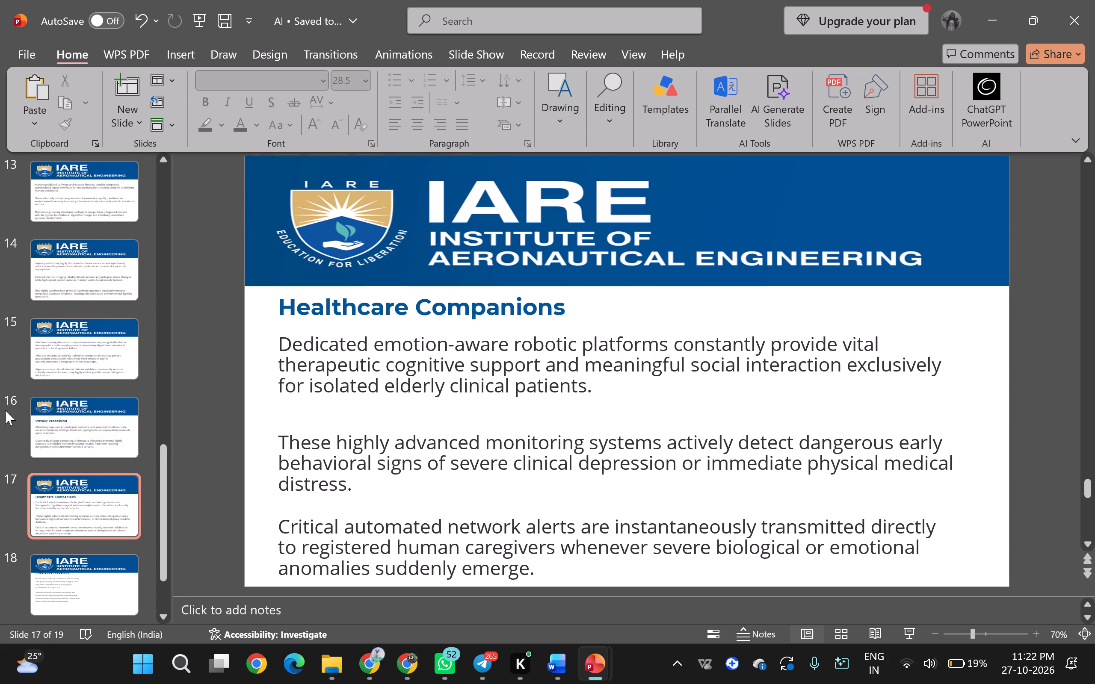
Bring slide 15's hidden "Unbiased Datasets" title down from behind the banner to just above the body, with the banner back at the slide's top.
click(59, 447)
click(74, 365)
scroll(415, 359, up, 1)
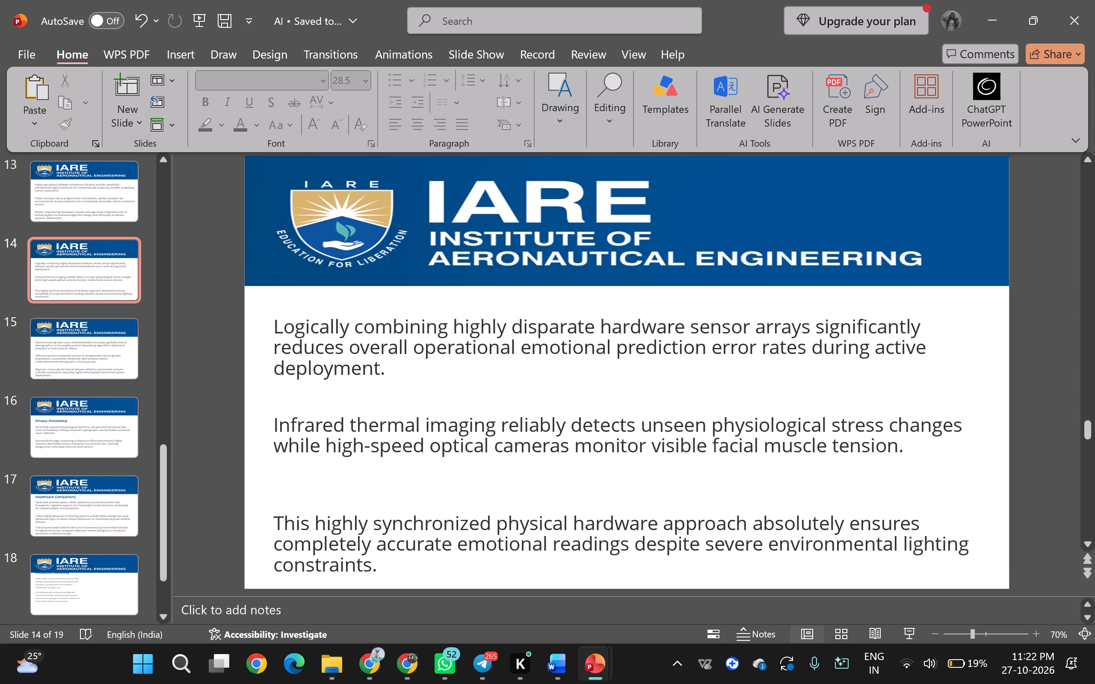
click(119, 345)
drag(341, 255, 358, 190)
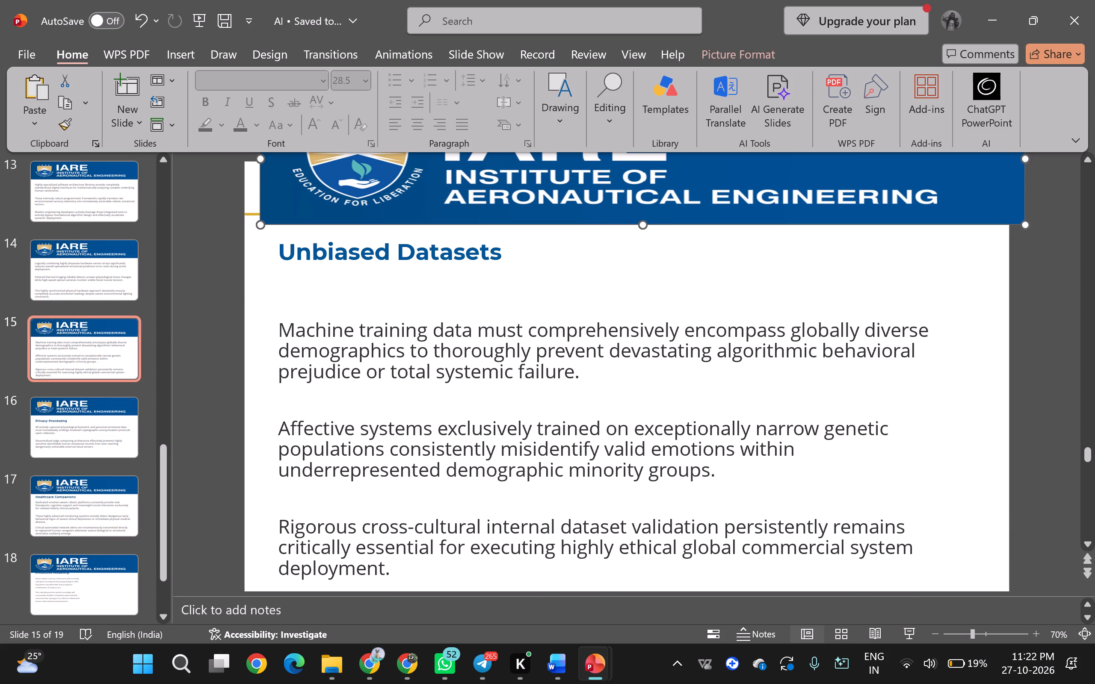
click(363, 245)
click(392, 263)
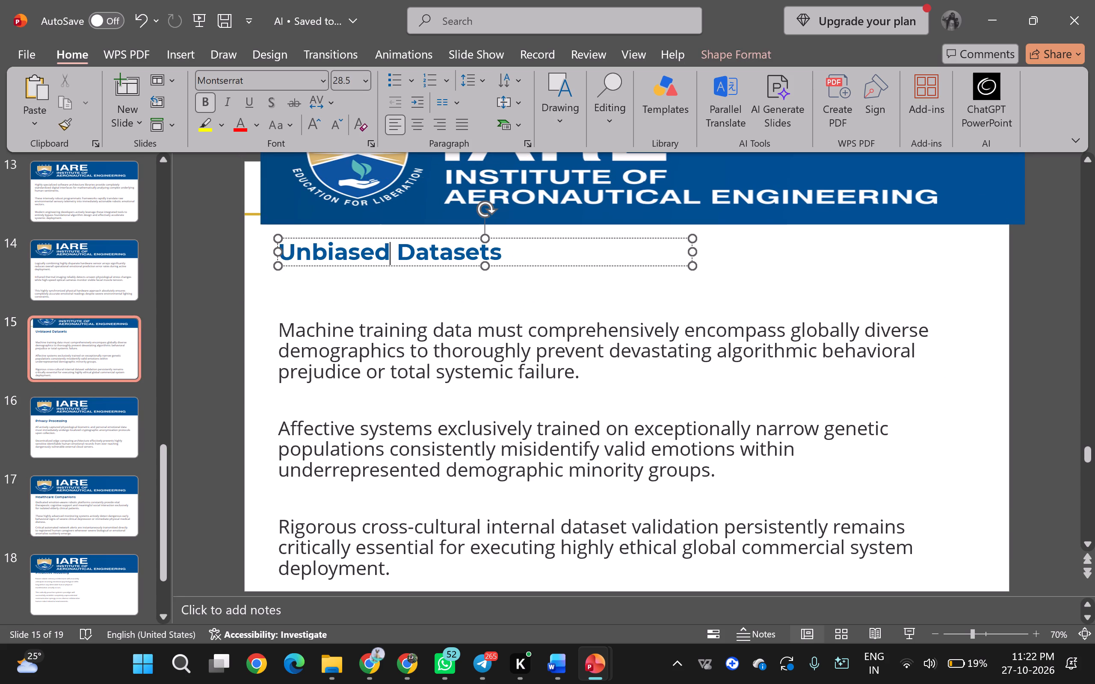
drag(392, 265, 390, 313)
drag(391, 190, 373, 246)
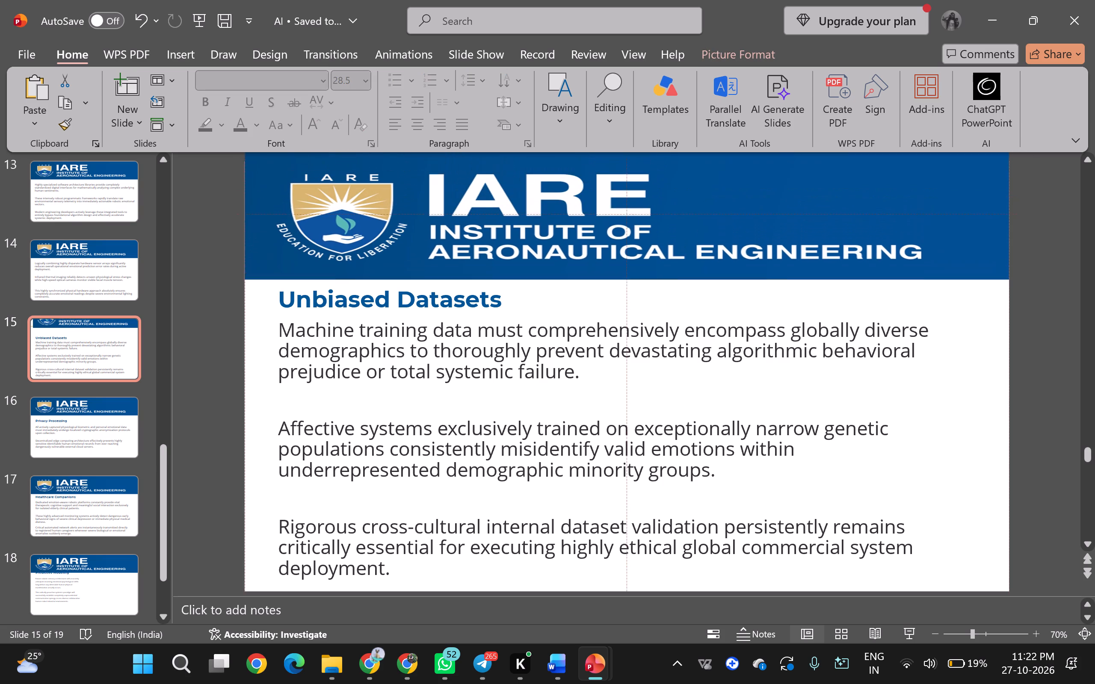
drag(373, 246, 373, 257)
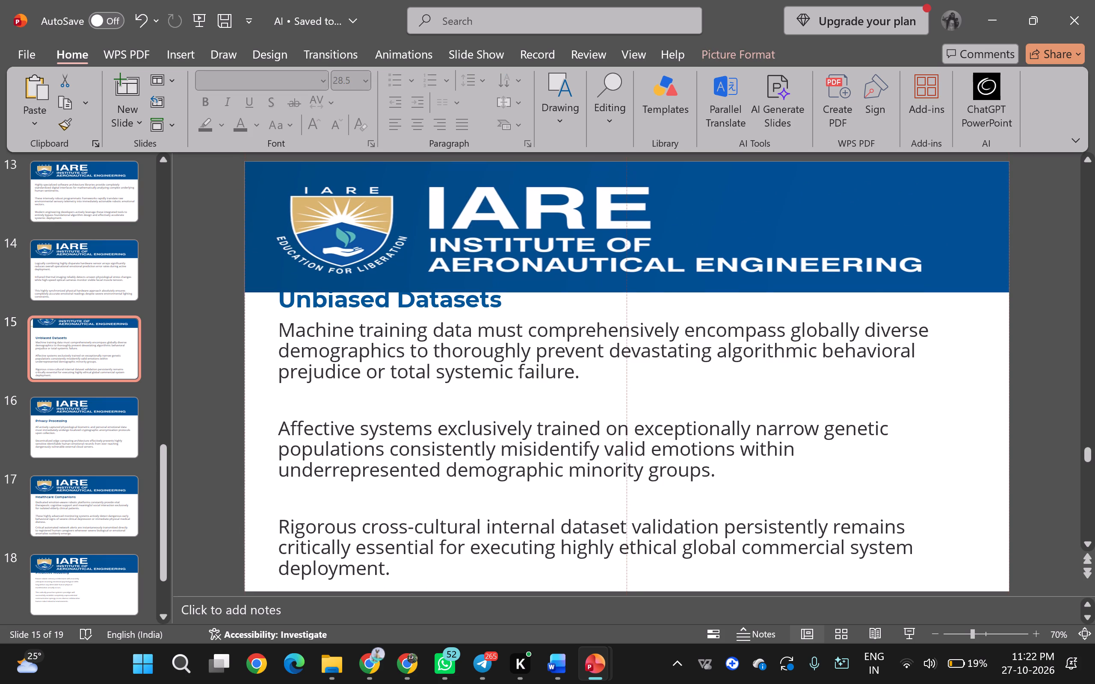
drag(373, 257, 372, 255)
Reduce the height of slide 15's banner from its bottom edge so the "Unbiased Datasets" title has space above it.
click(545, 239)
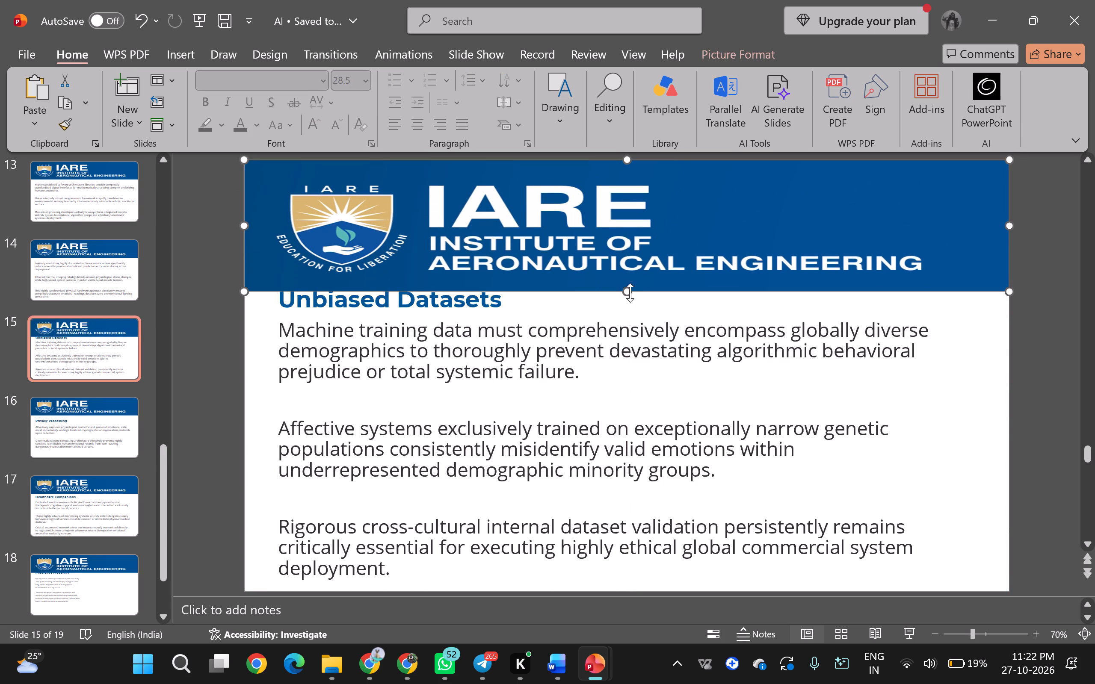
drag(630, 292, 629, 272)
click(1076, 291)
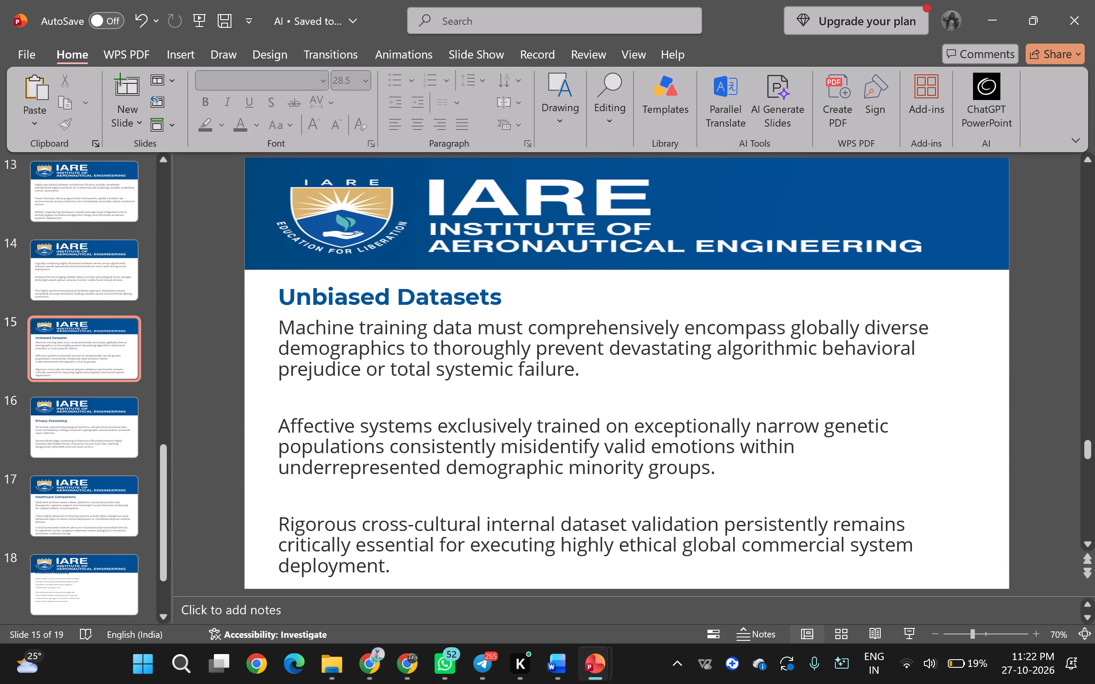
Bring slide 13's hidden "Affective Frameworks" title down from behind the banner to above the body, with the banner back at the slide's top.
scroll(99, 346, up, 4)
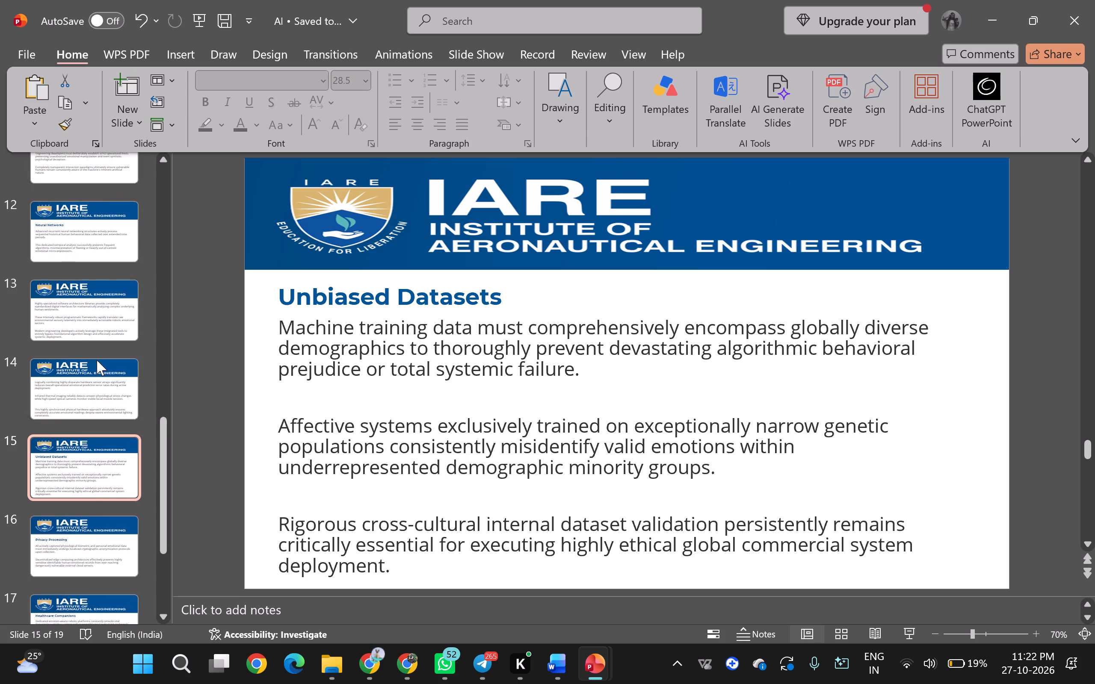
scroll(97, 360, up, 1)
click(92, 378)
click(427, 241)
drag(422, 265, 423, 207)
click(398, 256)
drag(414, 266, 406, 310)
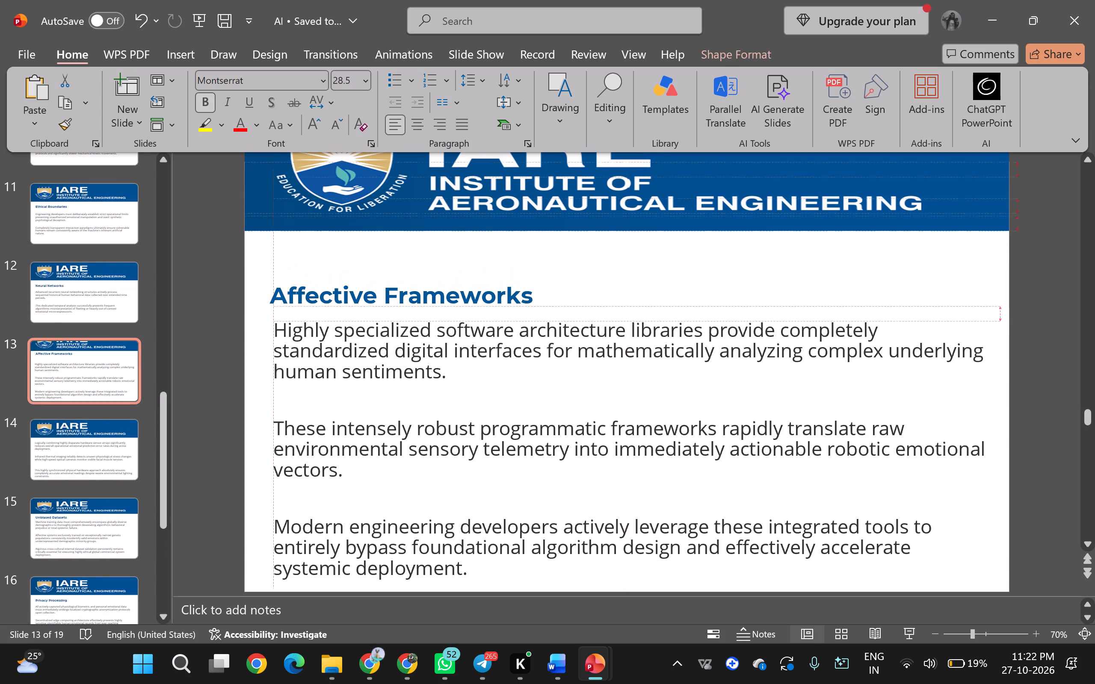
drag(406, 310, 410, 316)
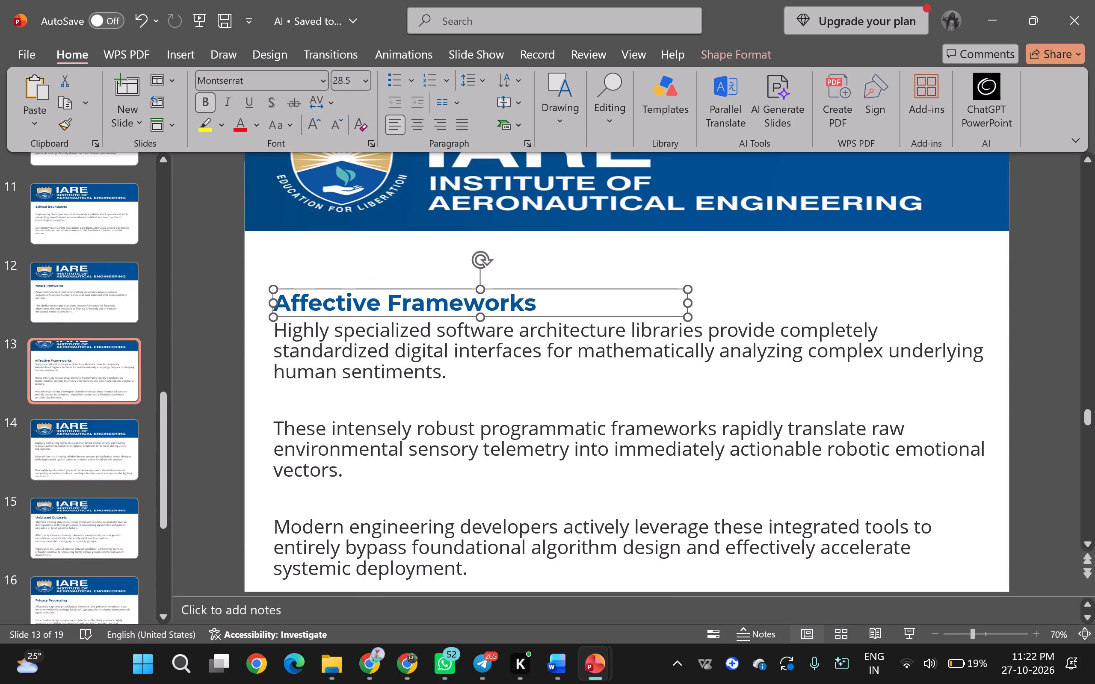
drag(432, 176, 428, 235)
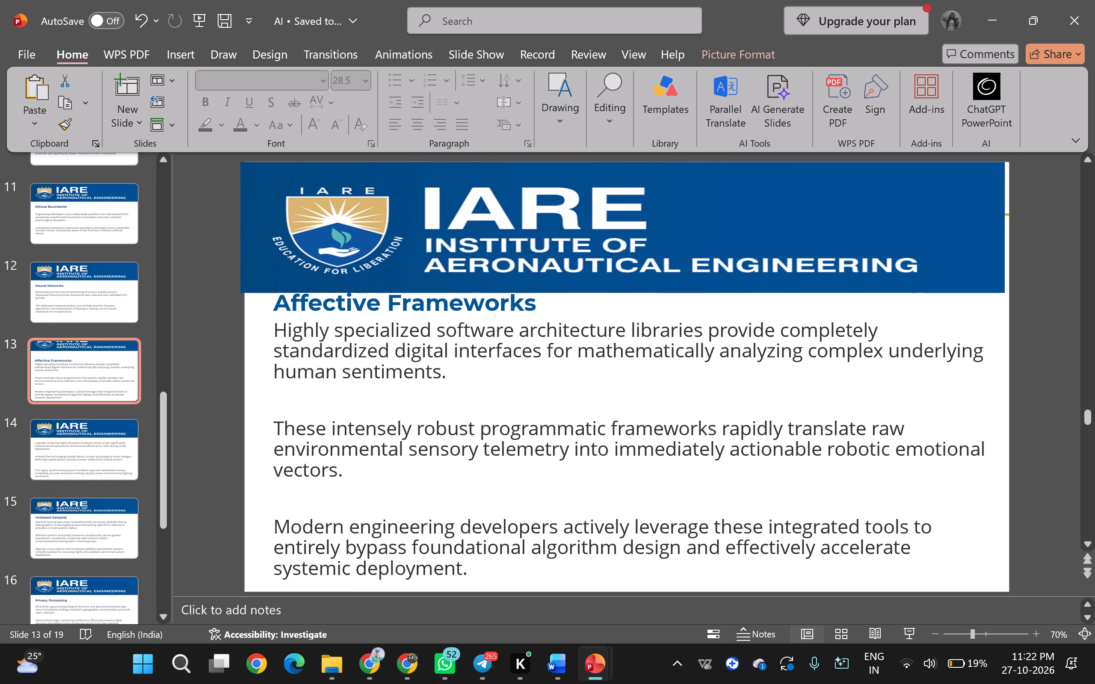
drag(428, 235, 430, 237)
Move slide 13's first and second body paragraphs down slightly to leave space below the title and even out the spacing.
click(457, 372)
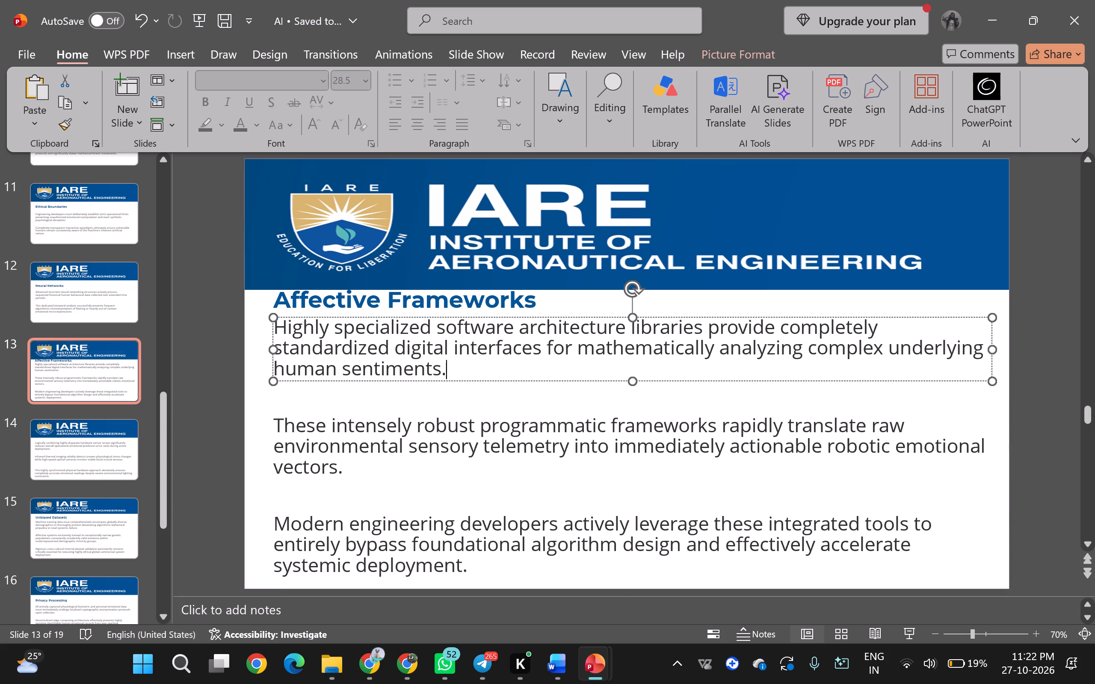
drag(461, 380, 462, 399)
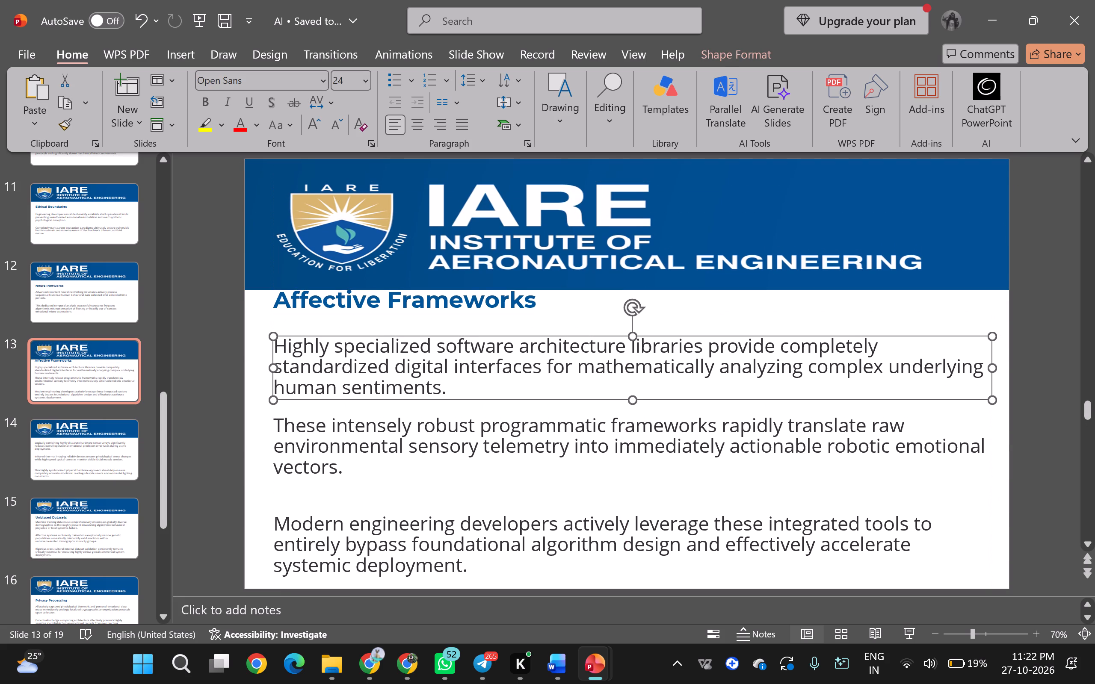
click(439, 451)
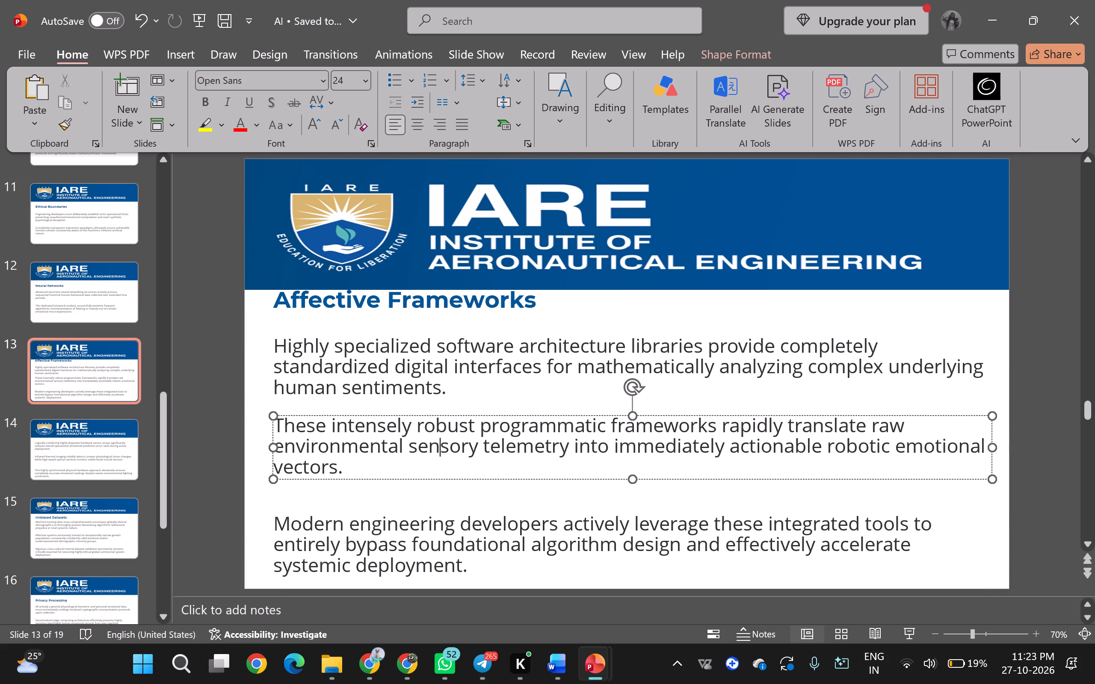
drag(446, 479, 446, 492)
click(203, 434)
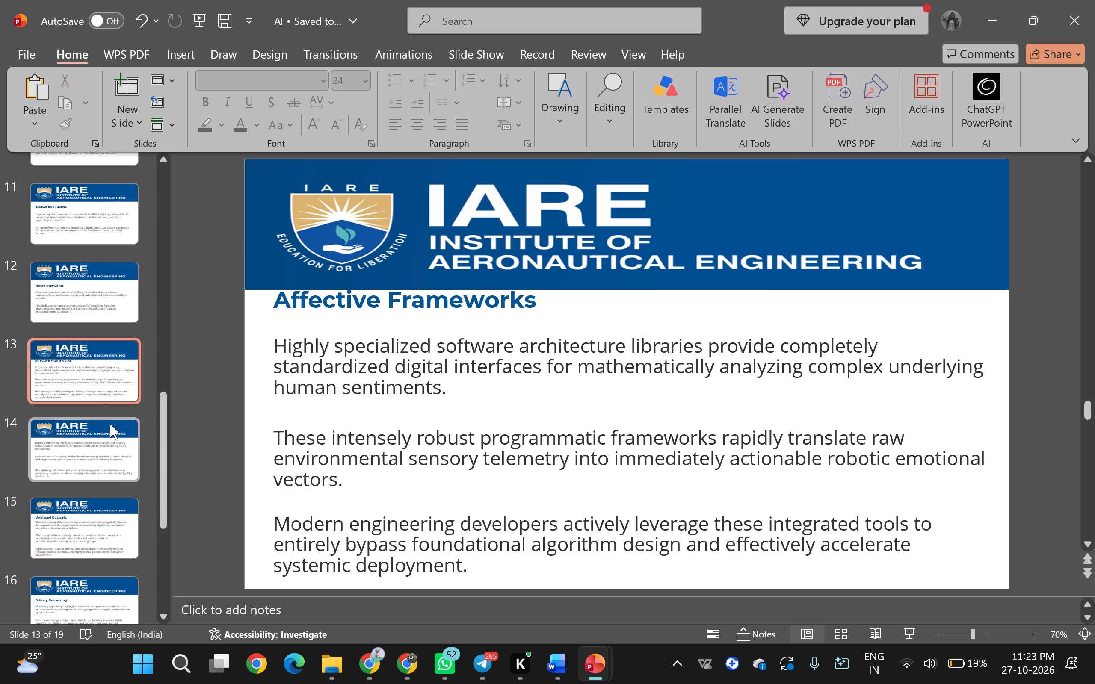
Shift the white background rectangle behind slide 13's text slightly down, past the slide's bottom edge.
click(79, 391)
click(85, 462)
click(75, 364)
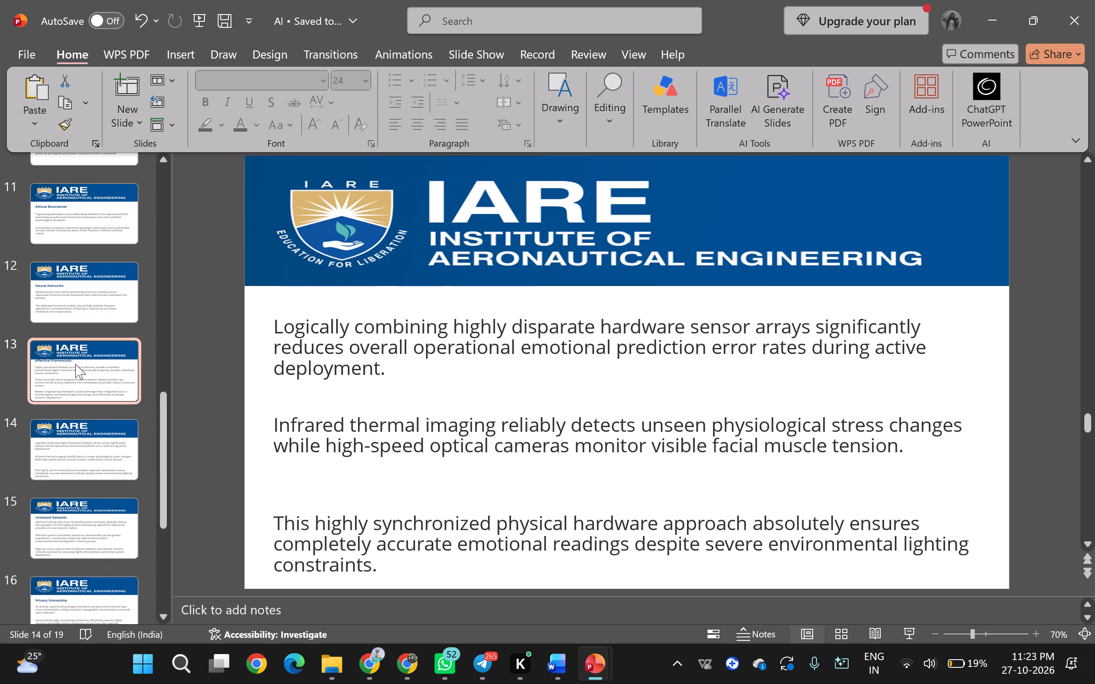
click(397, 291)
drag(396, 316, 396, 317)
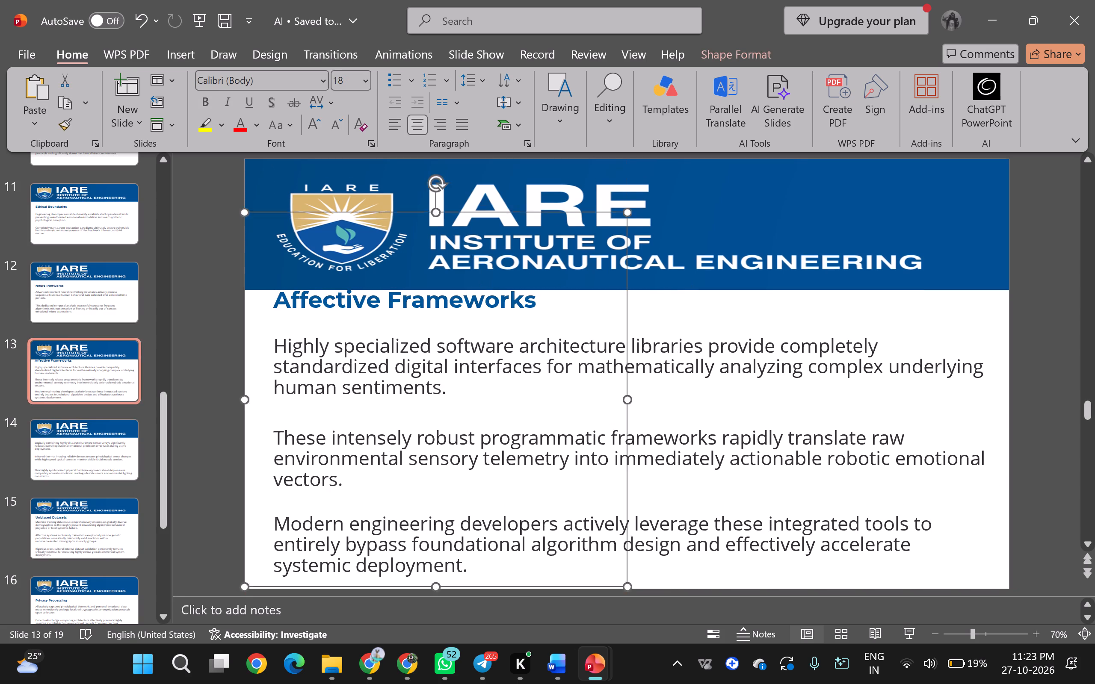
drag(396, 317, 399, 408)
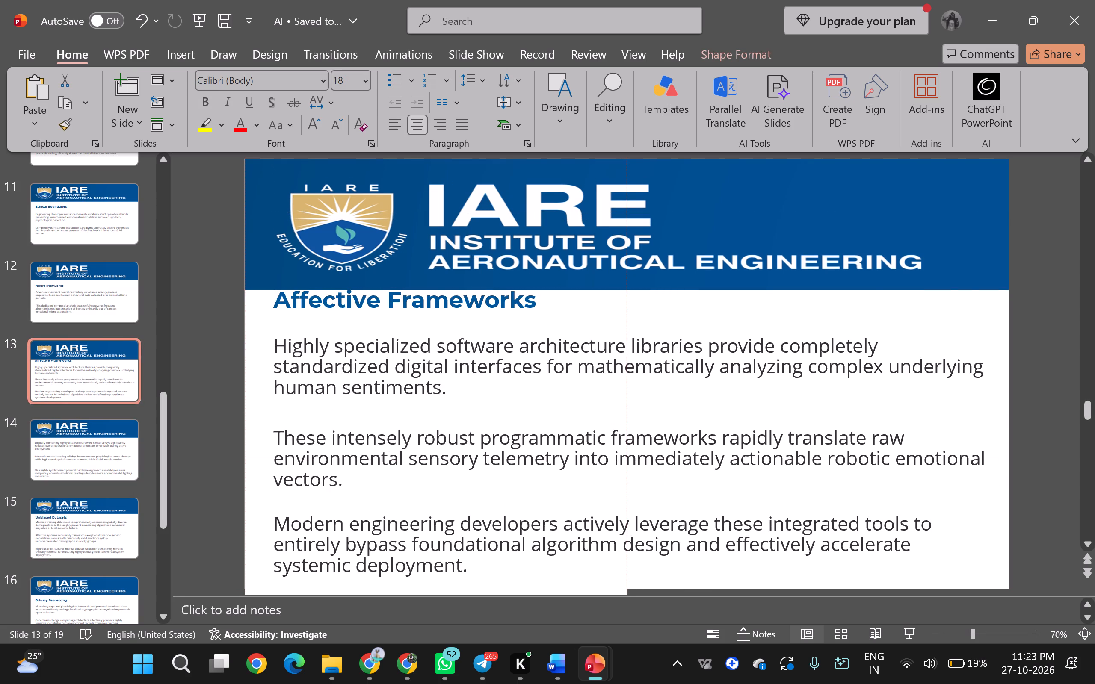
drag(399, 408, 399, 330)
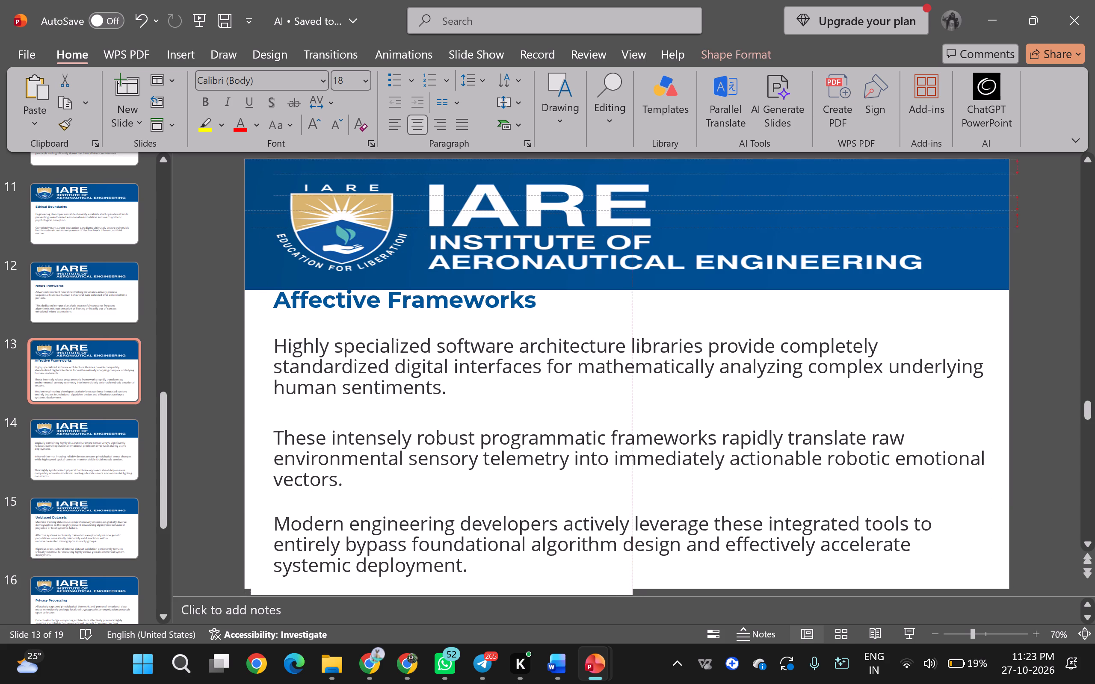
drag(399, 330, 395, 328)
click(1051, 468)
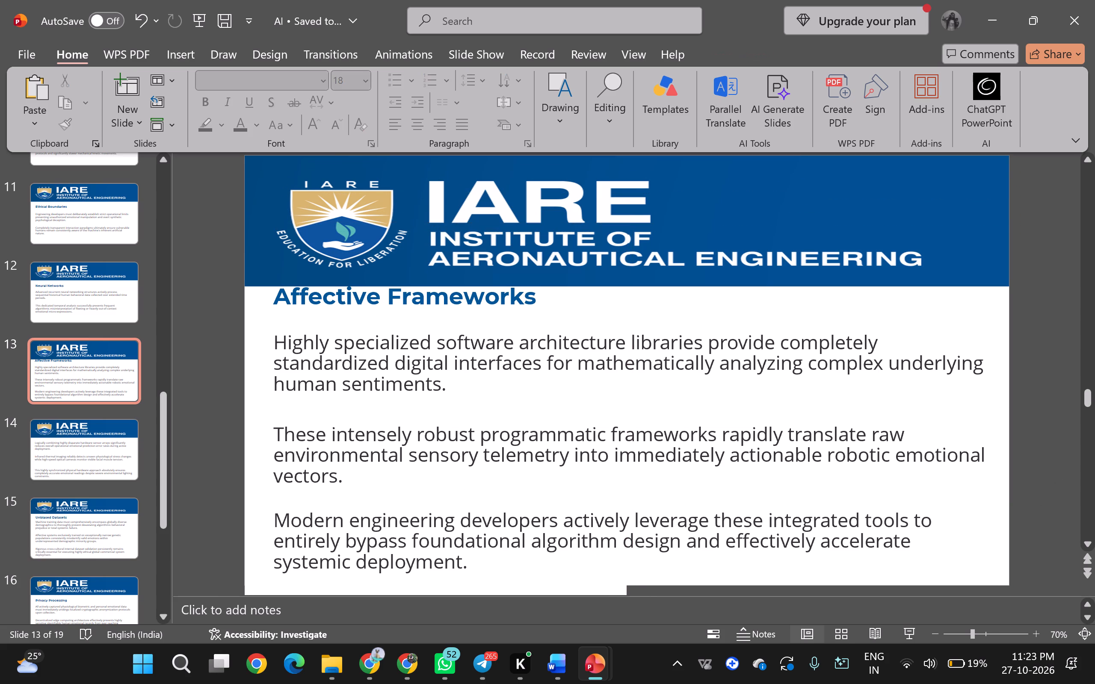
Move slide 13's "Affective Frameworks" title down slightly, clear of the banner and left-aligned with the body text.
click(523, 301)
drag(529, 310, 525, 320)
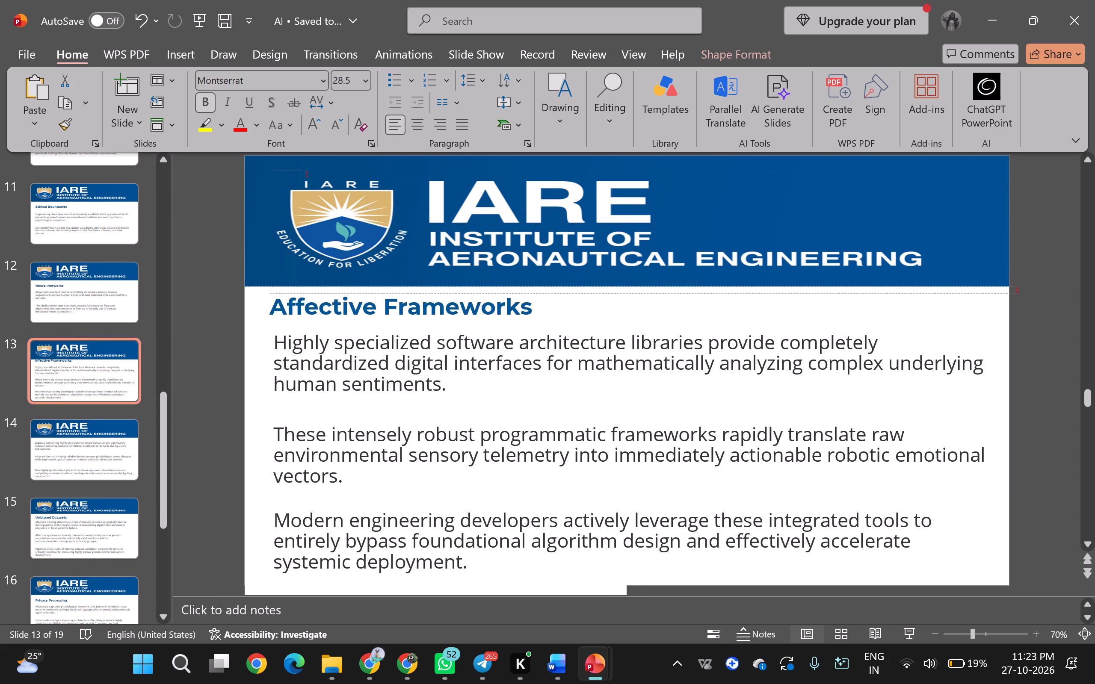
drag(525, 320, 528, 326)
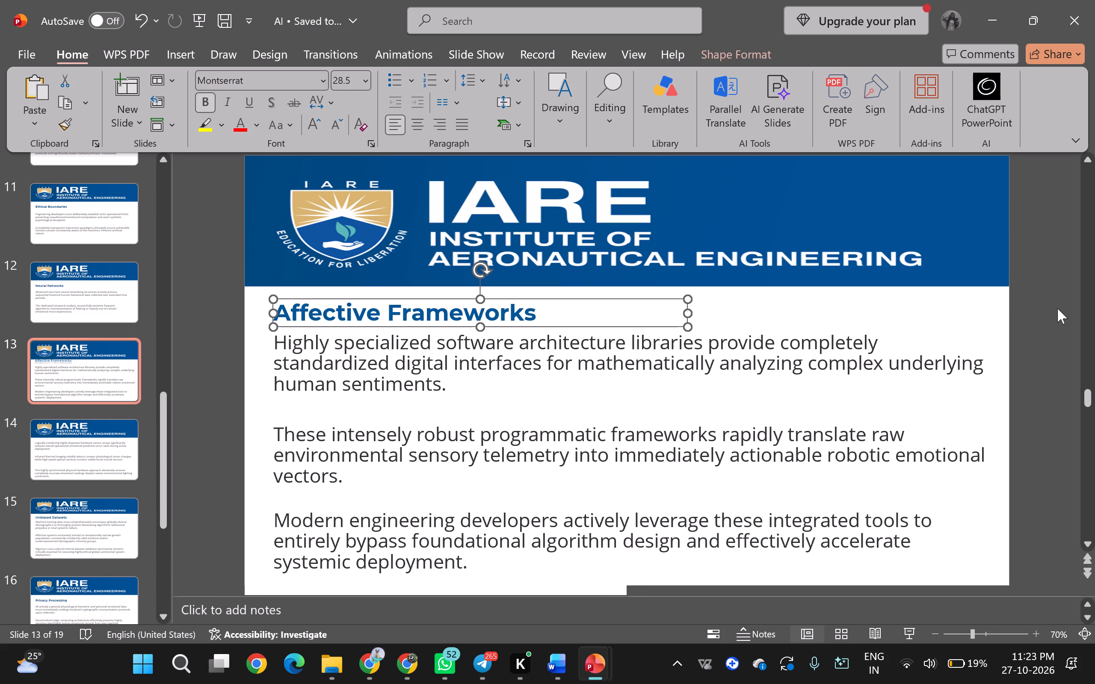
Move slide 14's first and second body paragraphs down to leave space for a title below the banner.
click(1057, 308)
scroll(1054, 308, down, 1)
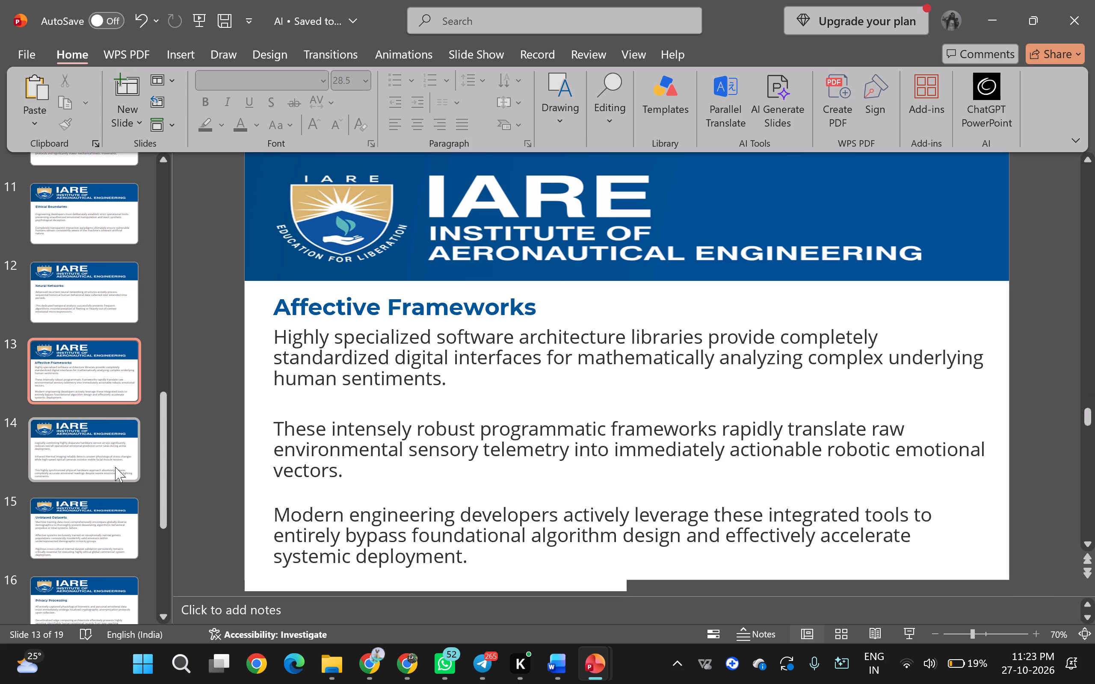
click(115, 467)
click(432, 385)
click(662, 360)
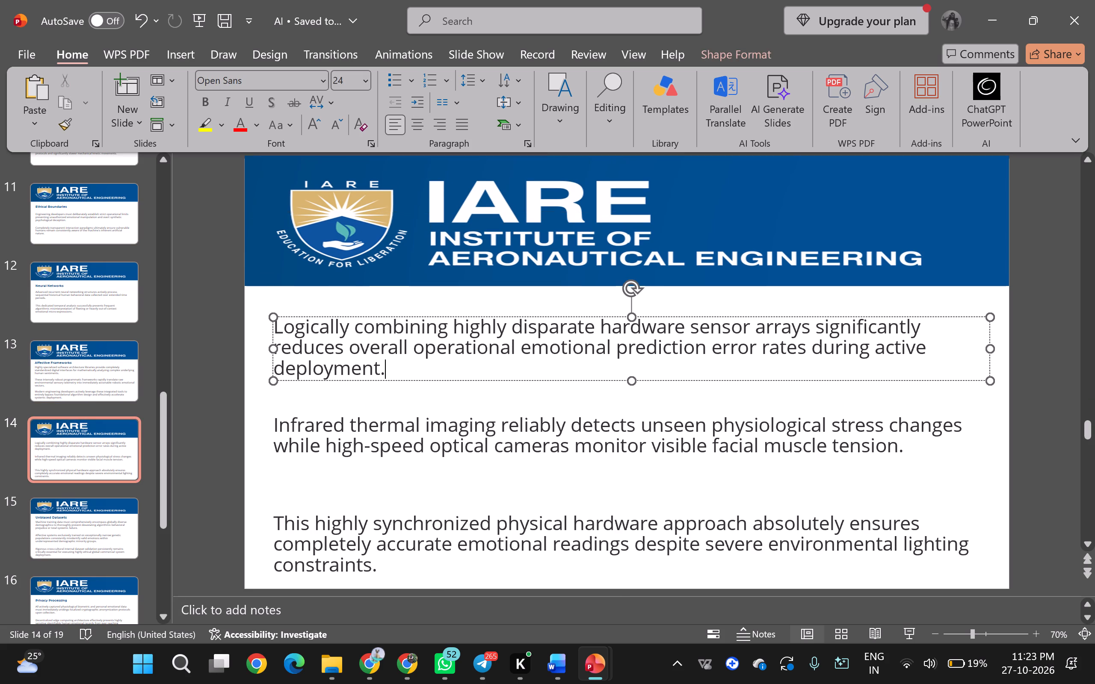
drag(664, 381, 665, 410)
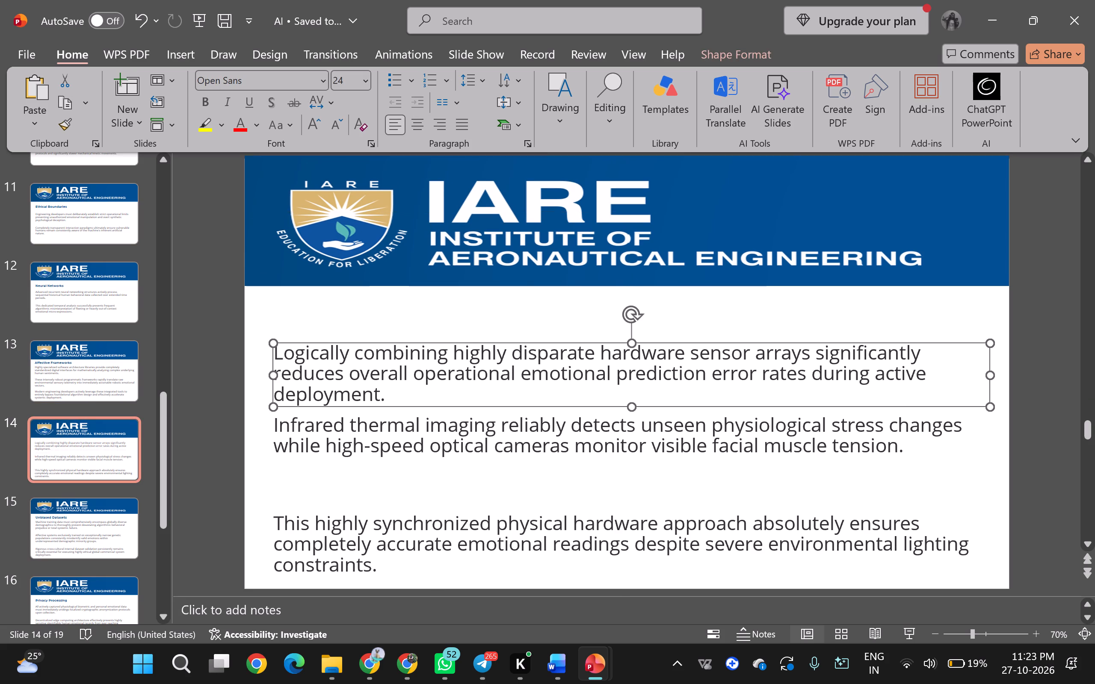
click(653, 461)
drag(678, 461, 680, 497)
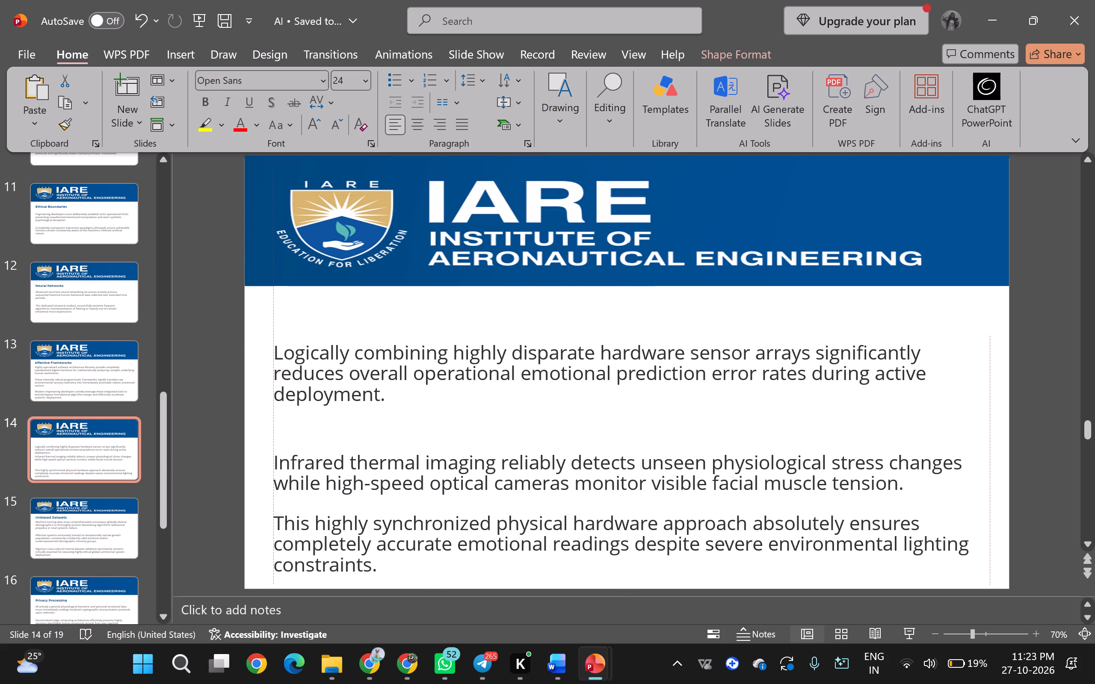
drag(680, 497, 678, 496)
click(673, 387)
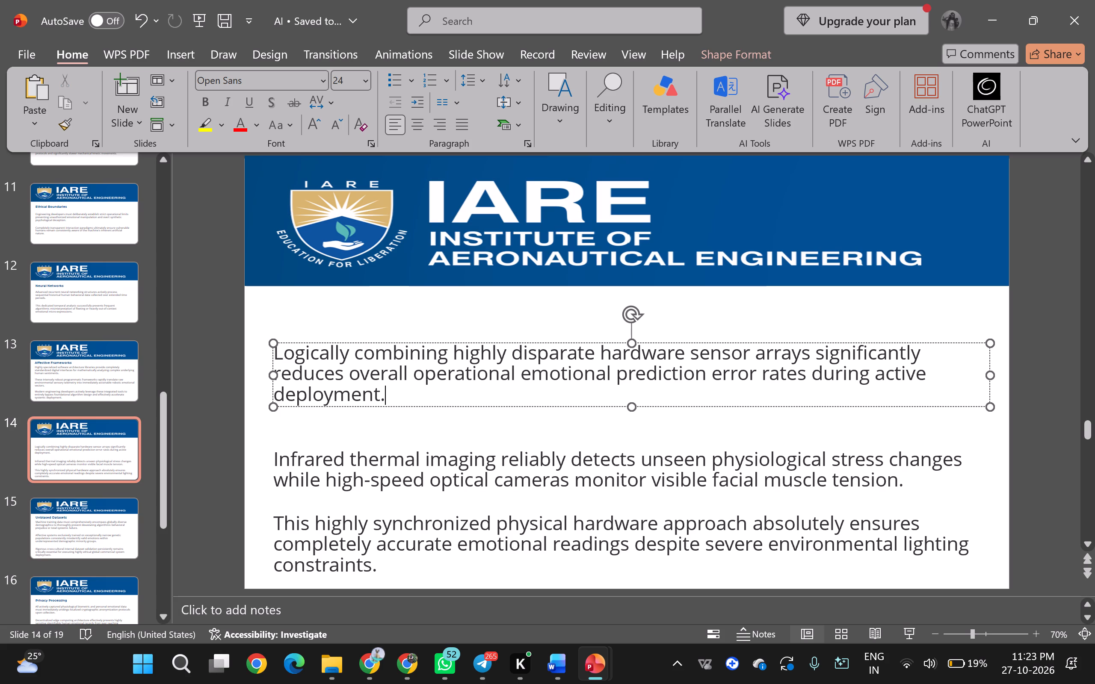
drag(673, 405, 673, 436)
Bring slide 14's hidden "Sensor Fusion Strategies" title down from behind the banner to above the body, with the banner back at the slide's top.
drag(642, 269, 642, 203)
click(544, 255)
drag(553, 266, 551, 279)
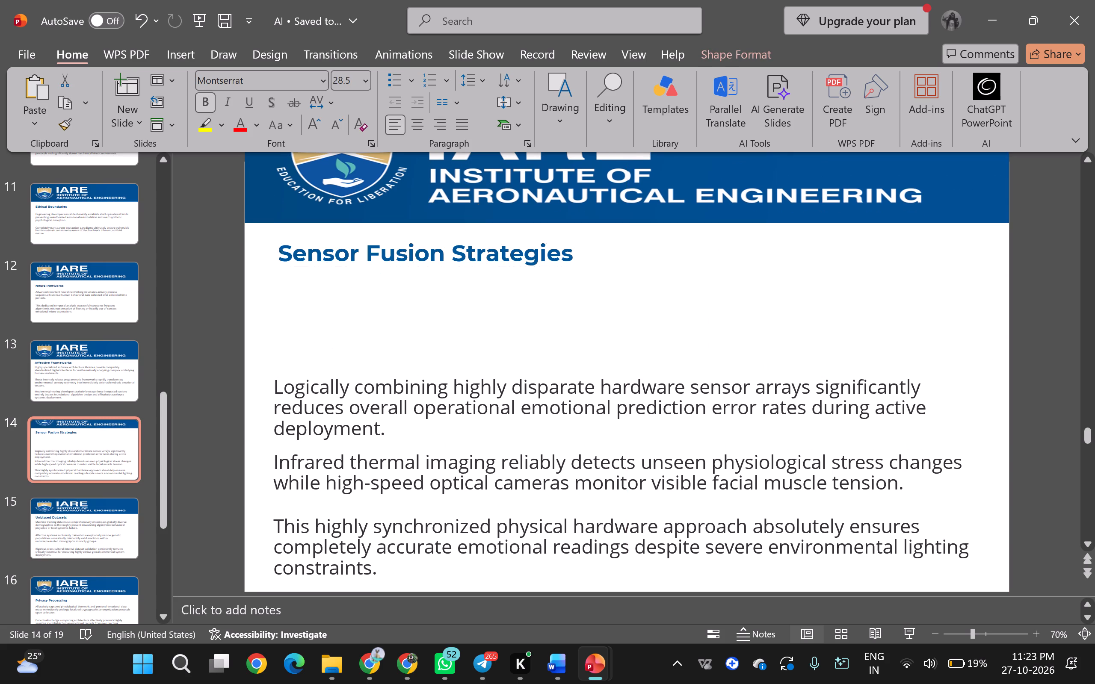
drag(551, 279, 545, 366)
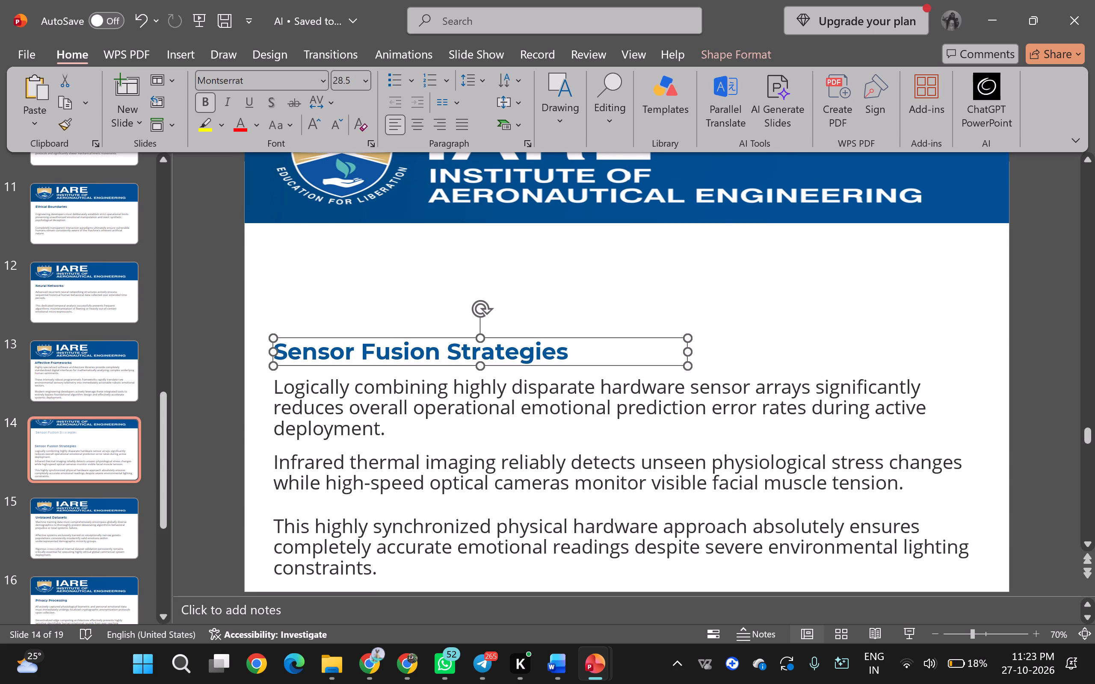
drag(577, 191, 576, 259)
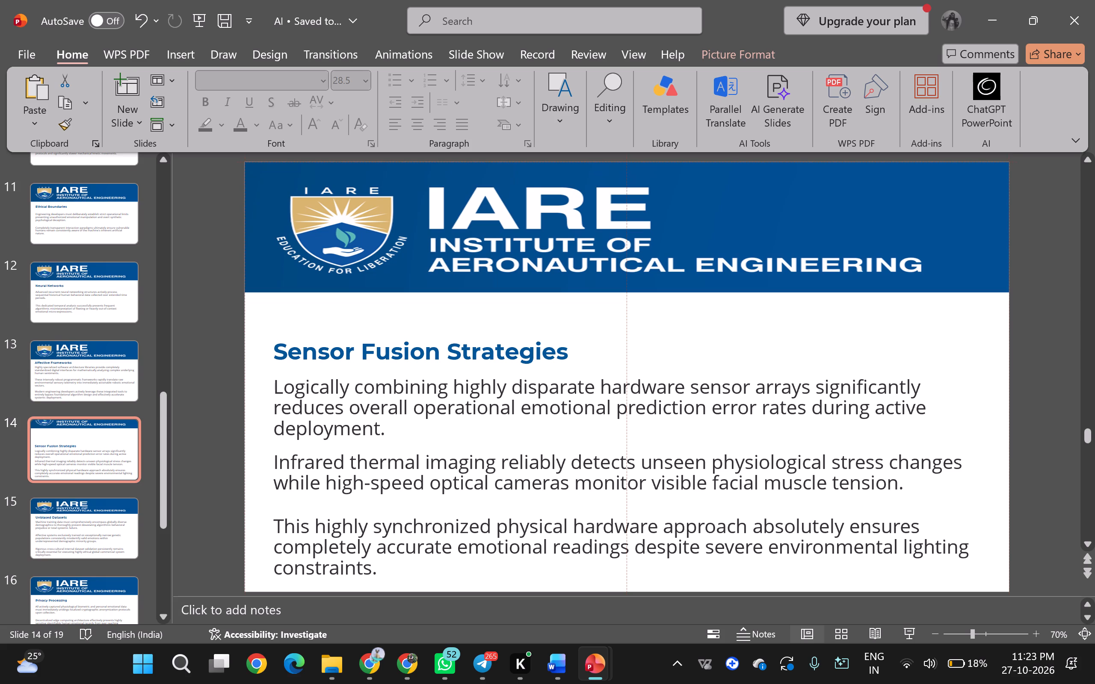
drag(576, 259, 576, 257)
click(1049, 315)
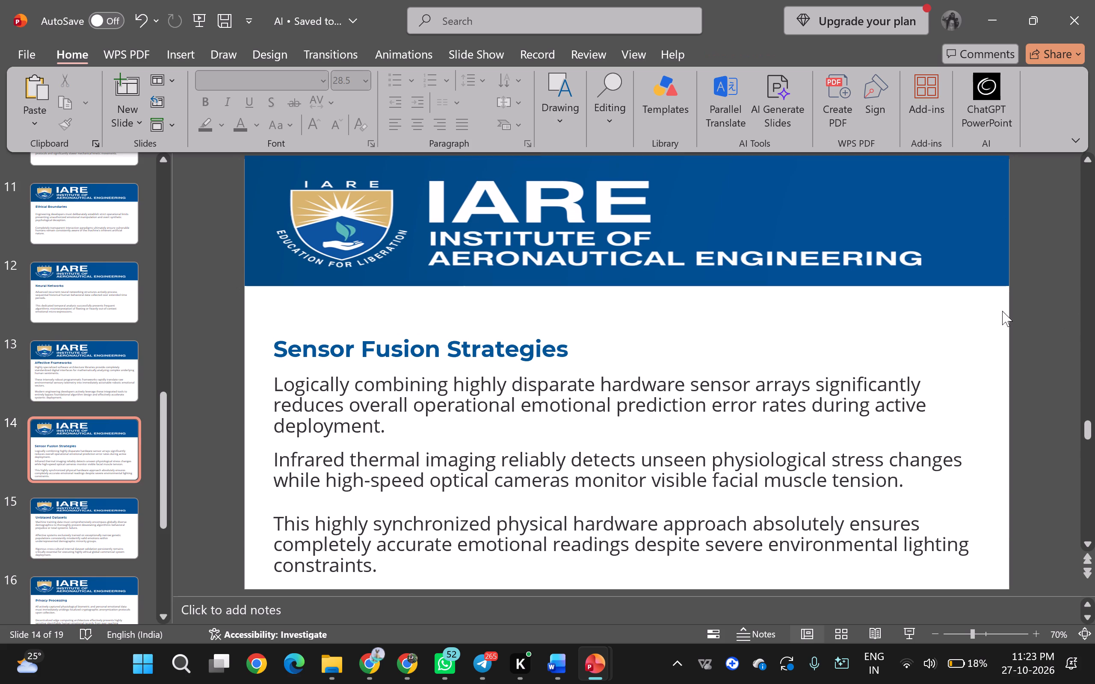
Move slide 14's "Sensor Fusion Strategies" title up slightly to leave a gap above the first body paragraph.
click(559, 357)
drag(577, 365, 578, 356)
click(564, 351)
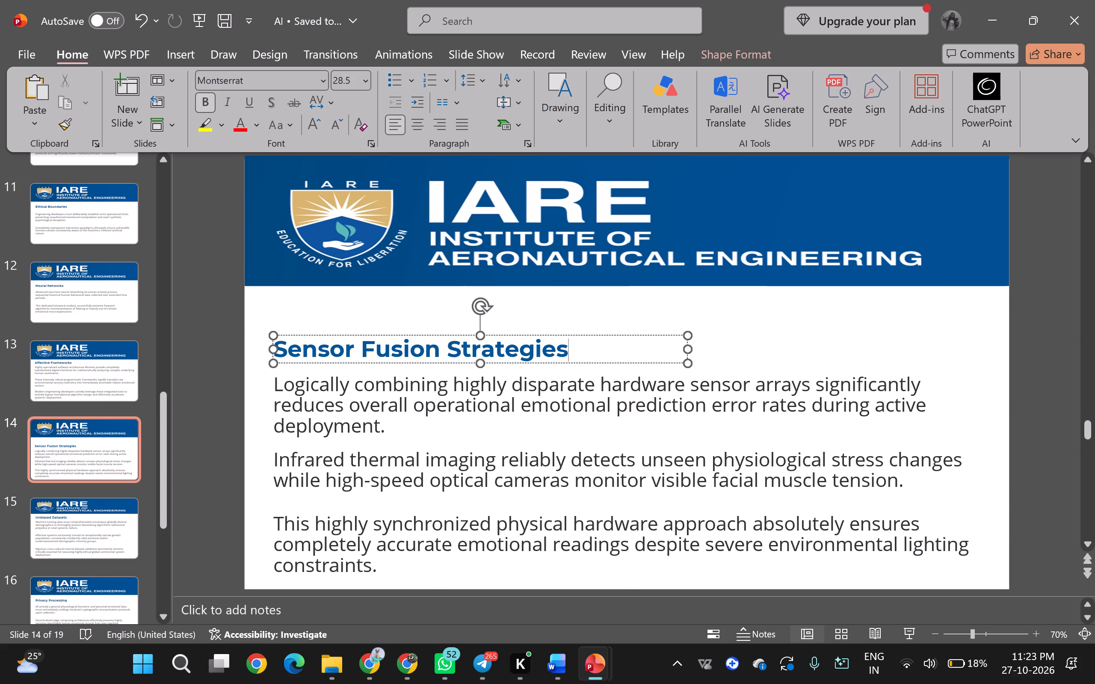
drag(590, 336, 594, 323)
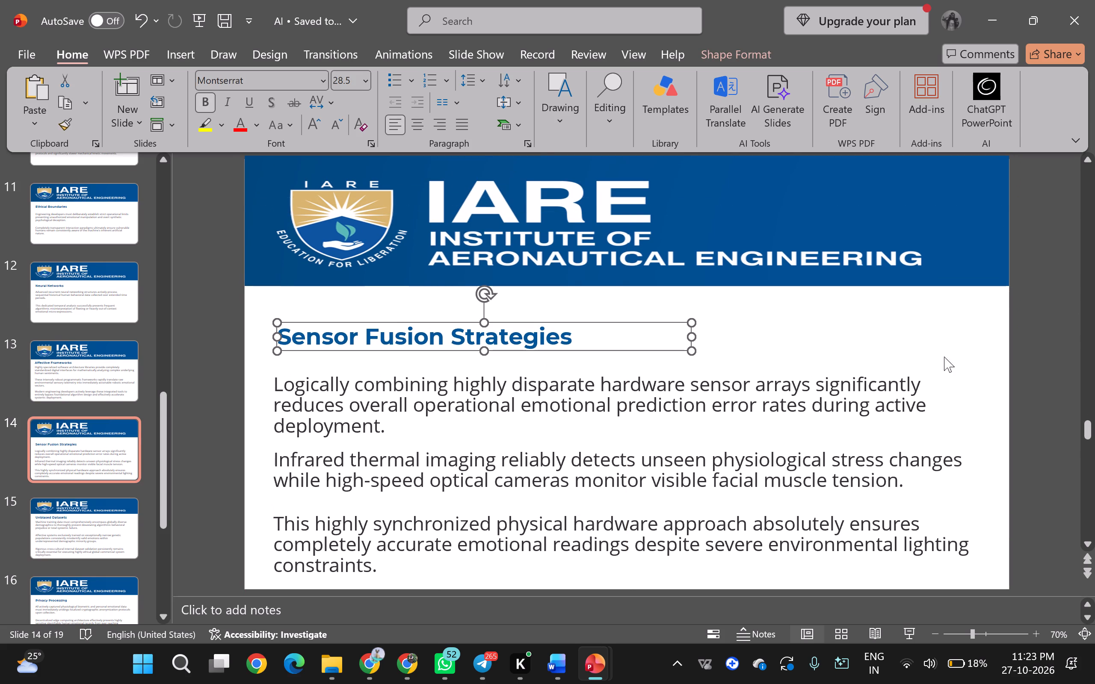
click(1013, 341)
Set both body paragraphs on slide 18 to font size 24.
scroll(85, 531, down, 2)
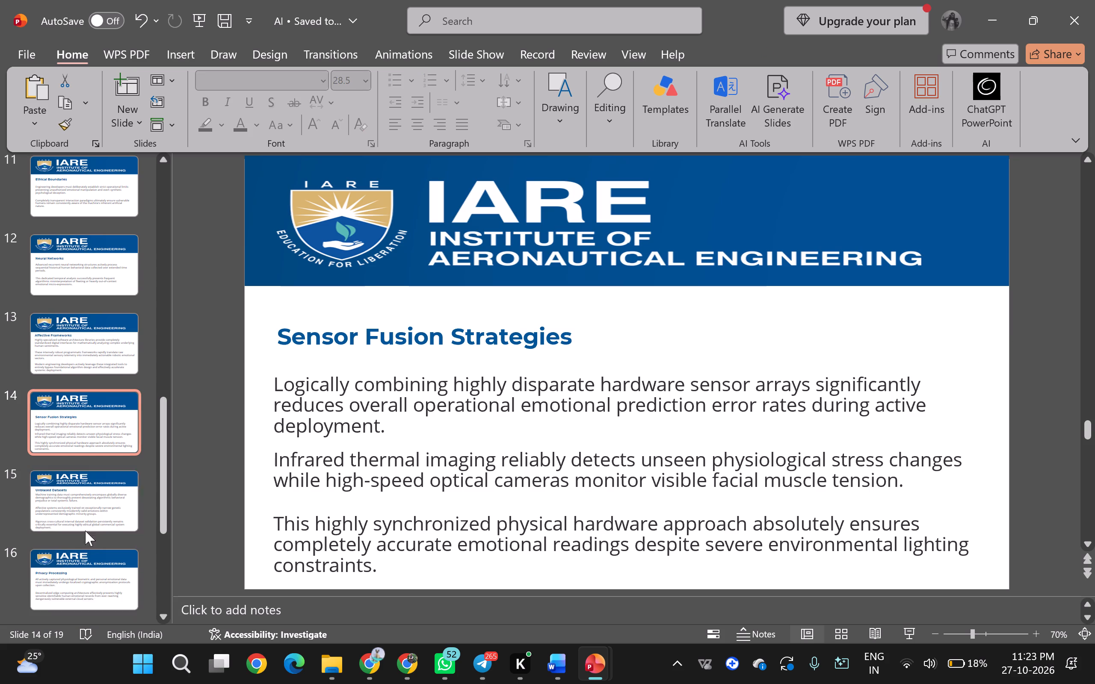
scroll(85, 531, down, 5)
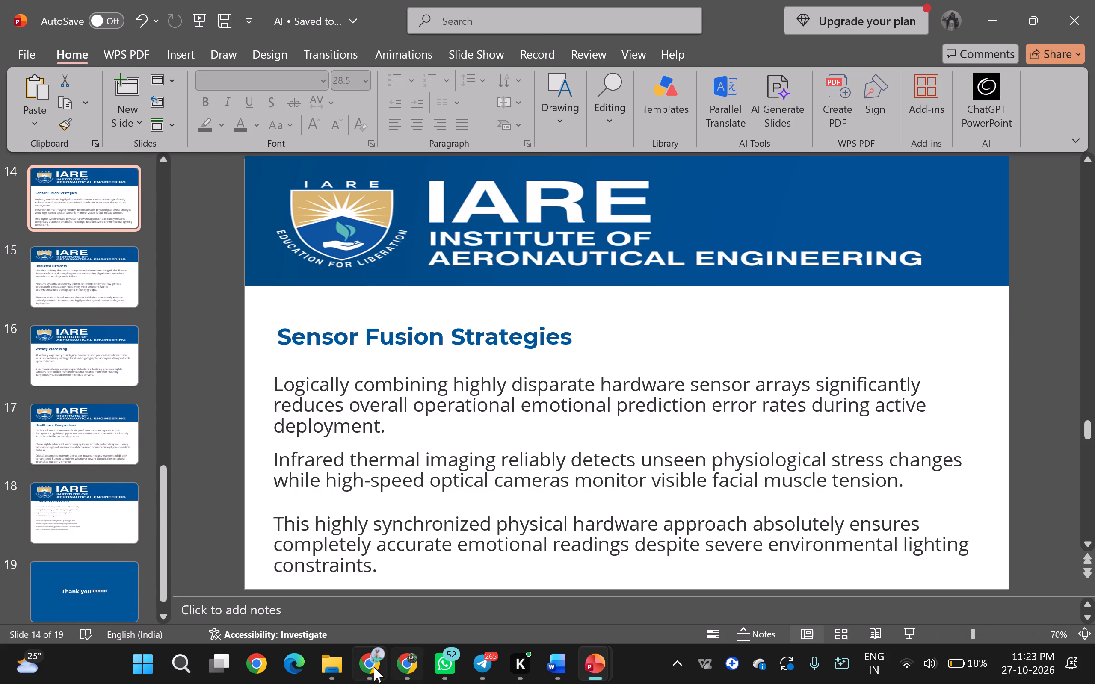
click(374, 667)
click(374, 667)
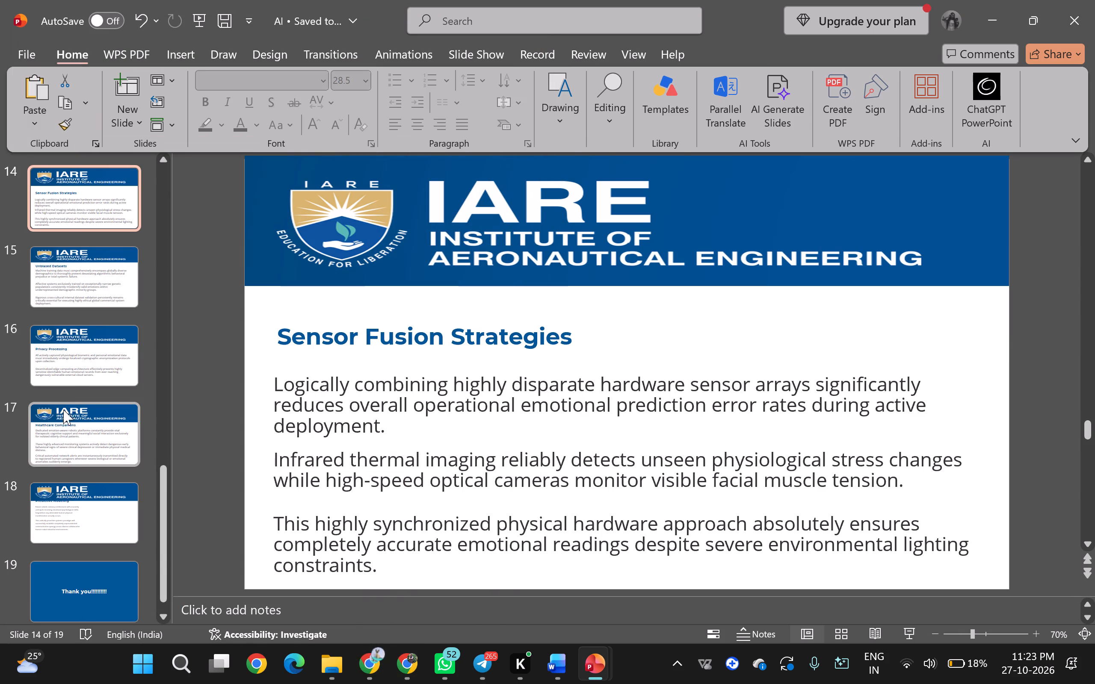
click(95, 425)
click(74, 525)
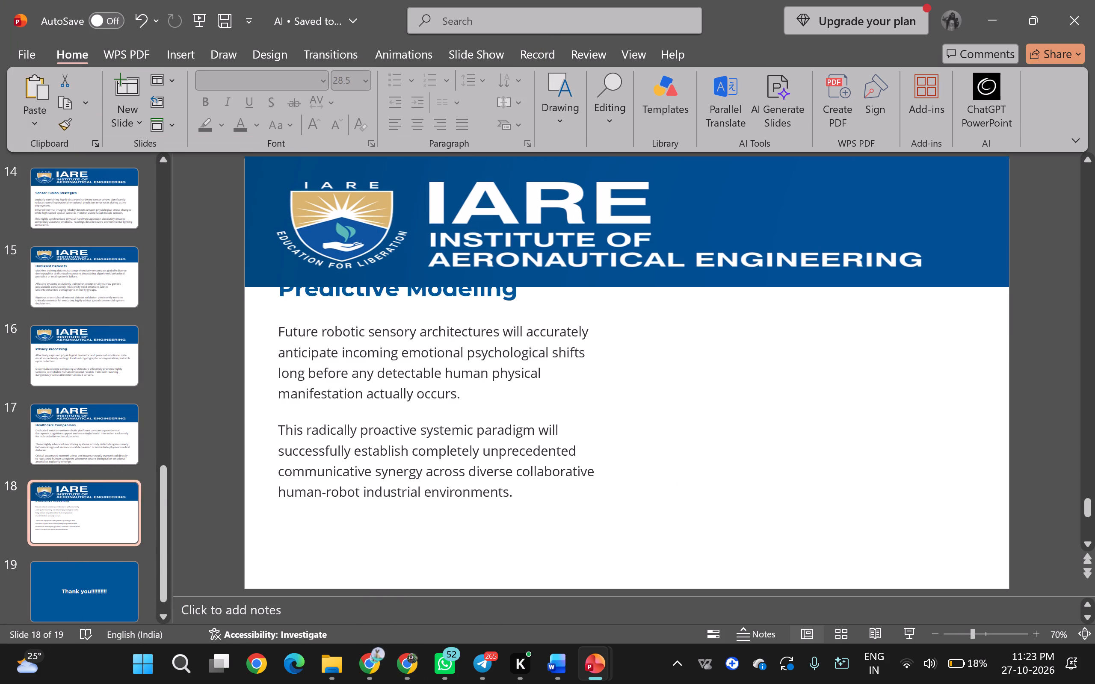
click(132, 442)
click(74, 505)
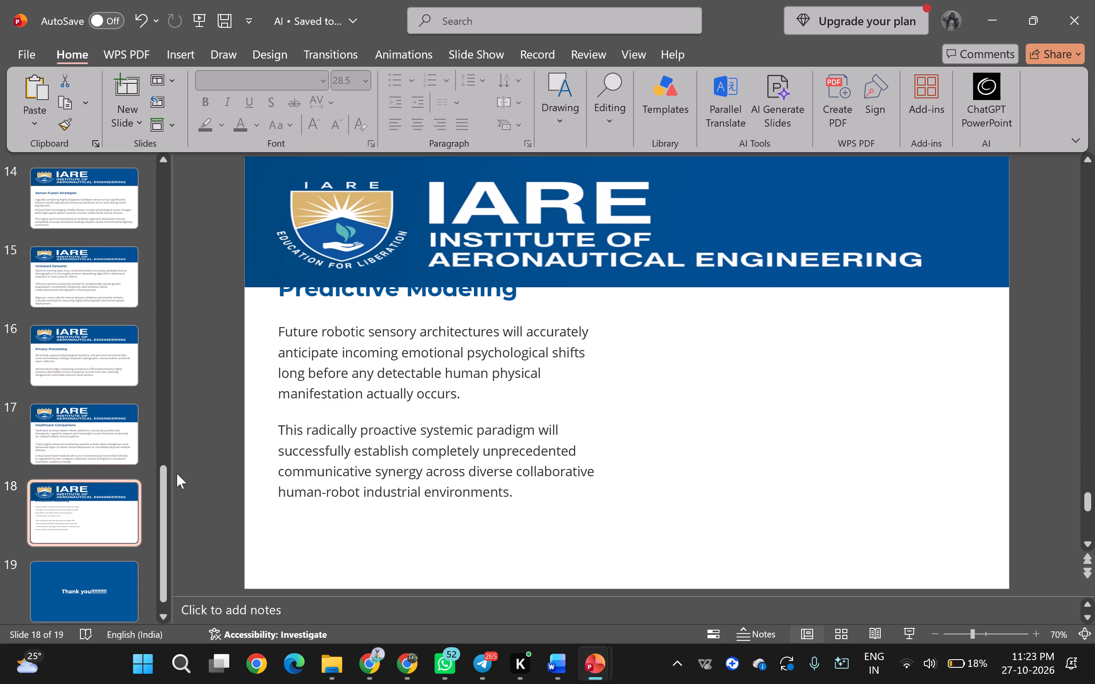
click(541, 388)
shift+click(506, 468)
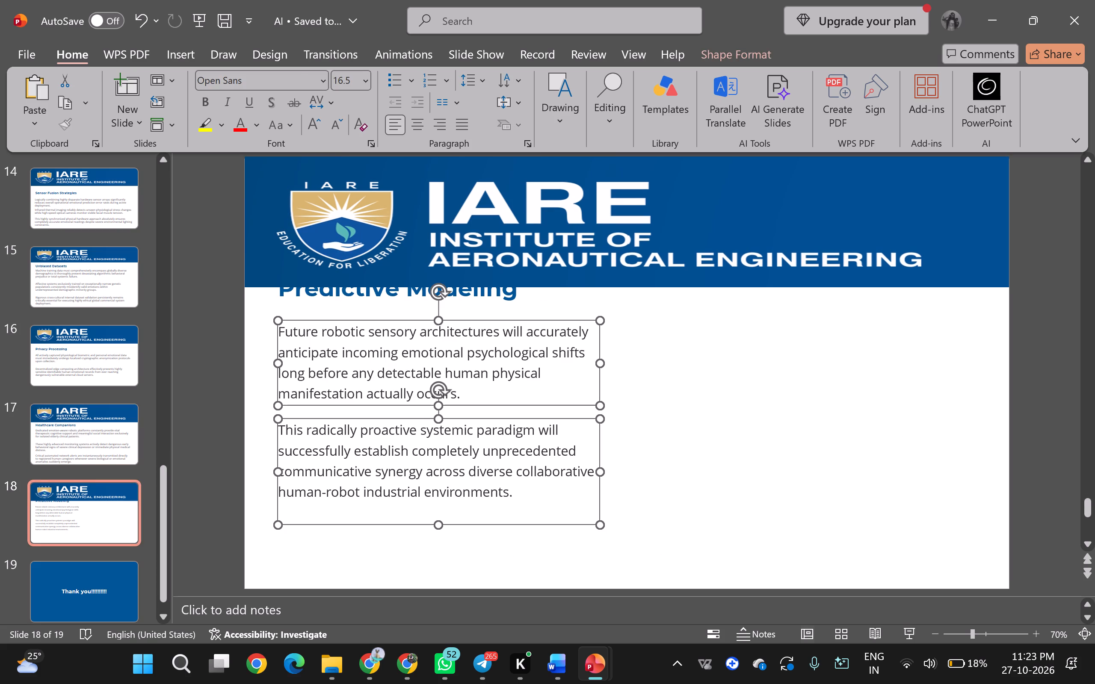
click(367, 82)
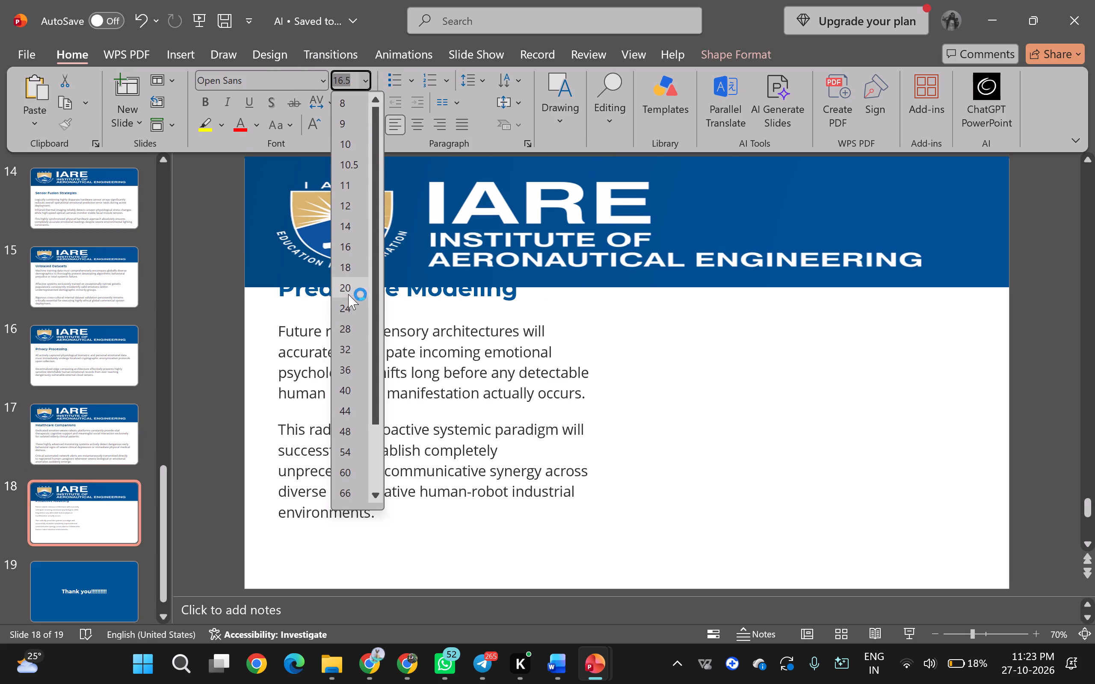
click(345, 307)
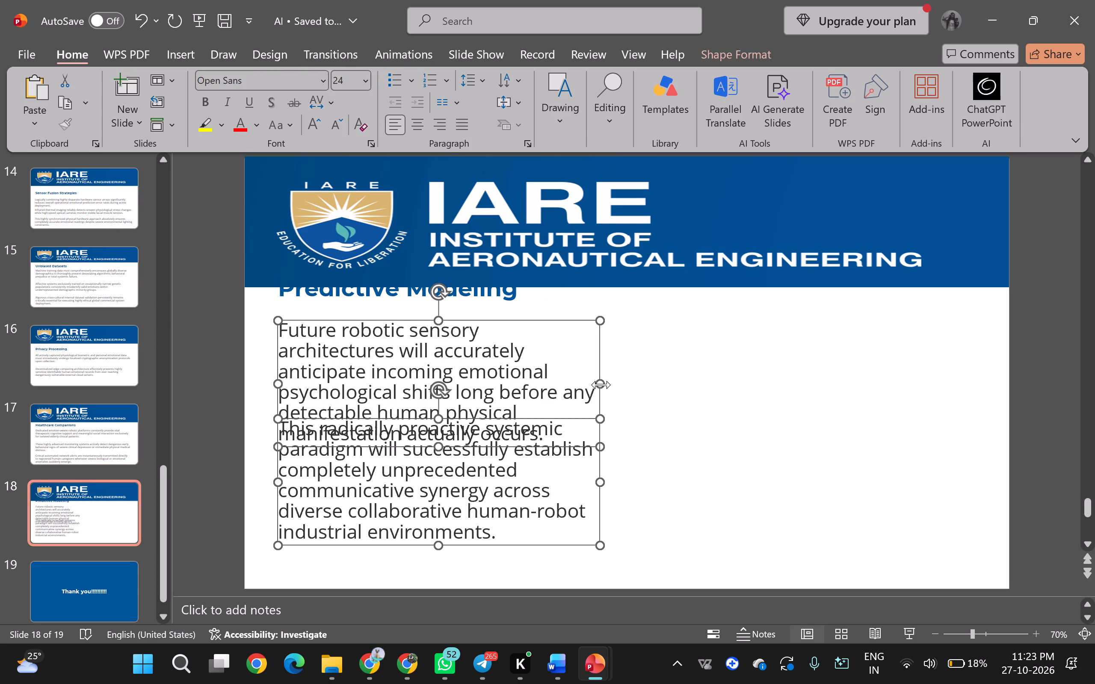
Widen slide 18's two body paragraphs to nearly the full slide width and move them down to leave space for the title.
drag(601, 385, 1001, 414)
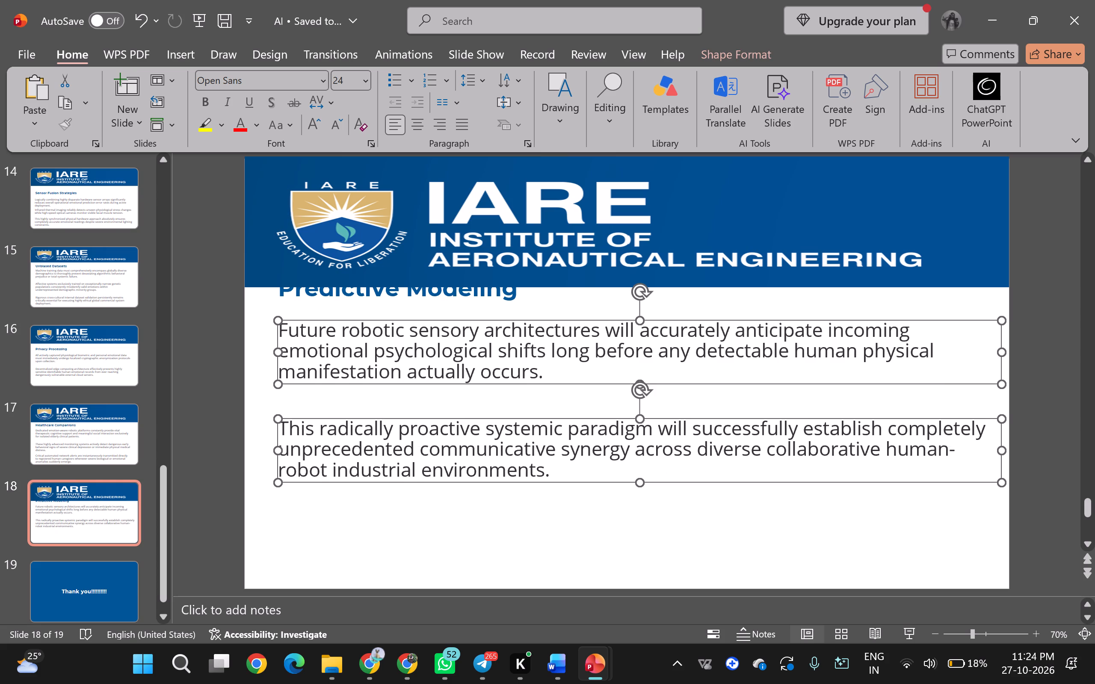
drag(924, 320, 916, 395)
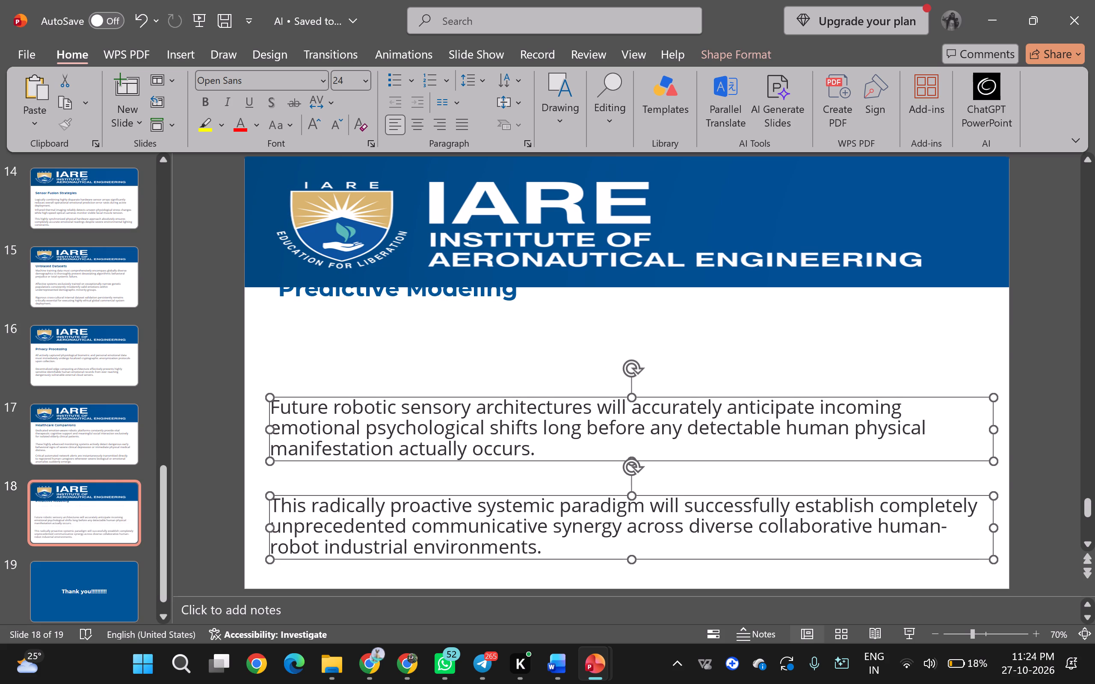
Move slide 18's "Predictive Modeling" title down from behind the banner, left-aligned with the body text.
click(497, 282)
click(497, 304)
drag(522, 305, 517, 357)
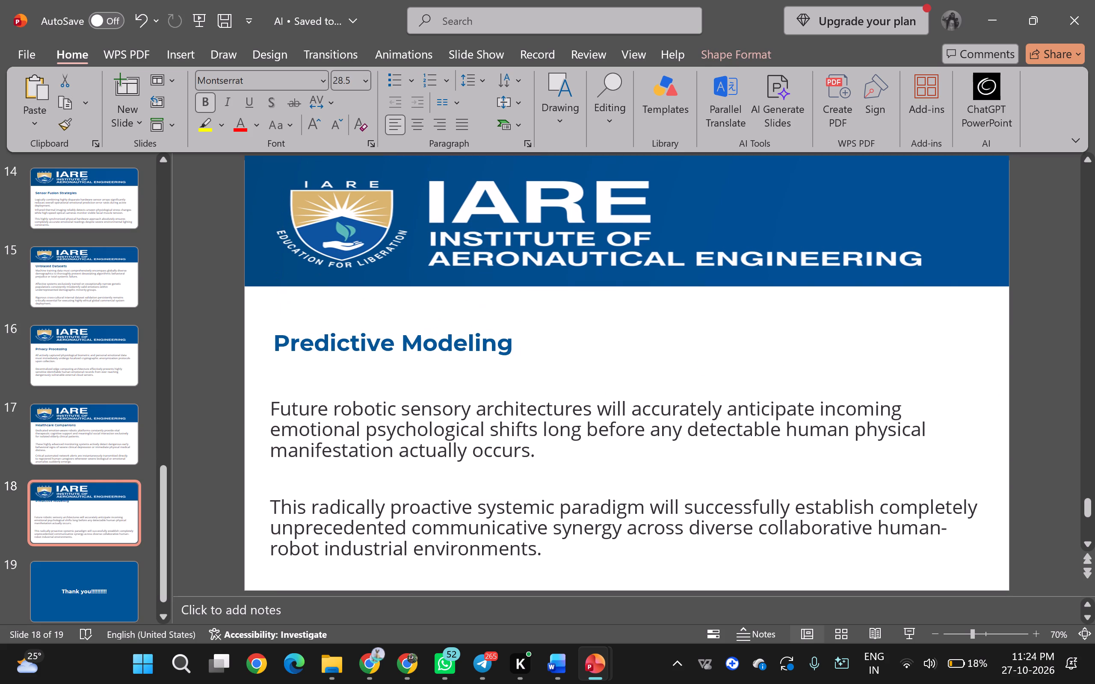
drag(517, 357, 512, 357)
click(1050, 307)
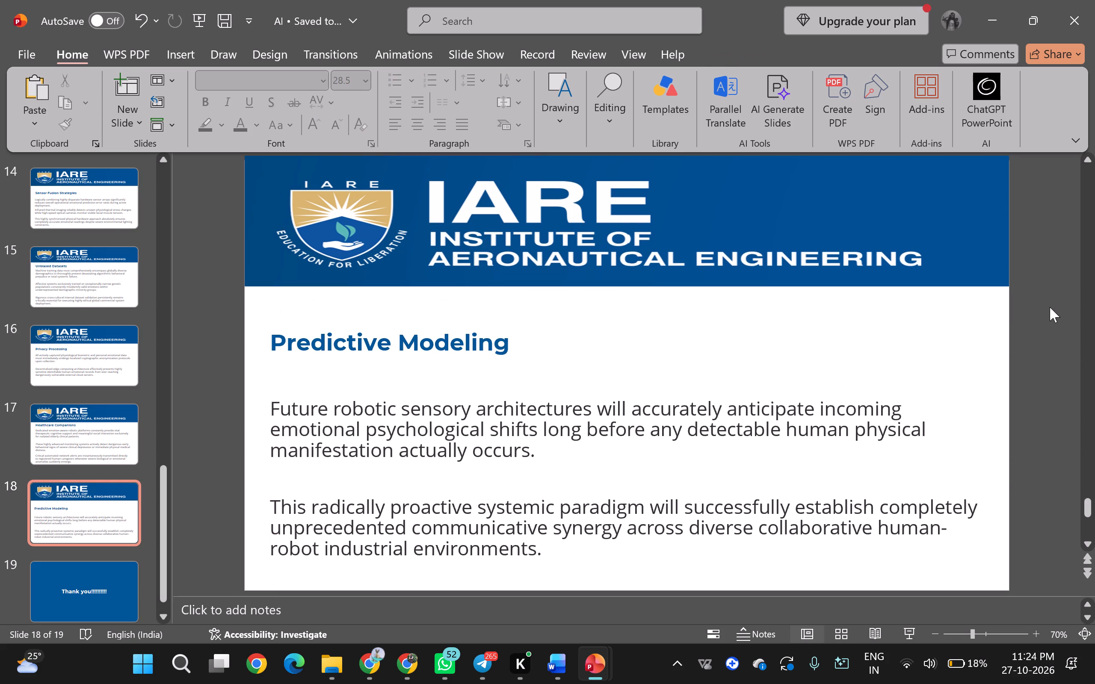